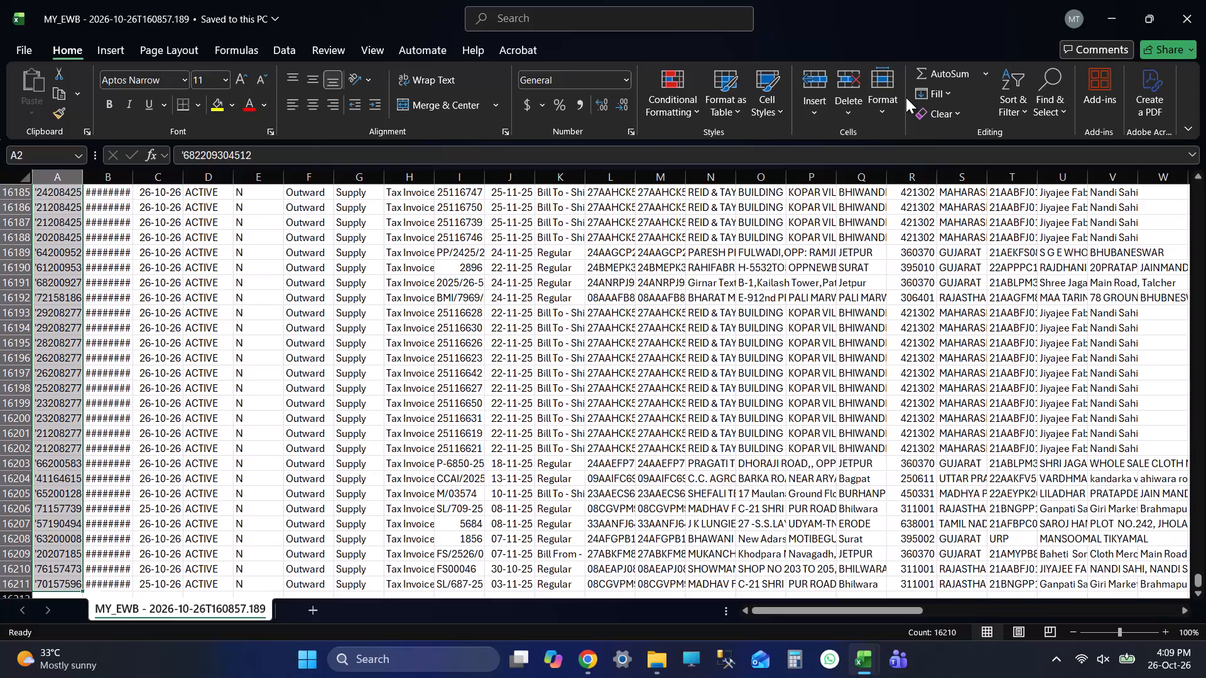
Replace every apostrophe in the selected Eway Bill Number column with nothing.
key("apostrophe")
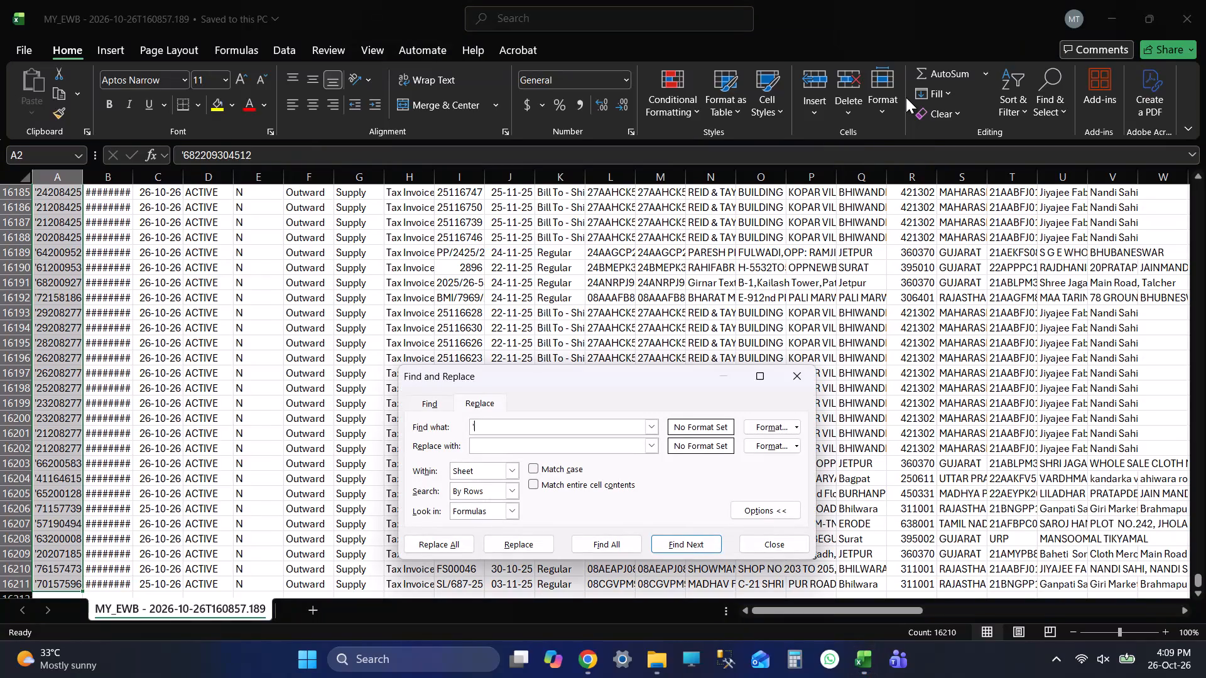
left_click(428, 549)
left_click(693, 512)
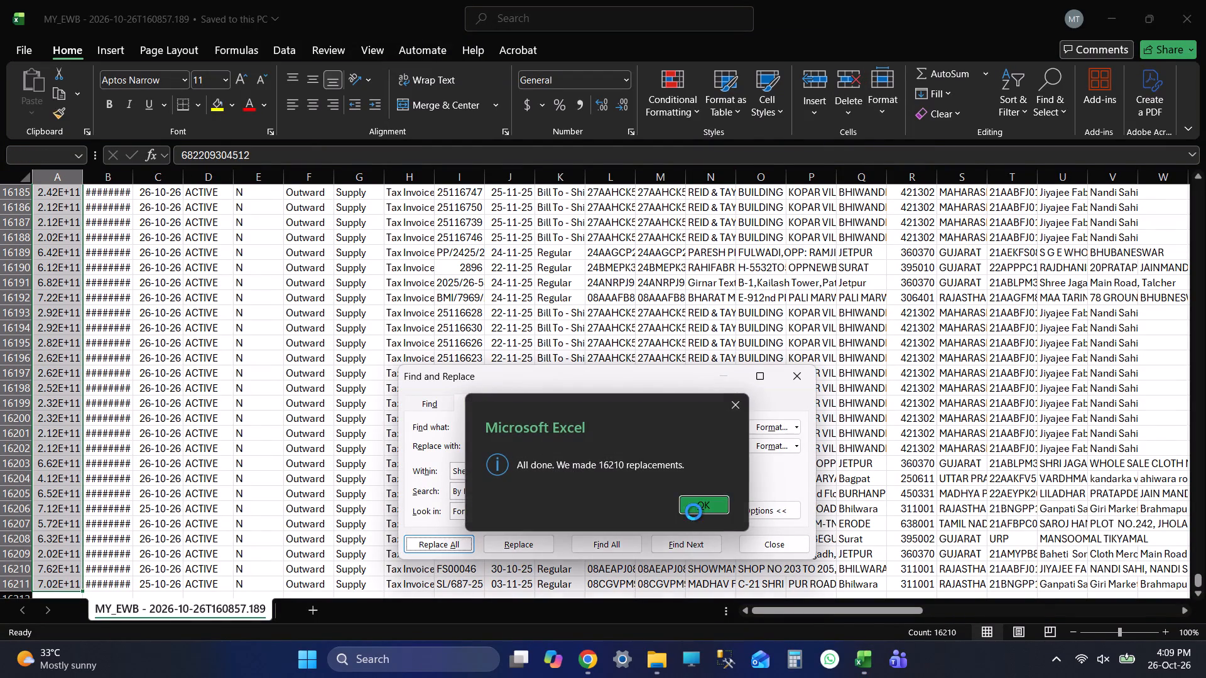
left_click(757, 549)
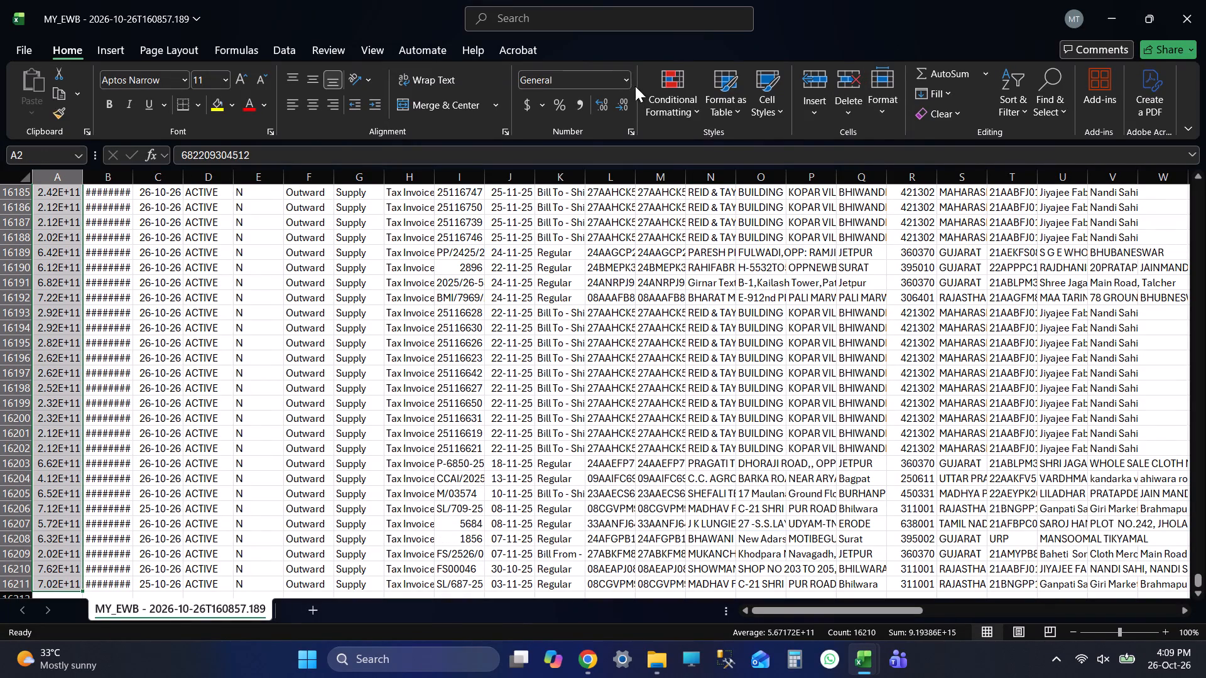
Format the Eway Bill Number values as Number with no decimal places and save the workbook.
left_click(627, 77)
left_click(595, 144)
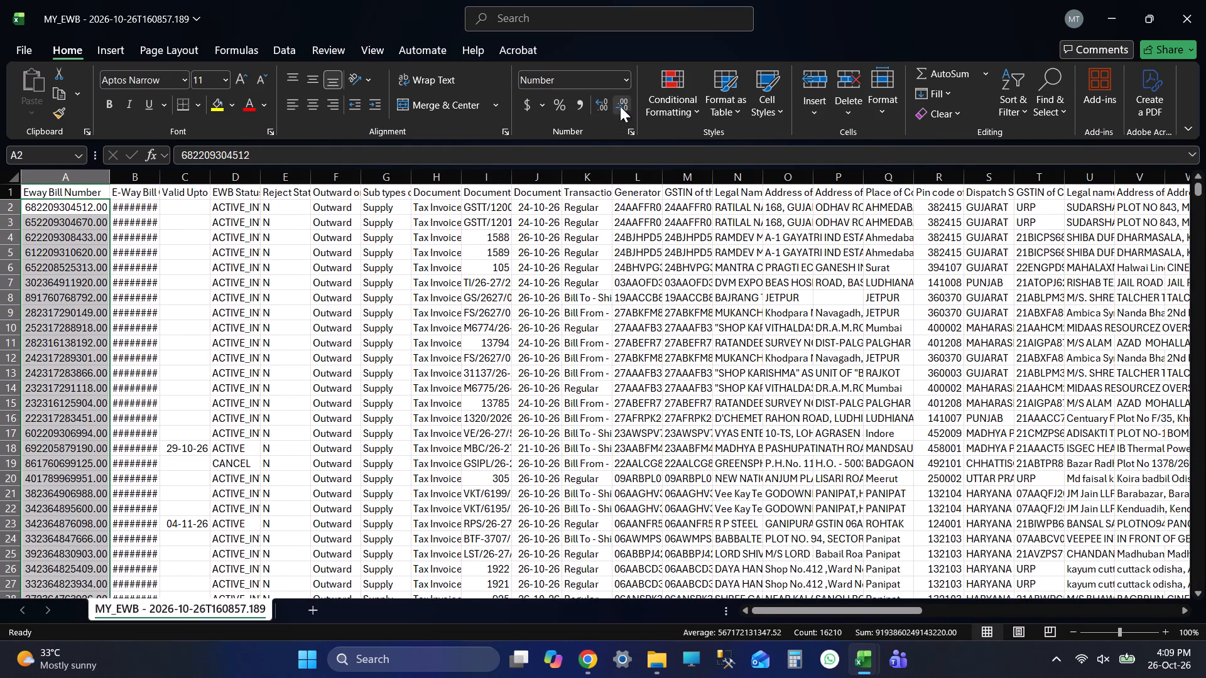
double_click(620, 106)
key("ctrl+s")
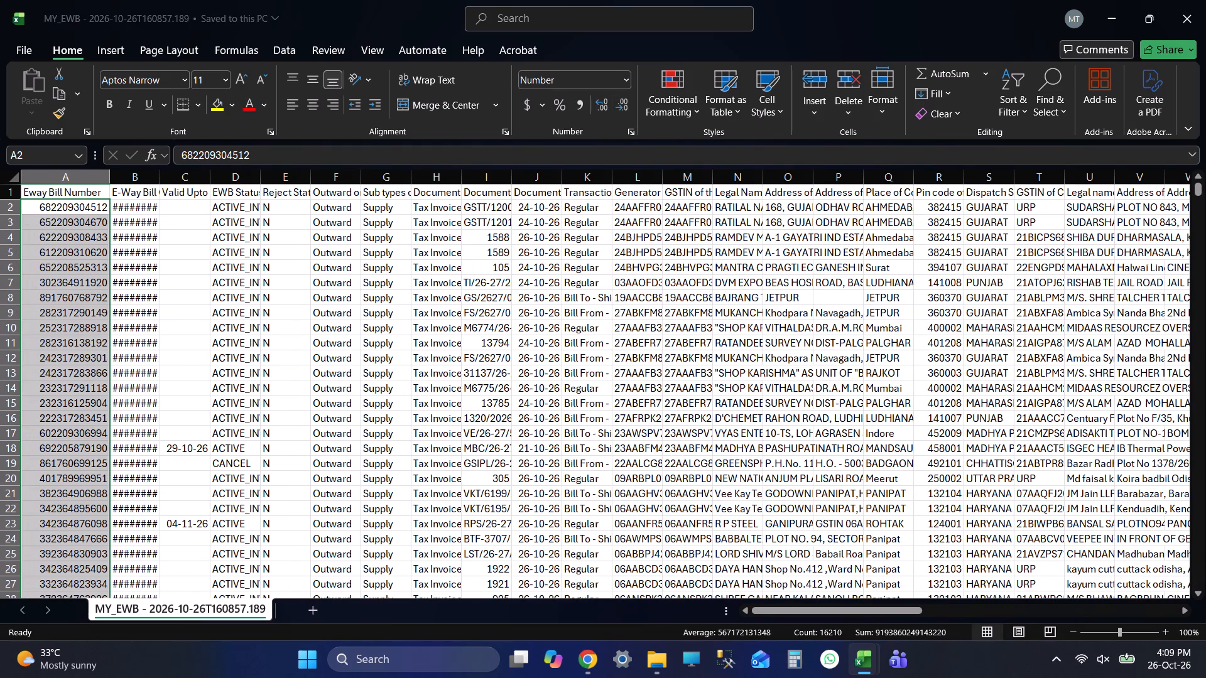
Turn on filters for the header row of the e-way bill data.
key("ctrl+Up")
key("Up")
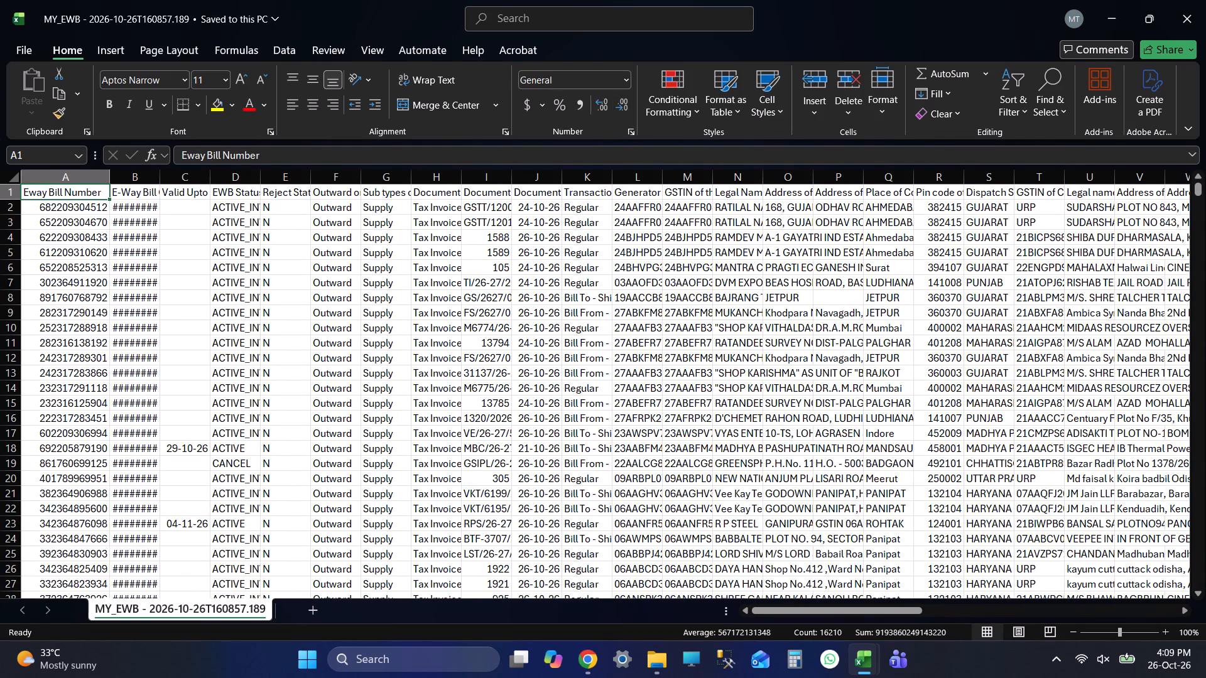
key("Up")
key("Up")
key("ctrl+shift+l")
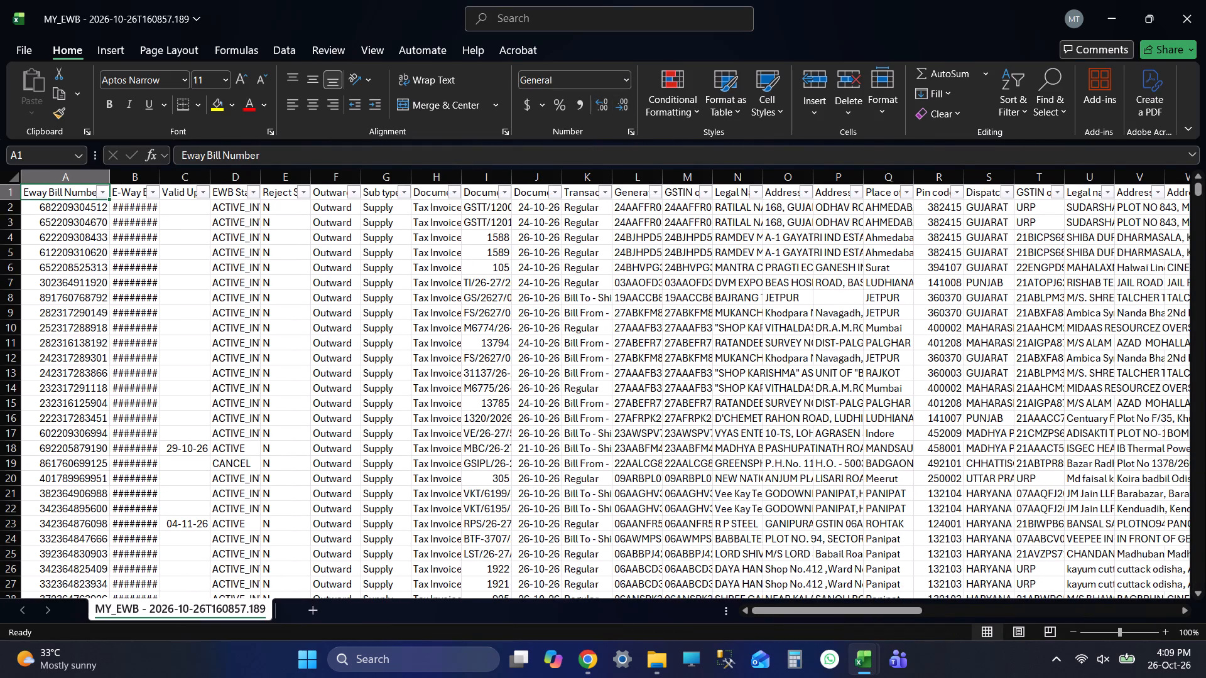
Filter the Godown Name column to exclude blanks.
left_click_drag(800, 610, 999, 617)
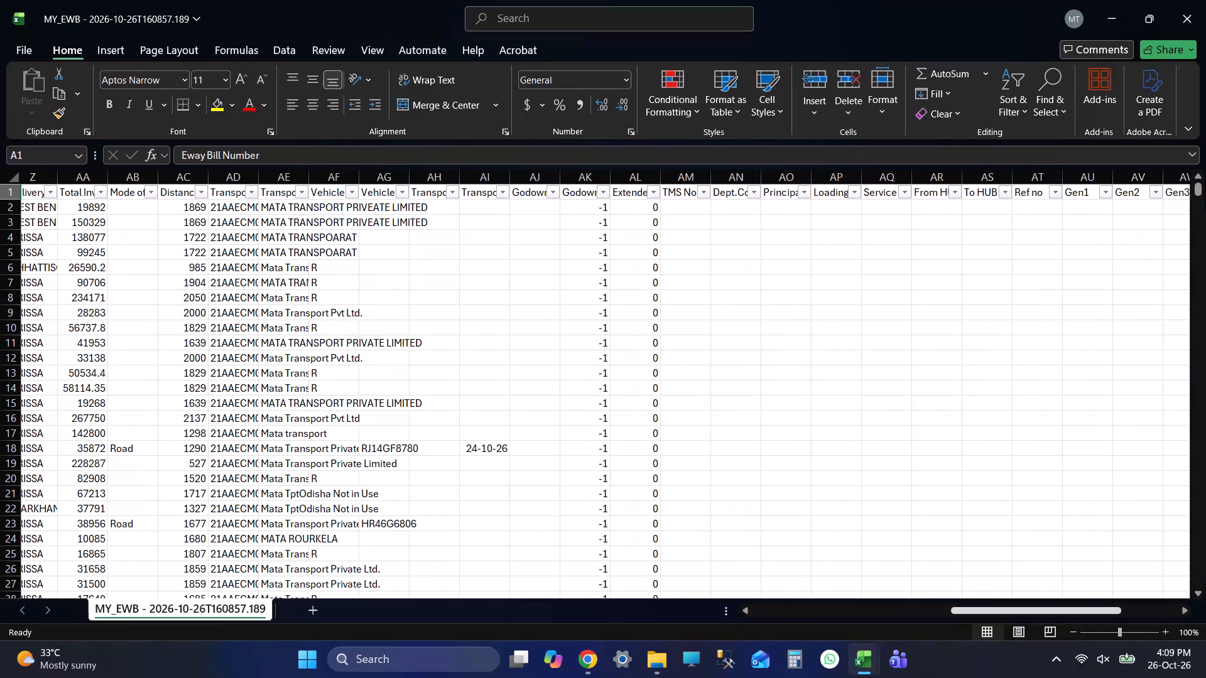
left_click(550, 194)
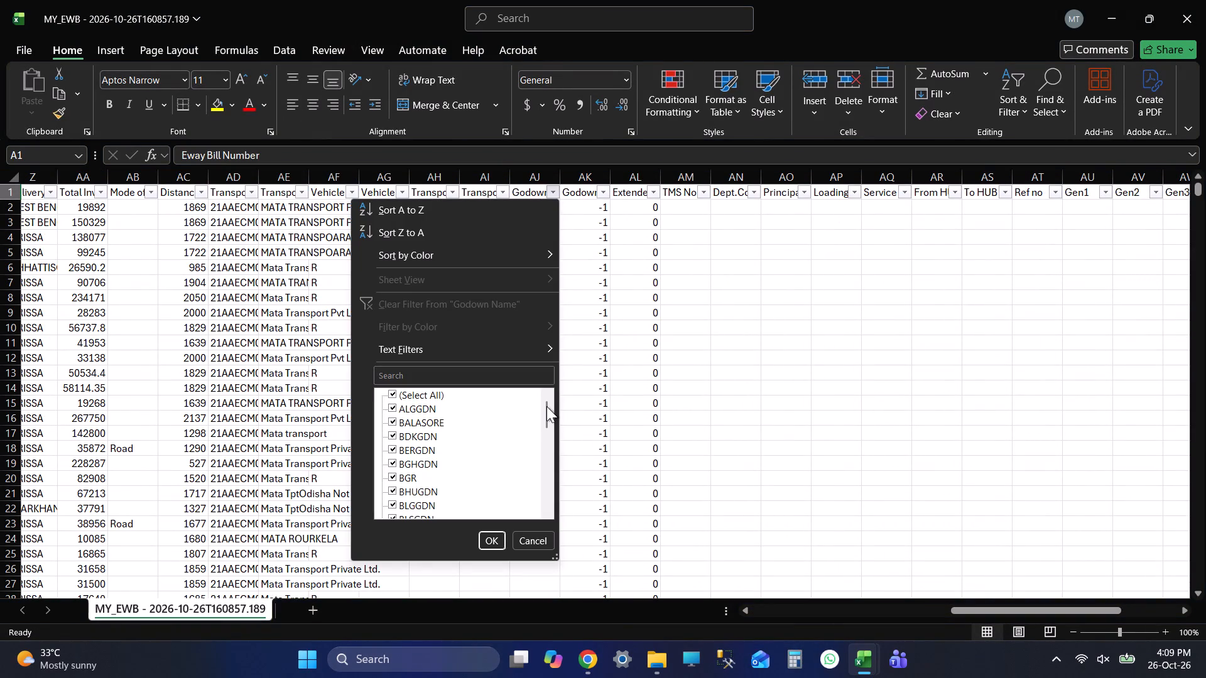
left_click_drag(546, 406, 546, 500)
left_click(417, 507)
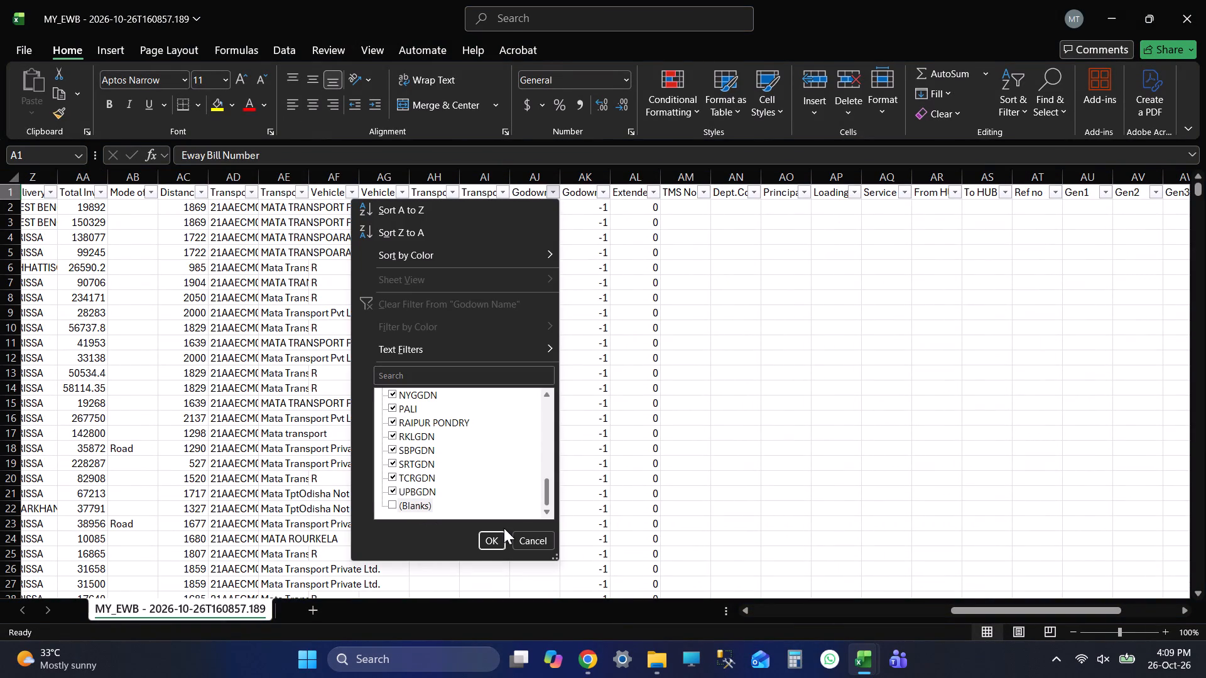
left_click(485, 537)
Go to the first filtered entry in the Eway Bill Number column.
left_click(763, 386)
key("ctrl+Up")
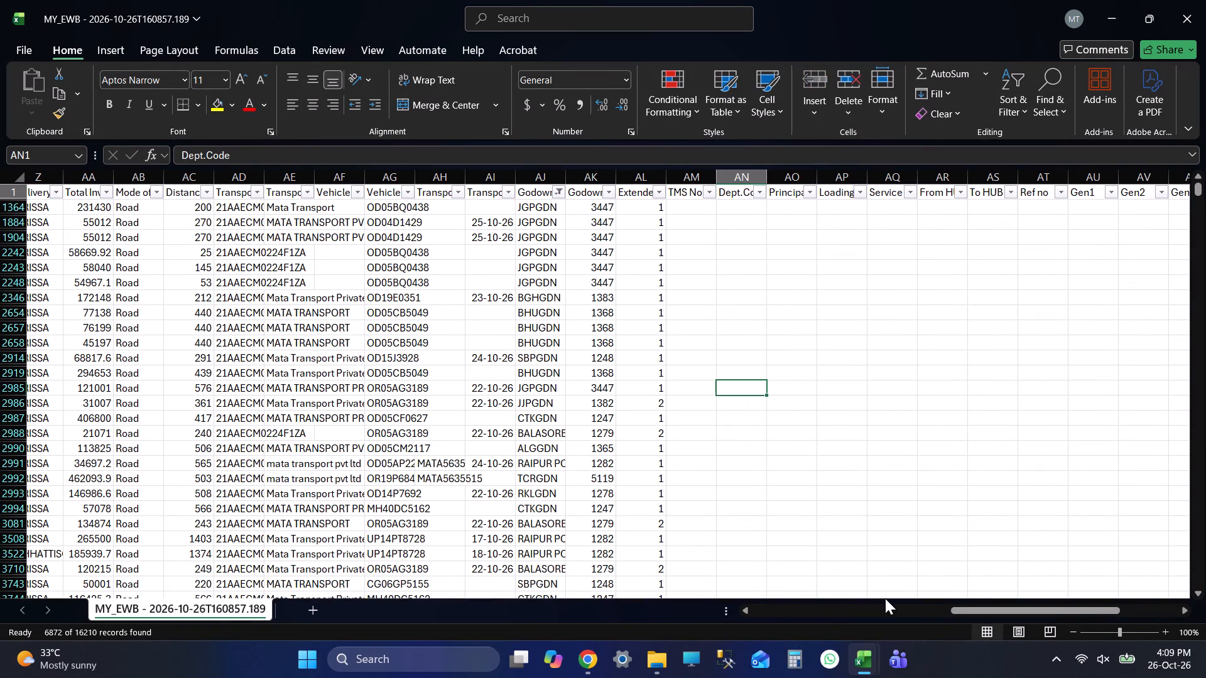
key("Up")
key("Up")
key("Left")
key("Left")
key("Left")
key("ctrl+Left")
key("Left")
key("Left")
key("Left")
key("Left")
key("Down")
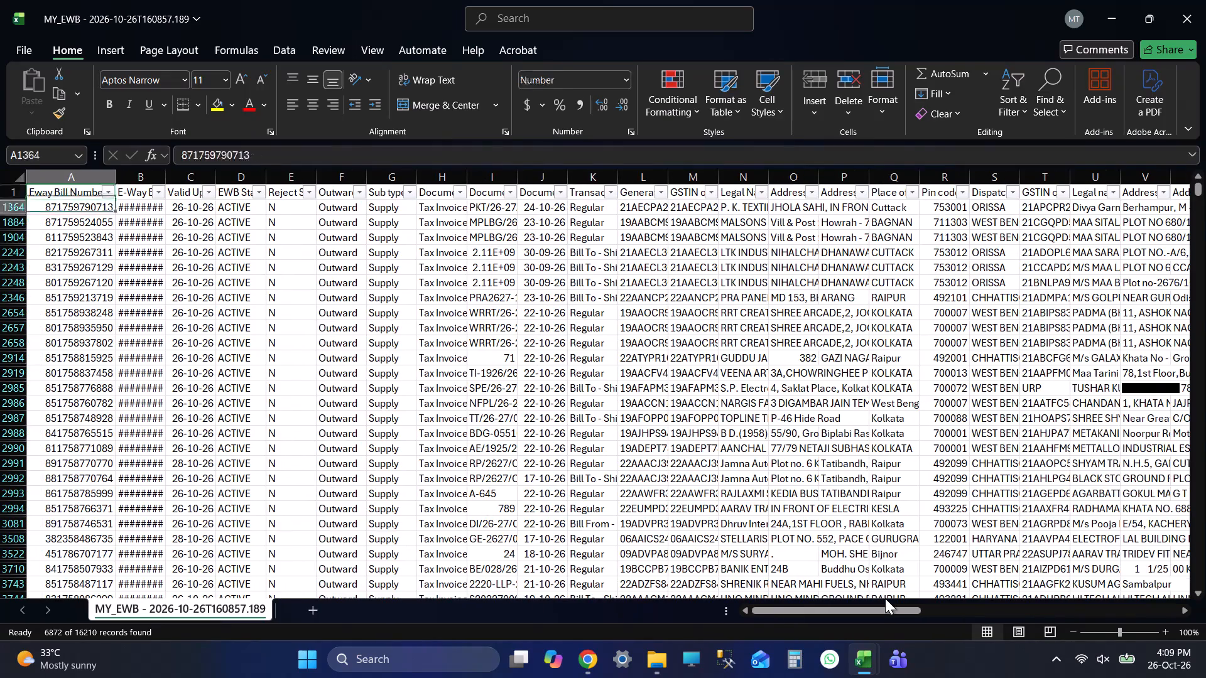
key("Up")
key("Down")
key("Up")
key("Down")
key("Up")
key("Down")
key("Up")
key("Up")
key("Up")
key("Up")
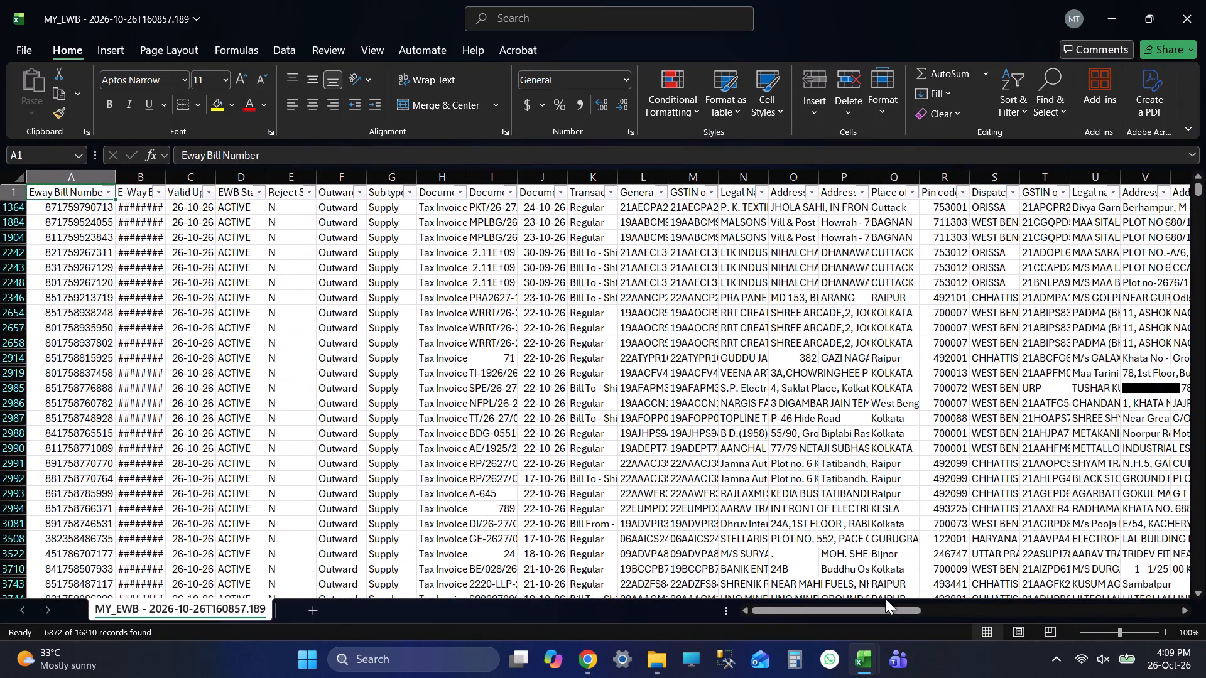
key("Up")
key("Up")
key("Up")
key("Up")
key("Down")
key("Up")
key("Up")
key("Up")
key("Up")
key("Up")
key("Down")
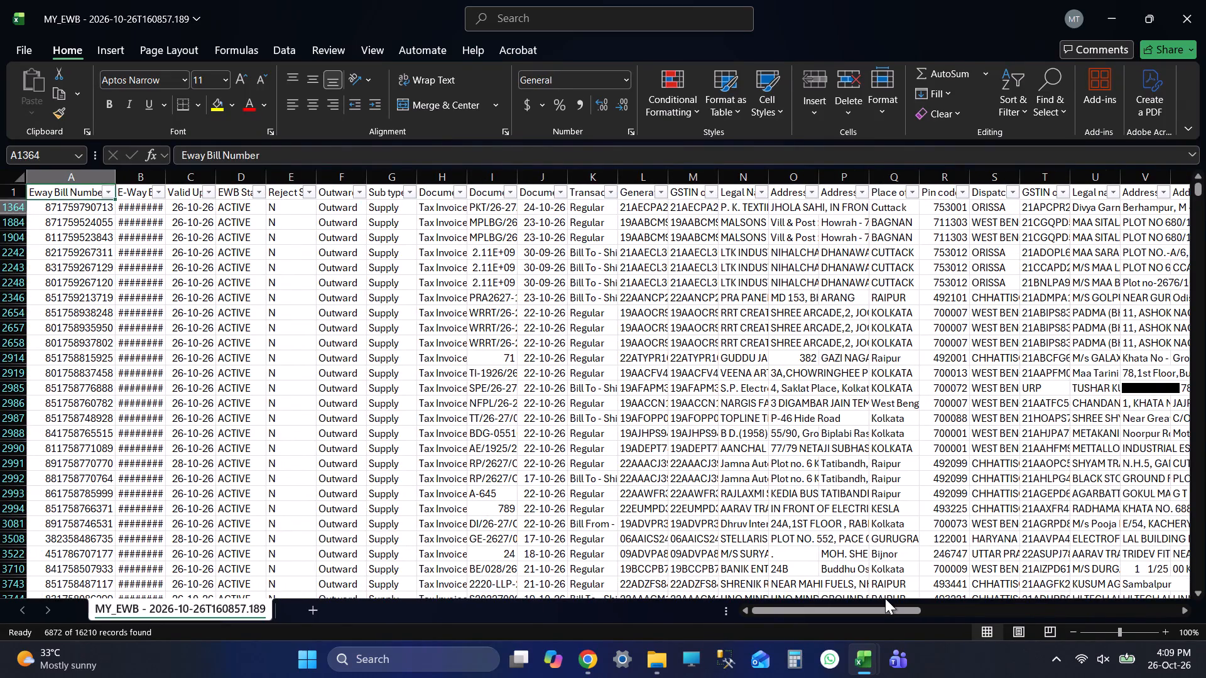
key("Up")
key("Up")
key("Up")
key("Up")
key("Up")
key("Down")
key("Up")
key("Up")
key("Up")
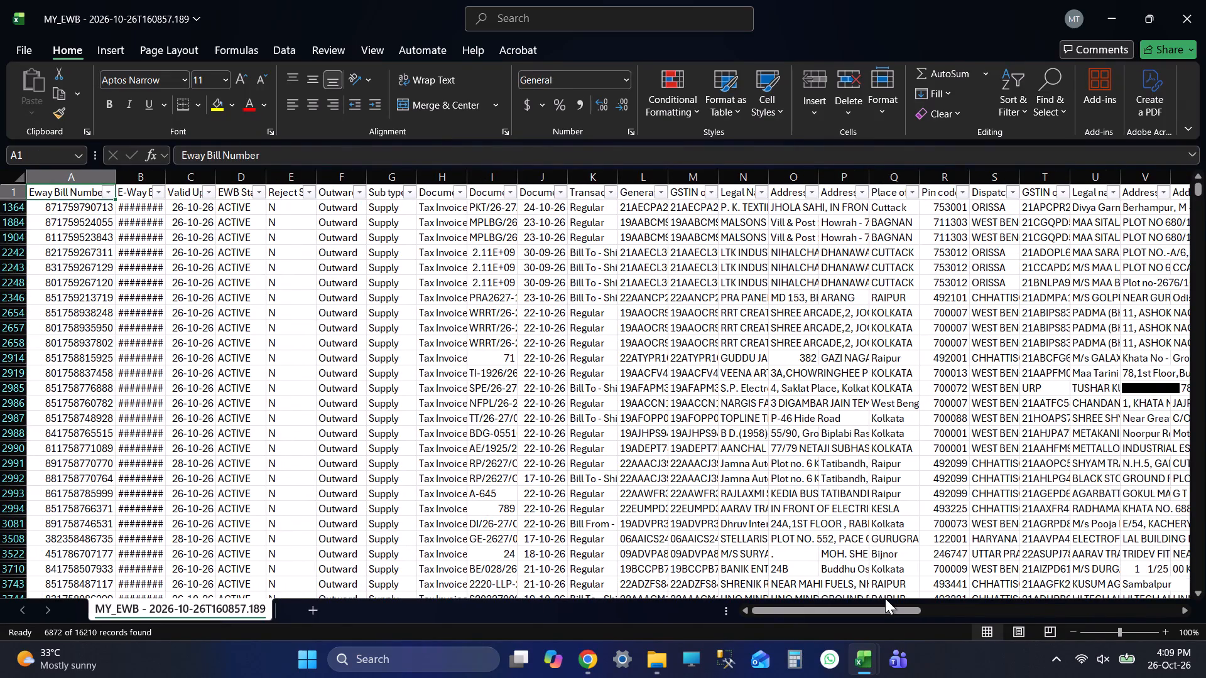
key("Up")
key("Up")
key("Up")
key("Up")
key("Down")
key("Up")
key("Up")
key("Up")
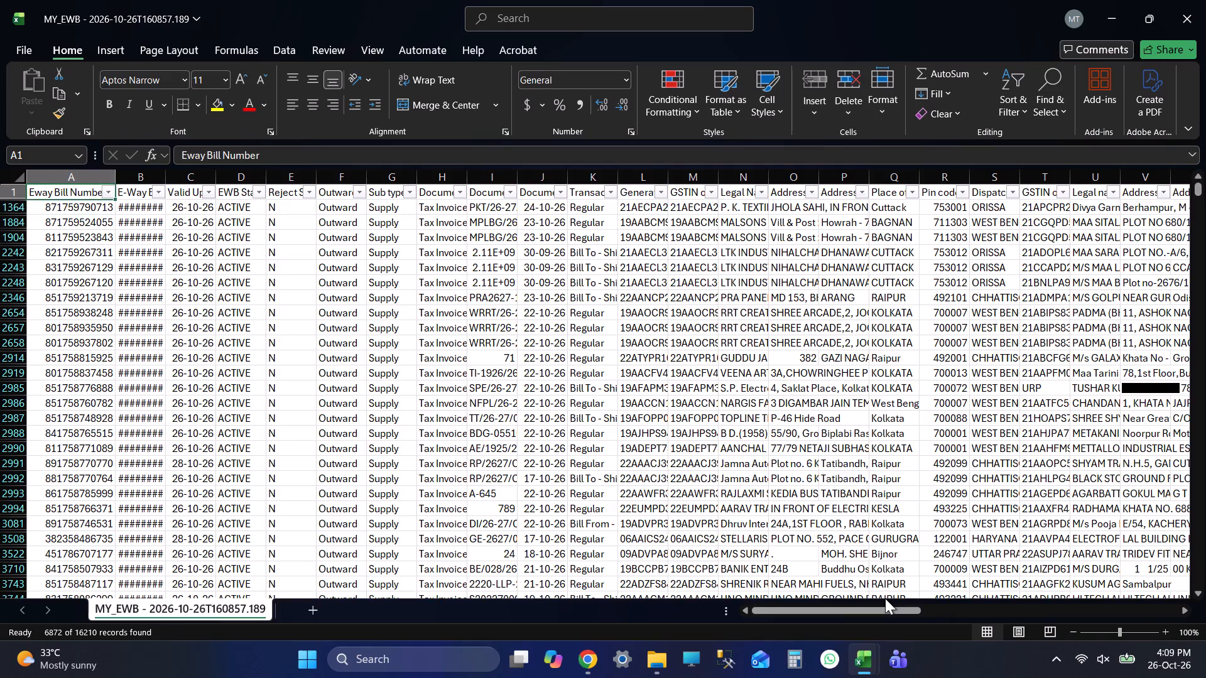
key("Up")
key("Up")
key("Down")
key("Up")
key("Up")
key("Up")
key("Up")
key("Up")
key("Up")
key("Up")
Copy all filtered Eway Bill Number values below the header.
key("Down")
key("ctrl+shift+Down")
key("ctrl+c")
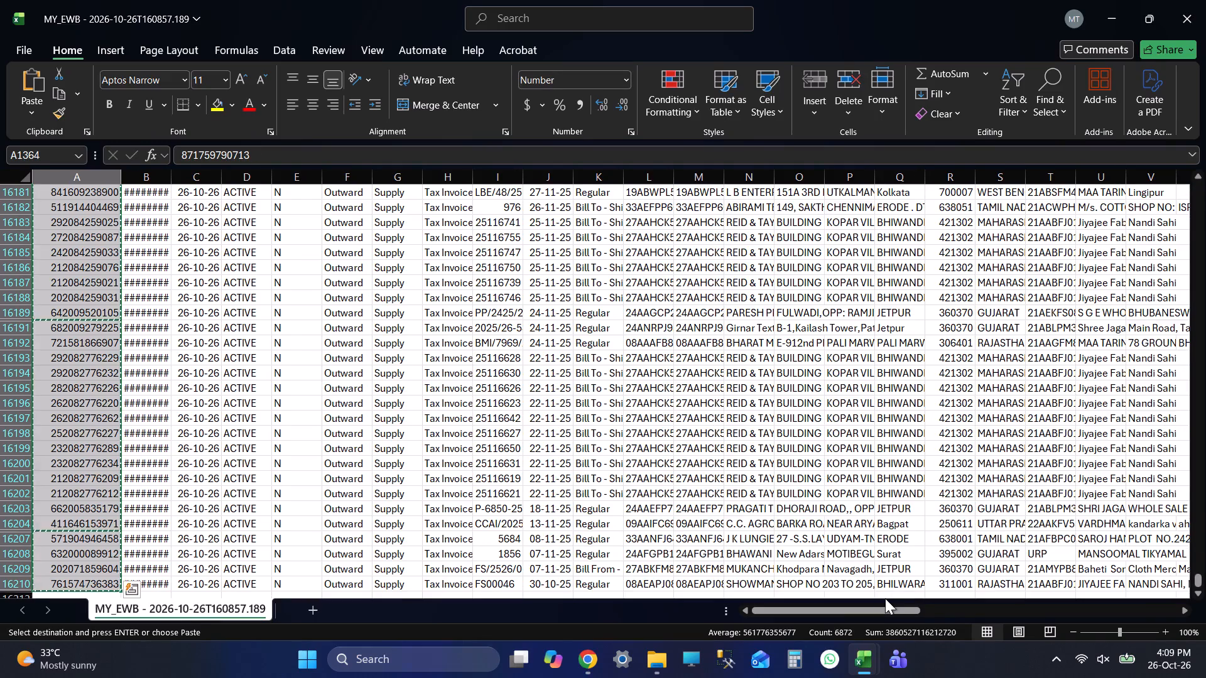
key("ctrl+c")
key("ctrl+c")
key("ctrl+c")
Switch to the IRIS_Easy_Way_Bill workbook and paste the numbers into the E-way Bill Number column from B5 on Remove_From_Godown.
key("alt+Tab")
key("Up")
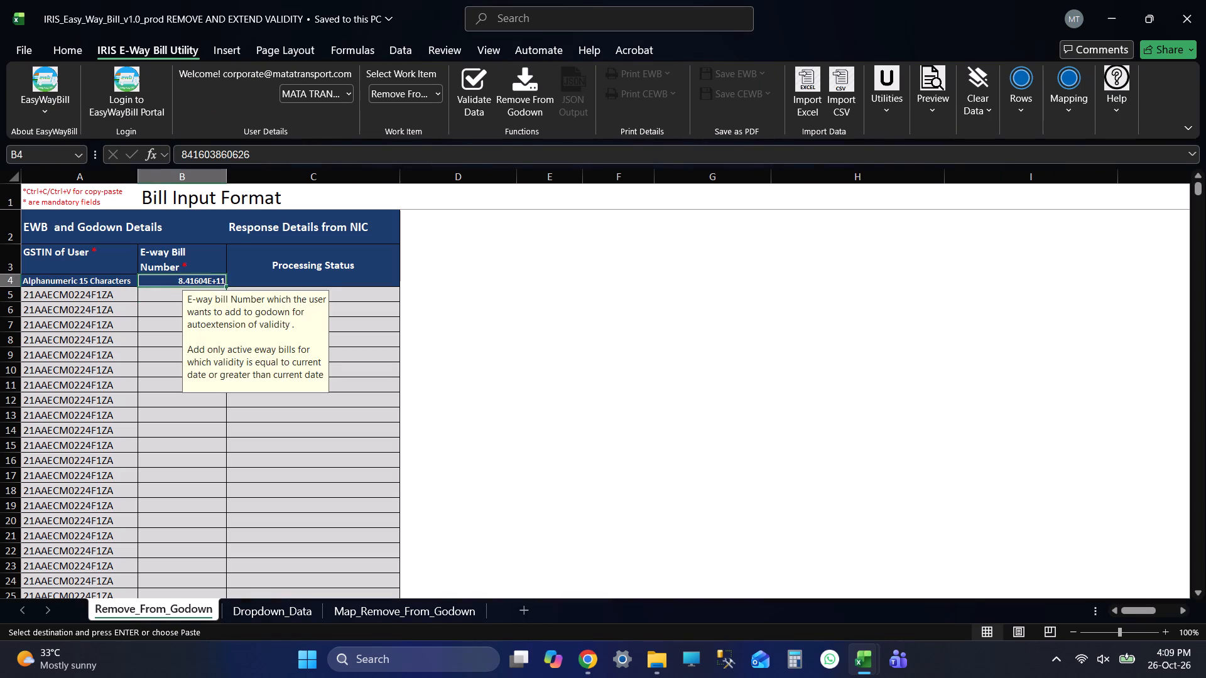
key("Up")
key("Down")
key("Down")
key("Down")
key("Up")
key("Up")
key("Down")
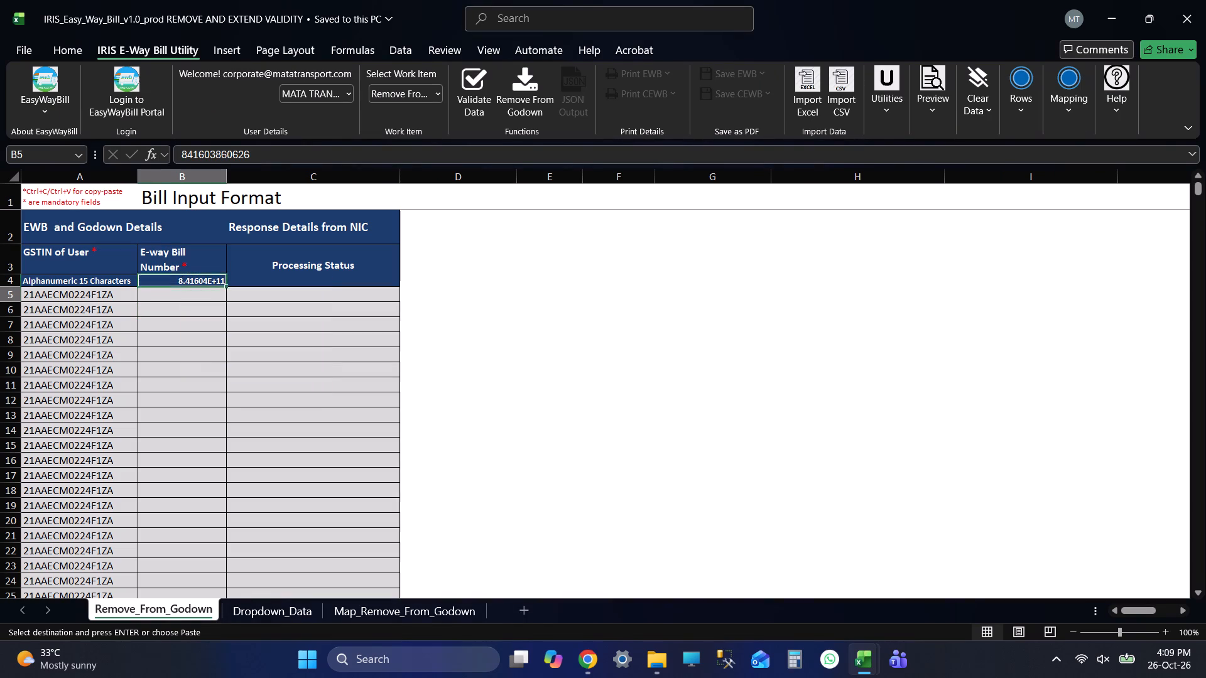
key("ctrl+v")
Compare the first e-way bill numbers in the MY_EWB export with the first ones pasted in the IRIS workbook.
key("alt+Tab")
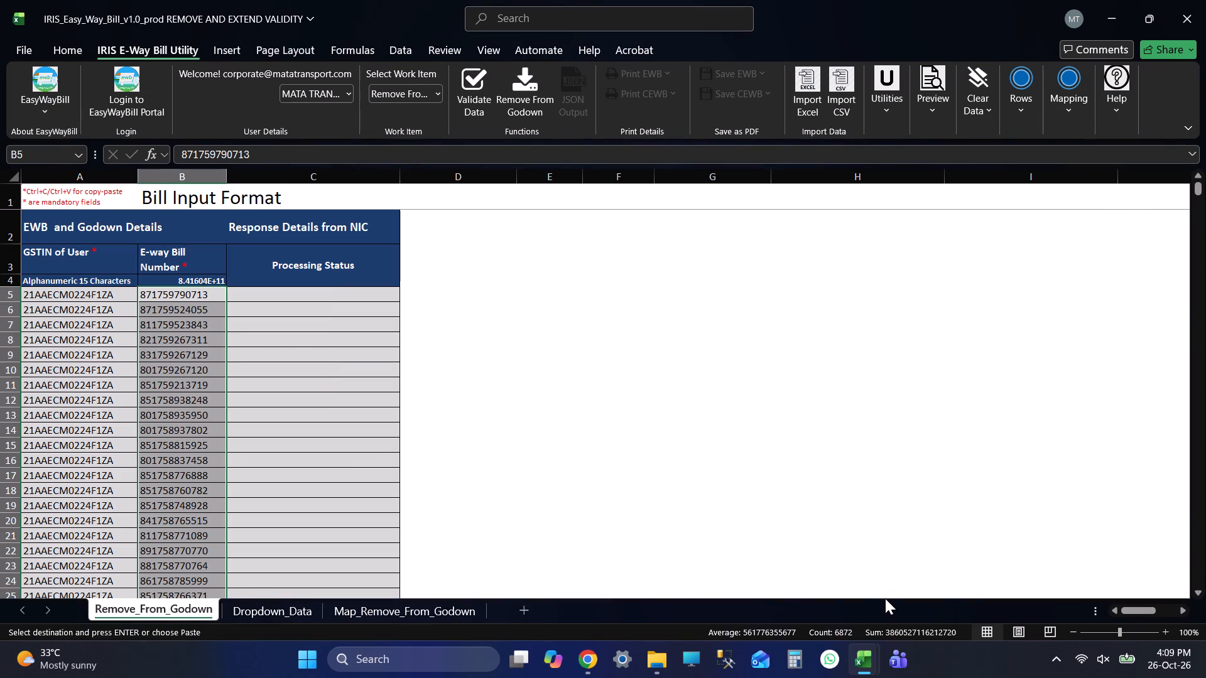
key("Up")
key("Up")
key("Up")
key("Escape")
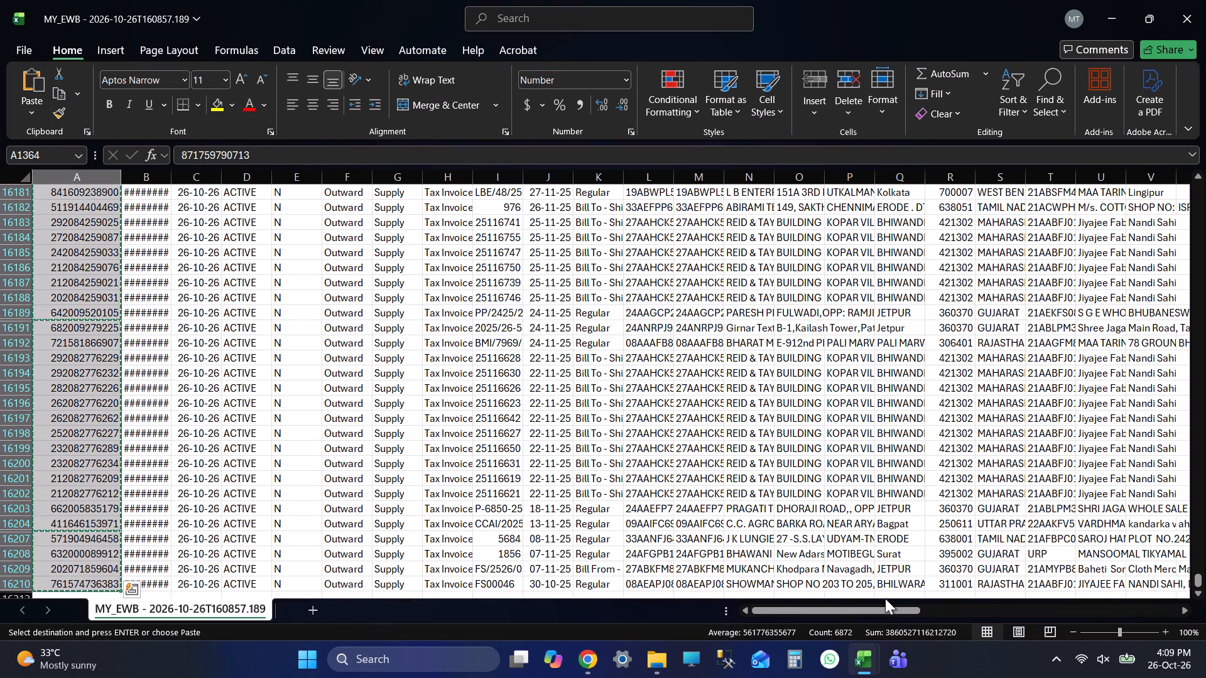
key("ctrl+Up")
key("Down")
key("alt+Tab")
key("alt+Tab")
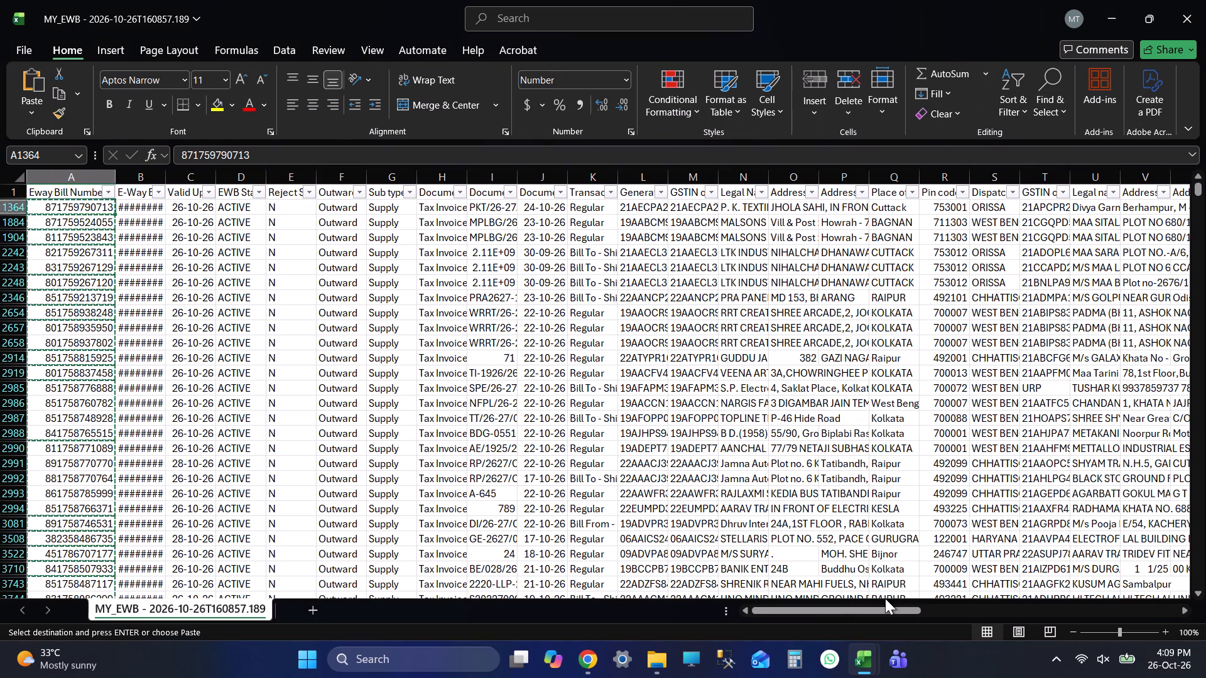
key("Down")
key("Up")
key("Down")
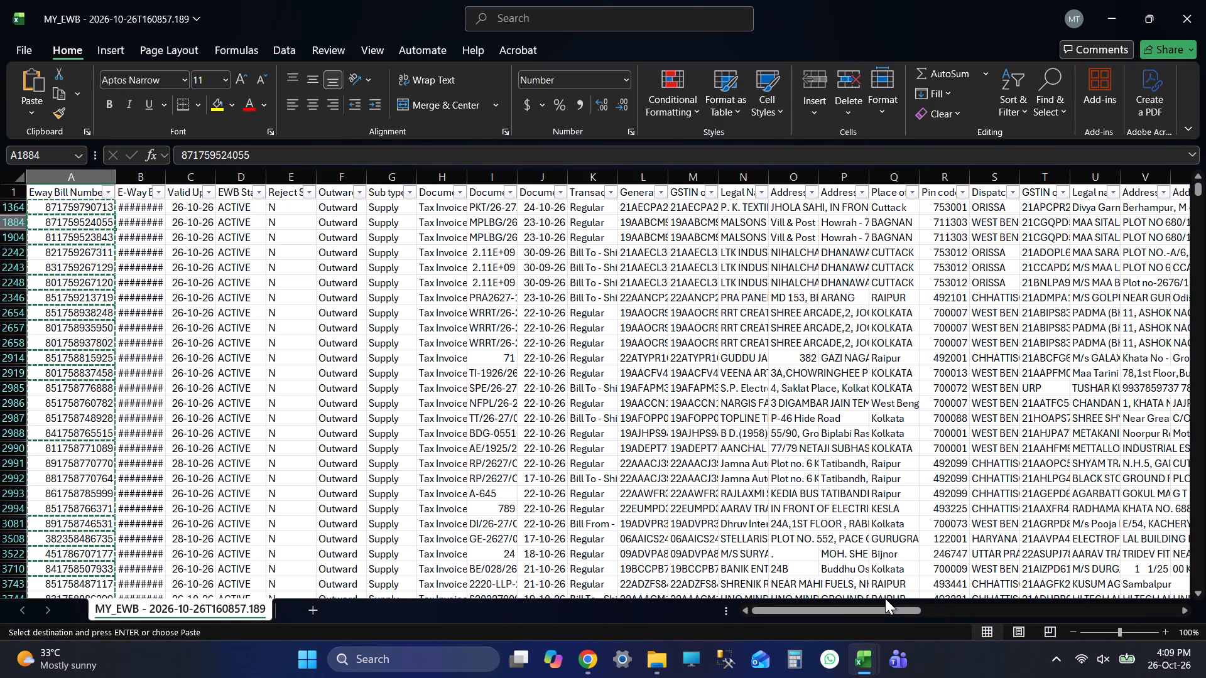
key("Up")
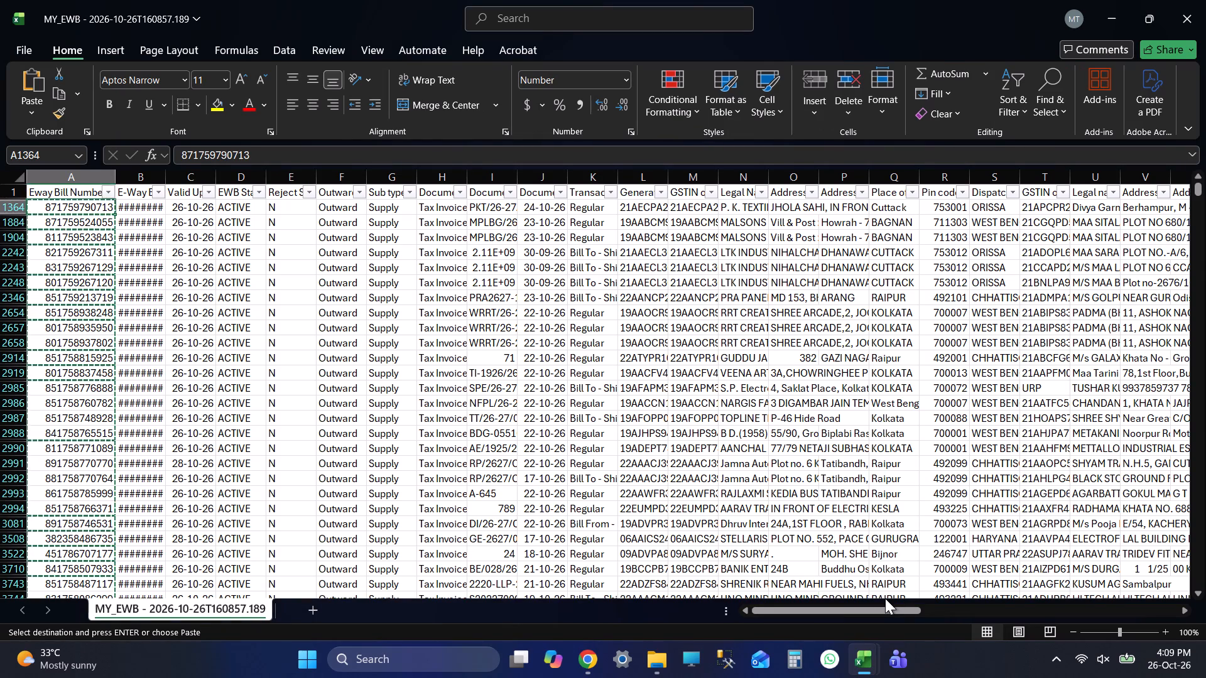
key("alt+Tab")
key("ctrl+Up")
key("Up")
key("Up")
key("Up")
key("Down")
key("Down")
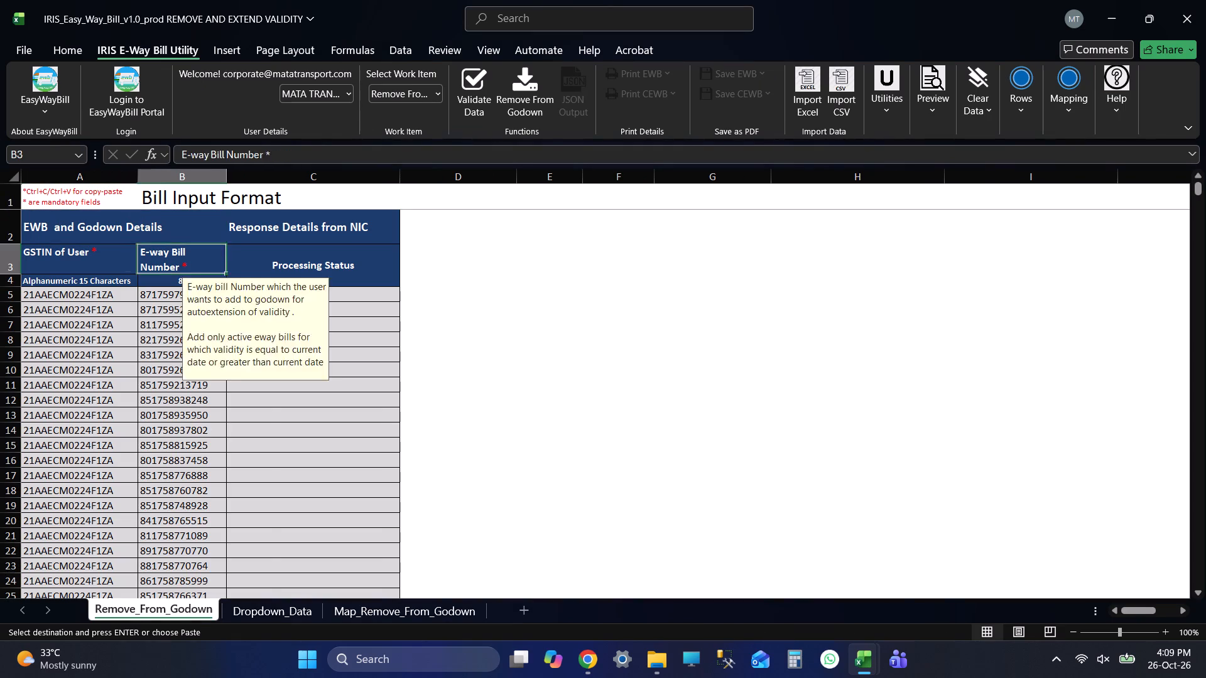
key("Down")
key("Down")
key("alt+Tab")
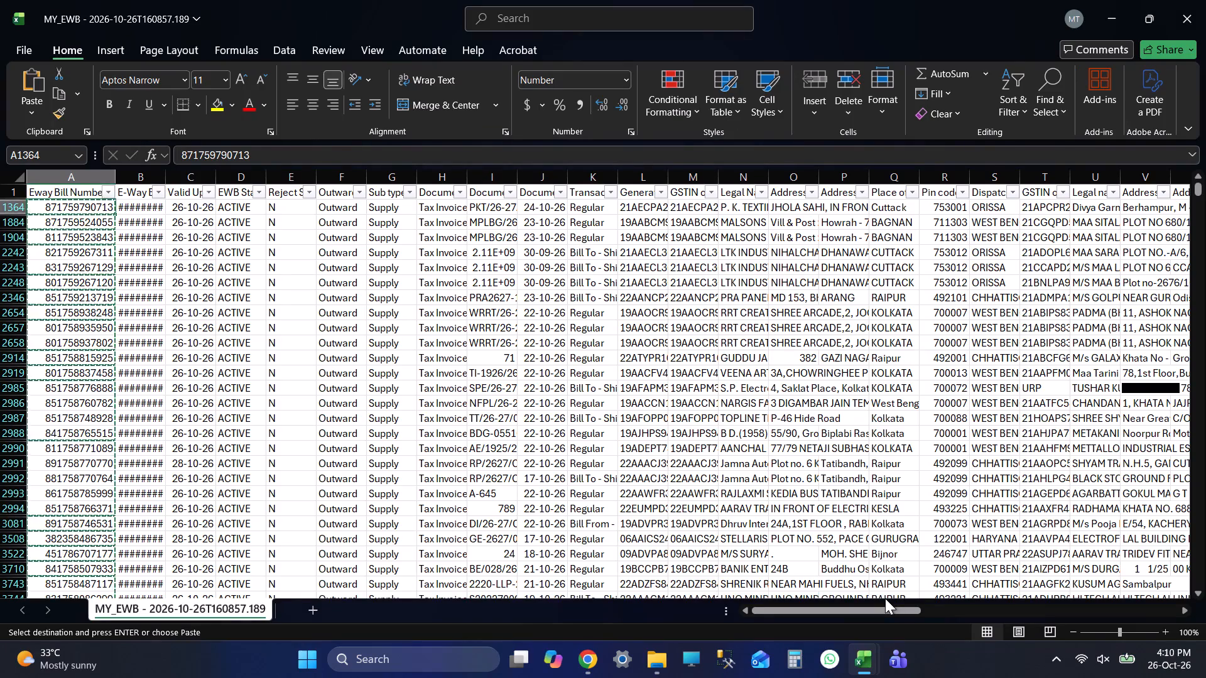
Compare the last e-way bill numbers in the IRIS workbook with those in the MY_EWB export.
key("ctrl+Down")
key("alt+Tab")
key("ctrl+Down")
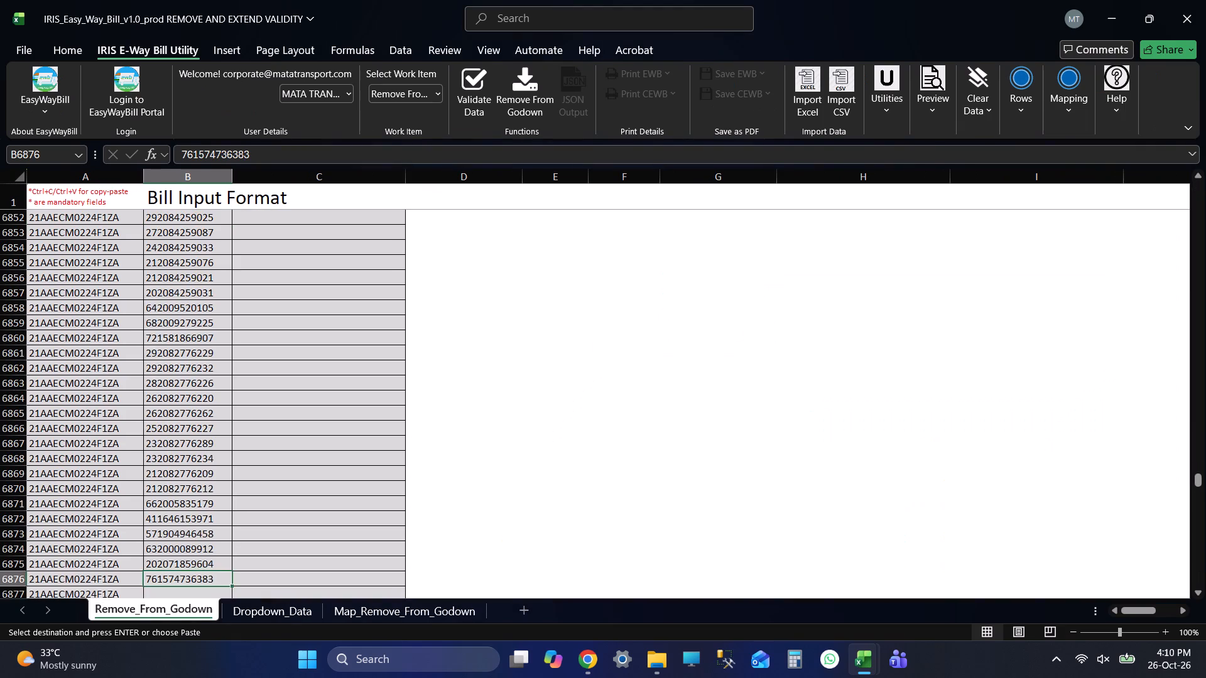
key("Down")
key("Down")
key("Down")
key("Down")
key("ctrl+Up")
key("alt+Tab")
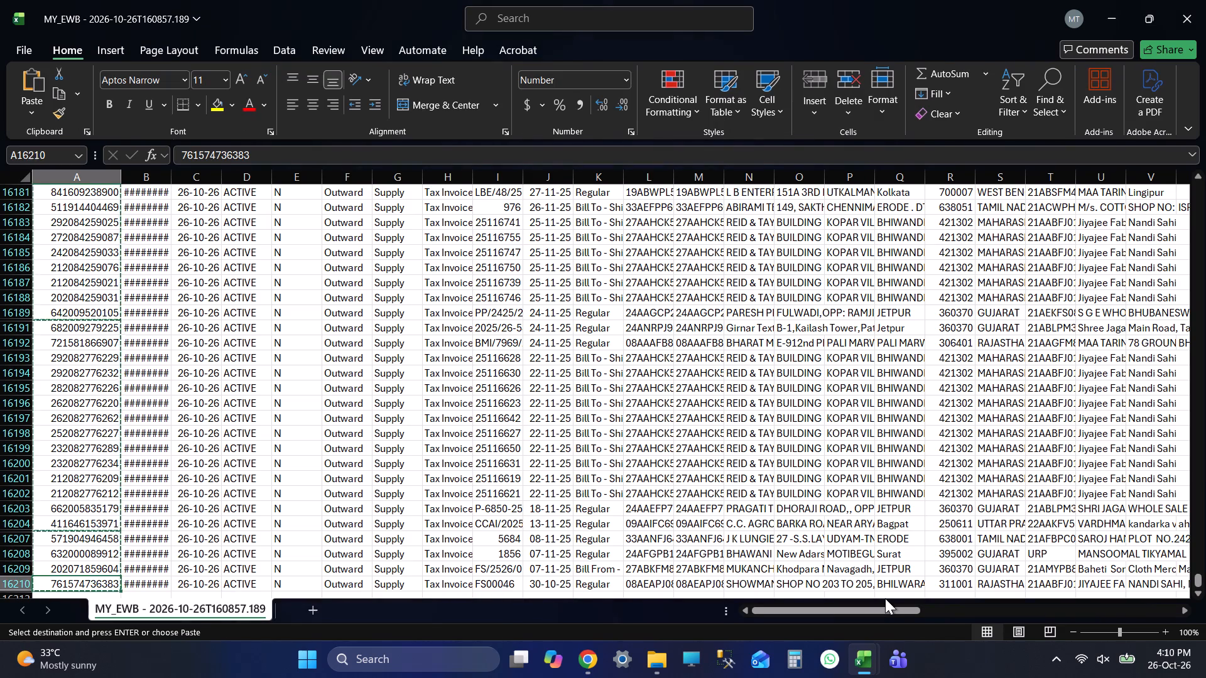
key("Down")
key("Down")
key("Down")
key("ctrl+Up")
key("alt+Tab")
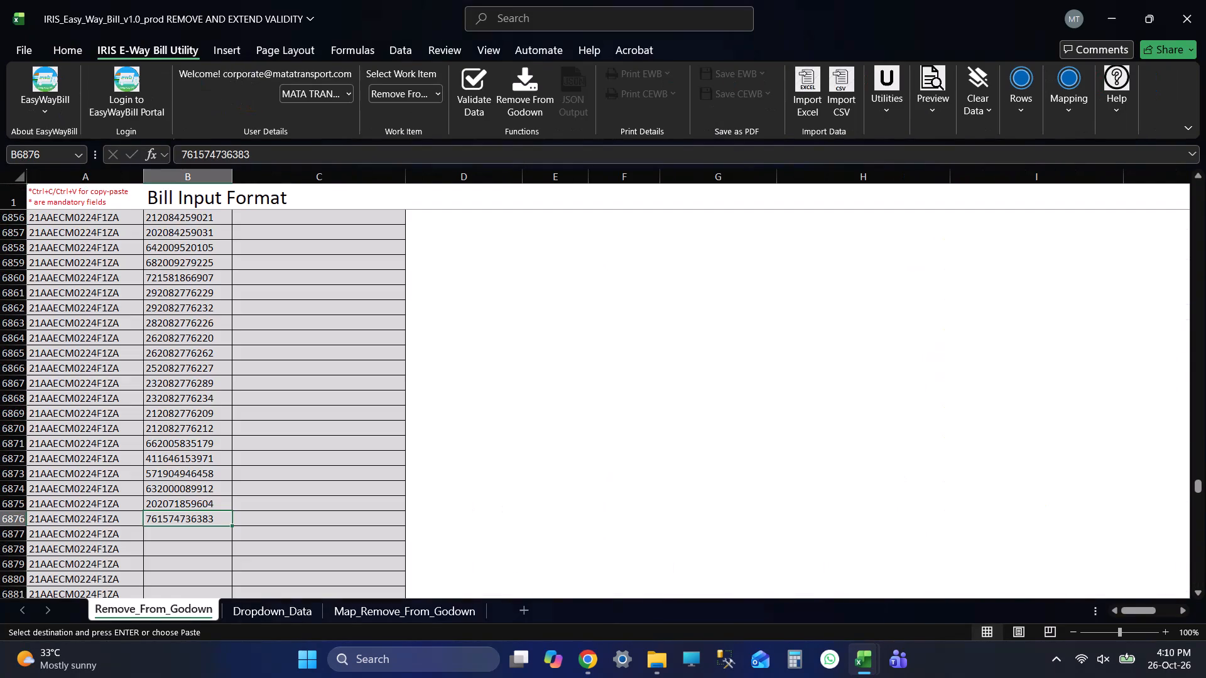
key("Down")
key("Down")
key("Down")
key("alt+Tab")
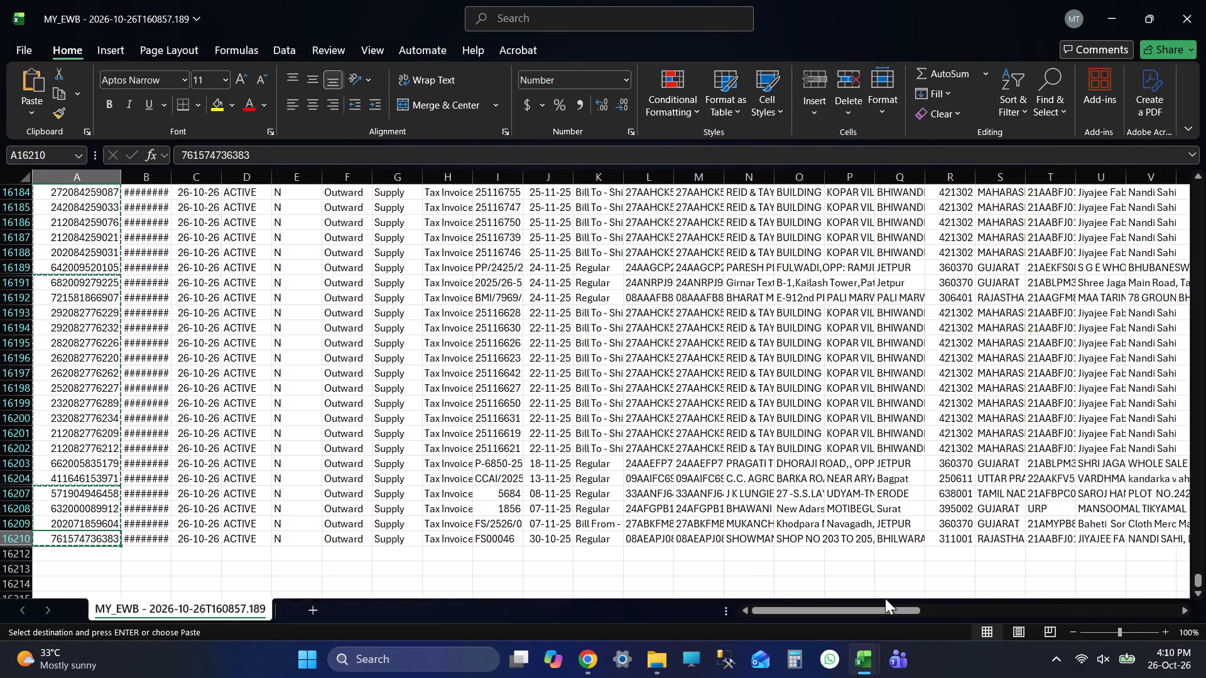
Clear the surplus GSTIN of User entries on Remove_From_Godown from row 6877 down to the last filled row.
key("alt+Tab")
key("Down")
key("ctrl+Up")
key("Down")
key("Left")
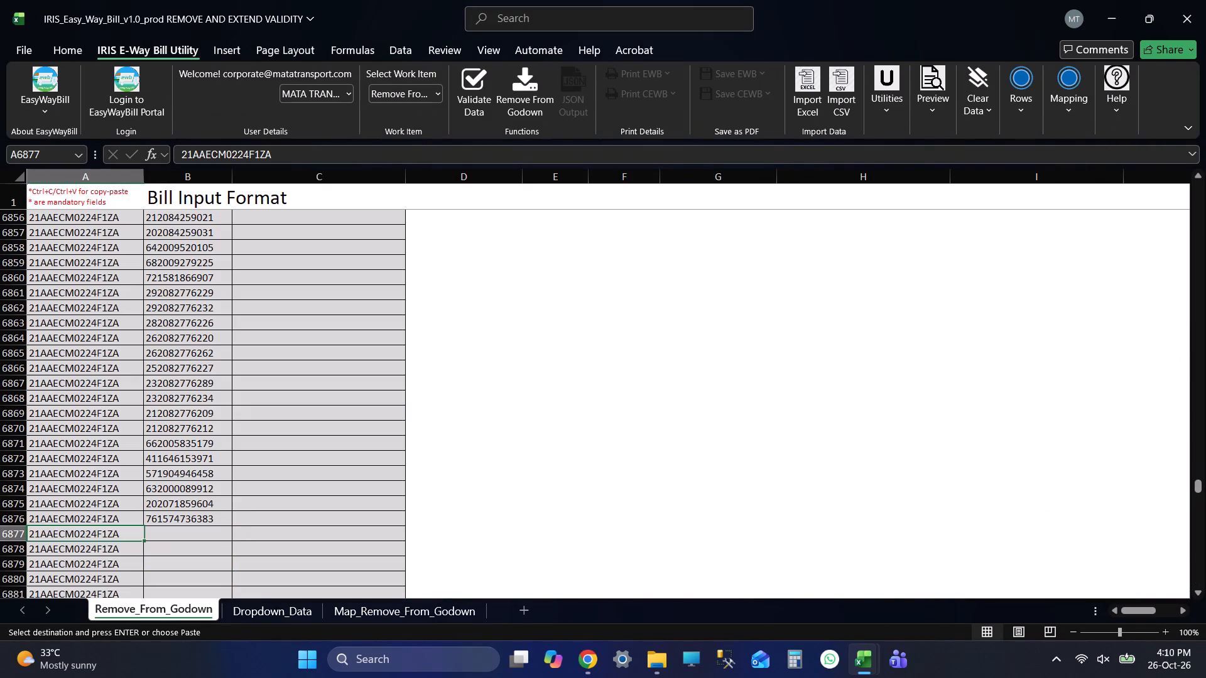
key("ctrl+shift+Down")
key("Delete")
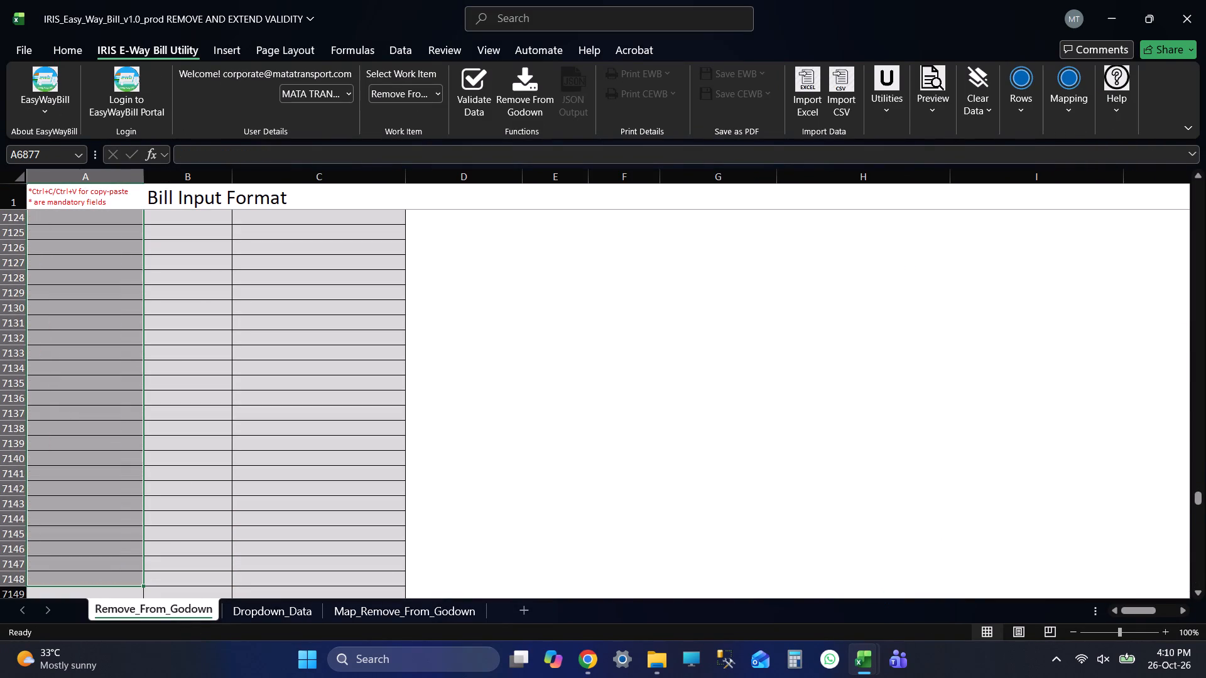
Check that the GSTIN of User and E-way Bill Number columns on Remove_From_Godown end on the same row, and review their first entries.
key("ctrl+Up")
key("Up")
key("Up")
key("Up")
key("Up")
key("Up")
key("Right")
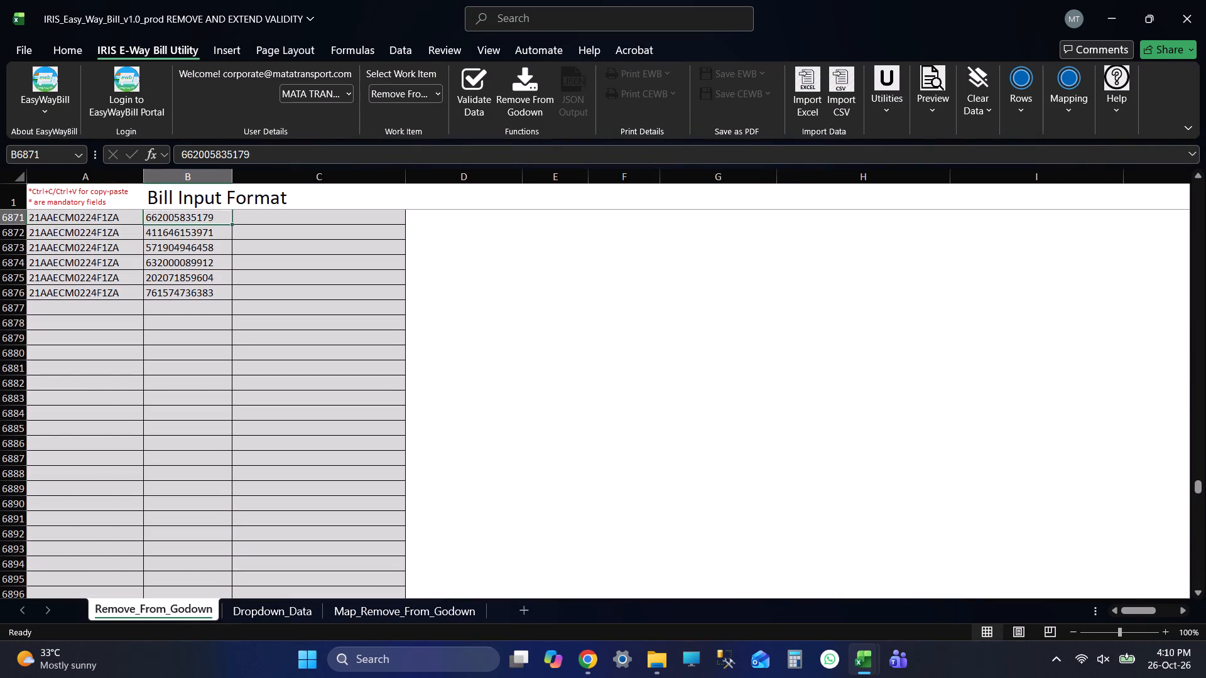
key("ctrl+Down")
key("Down")
key("ctrl+Up")
key("ctrl+Up")
key("ctrl+Up")
key("Up")
key("Up")
key("Up")
key("Up")
key("Up")
key("Left")
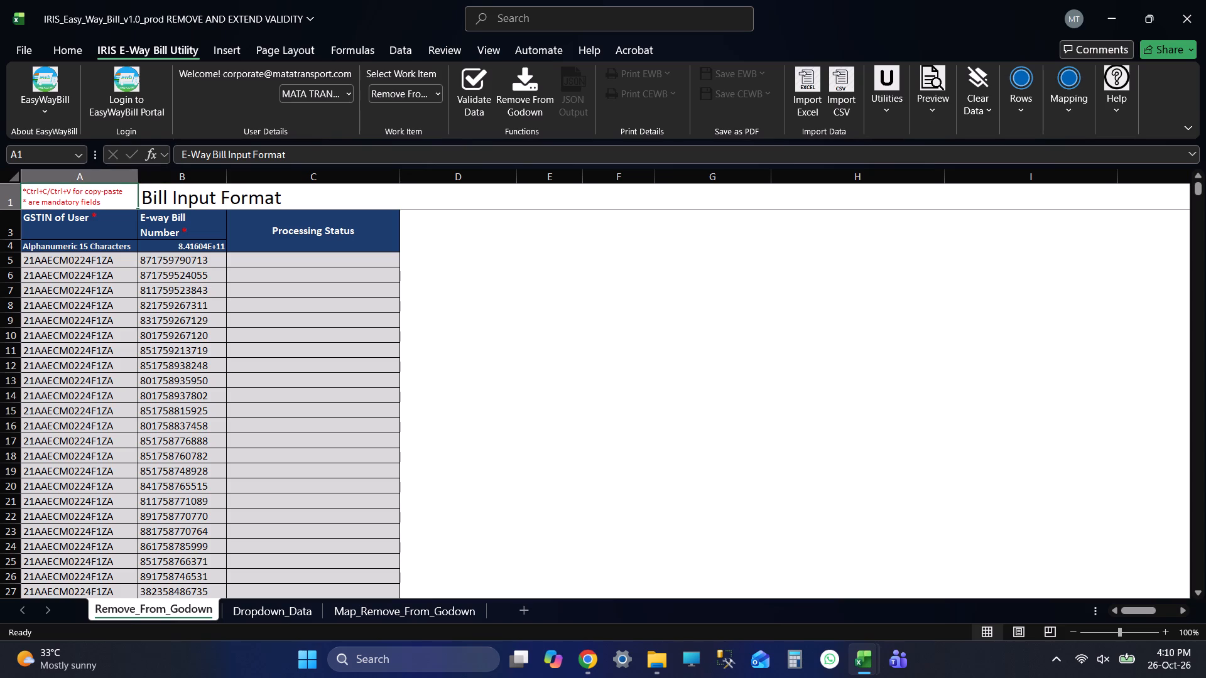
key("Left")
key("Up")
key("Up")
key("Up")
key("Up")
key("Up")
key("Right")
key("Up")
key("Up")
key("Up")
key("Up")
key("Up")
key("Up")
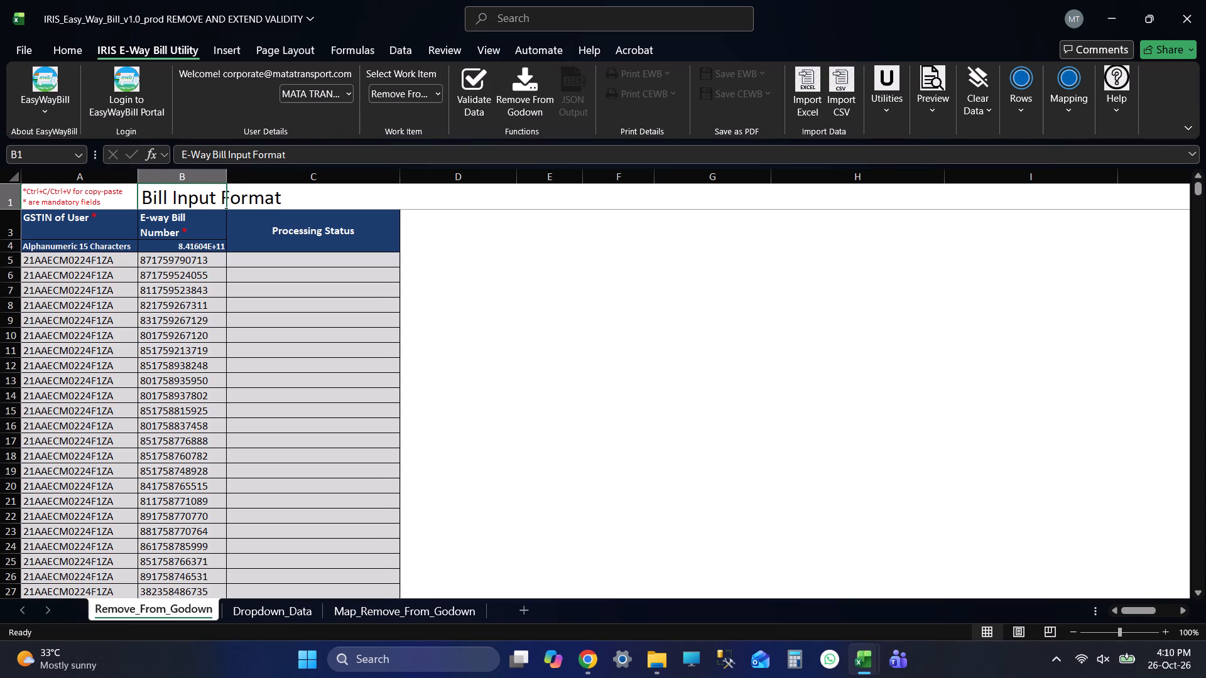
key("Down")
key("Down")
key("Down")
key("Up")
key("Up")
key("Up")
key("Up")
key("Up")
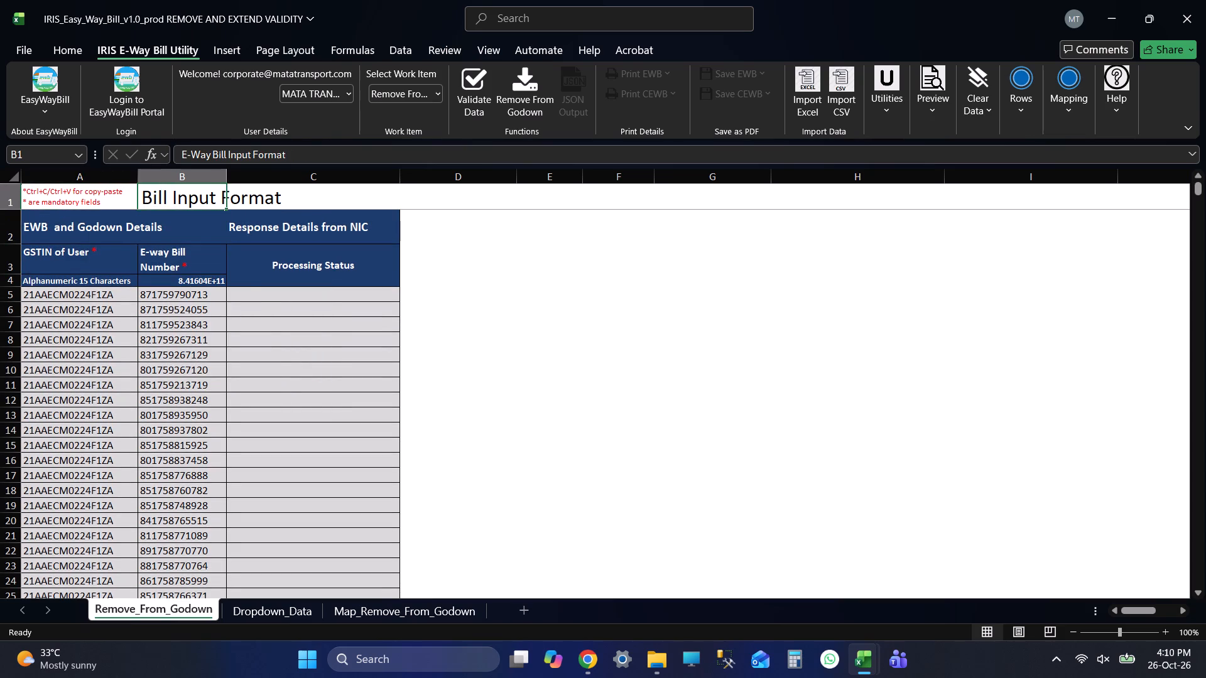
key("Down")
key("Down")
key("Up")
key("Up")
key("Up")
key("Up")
Check the last filled entry in the E-way Bill Number column and the rows below it.
key("Down")
key("Down")
key("Down")
key("Down")
key("ctrl+Down")
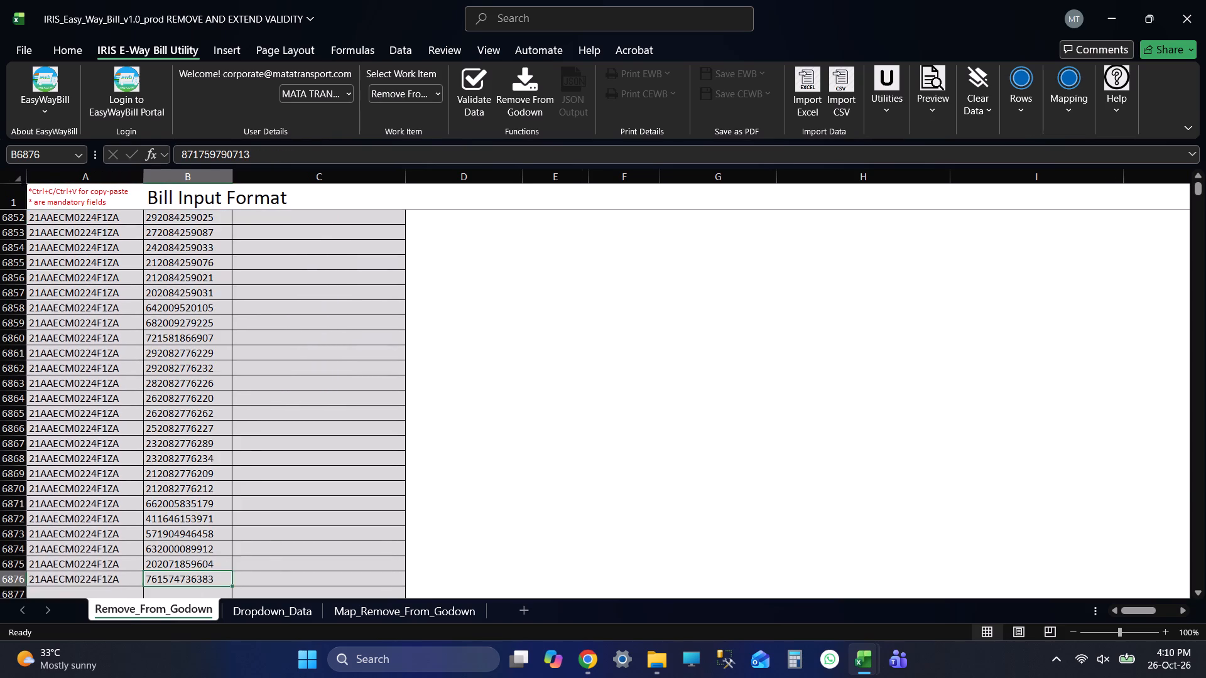
key("Down")
key("Down")
key("Down")
key("Down")
key("Down")
key("ctrl+Up")
Switch to the MY_EWB export workbook, save it and close it.
key("alt+Tab")
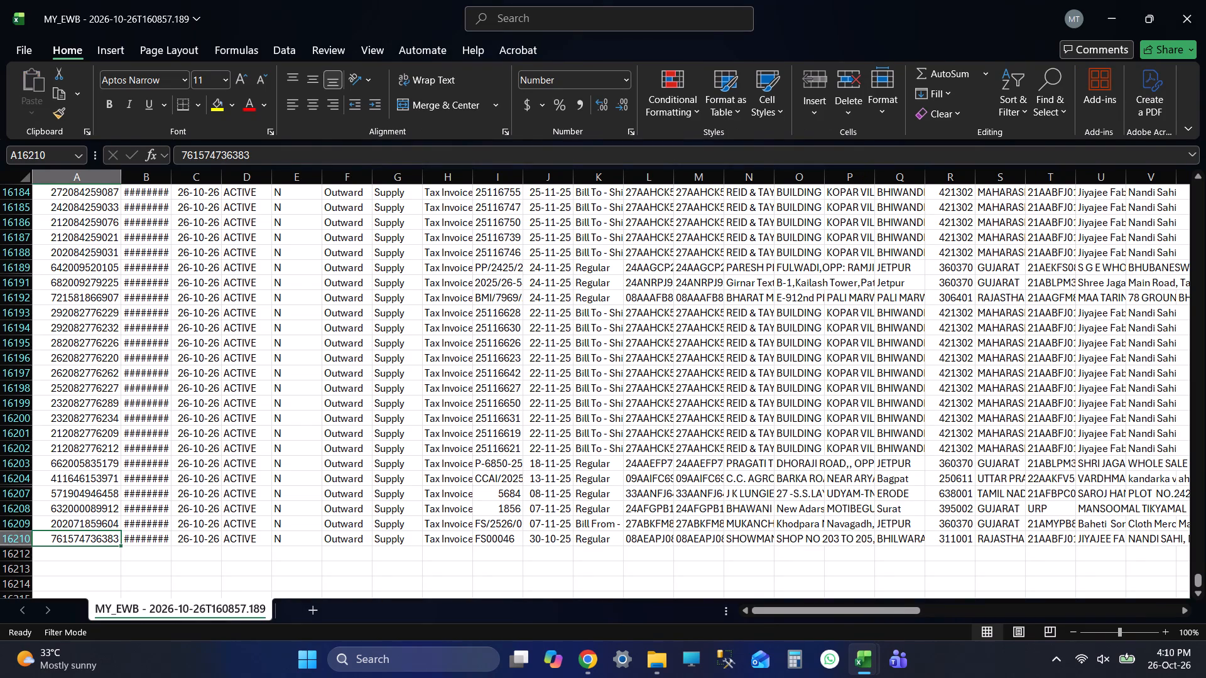
key("ctrl+s")
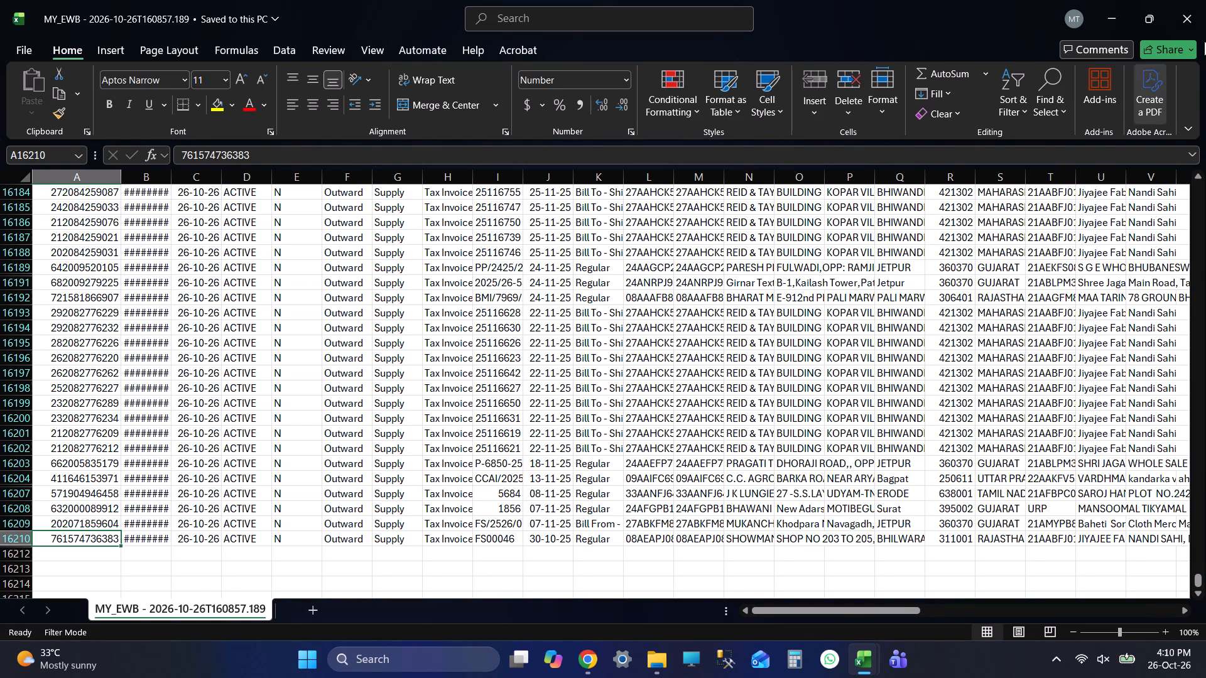
left_click(1205, 0)
Look over the end and the start of the E-way Bill Number list on Remove_From_Godown.
scroll(432, 348, "down", 4)
left_click(205, 415)
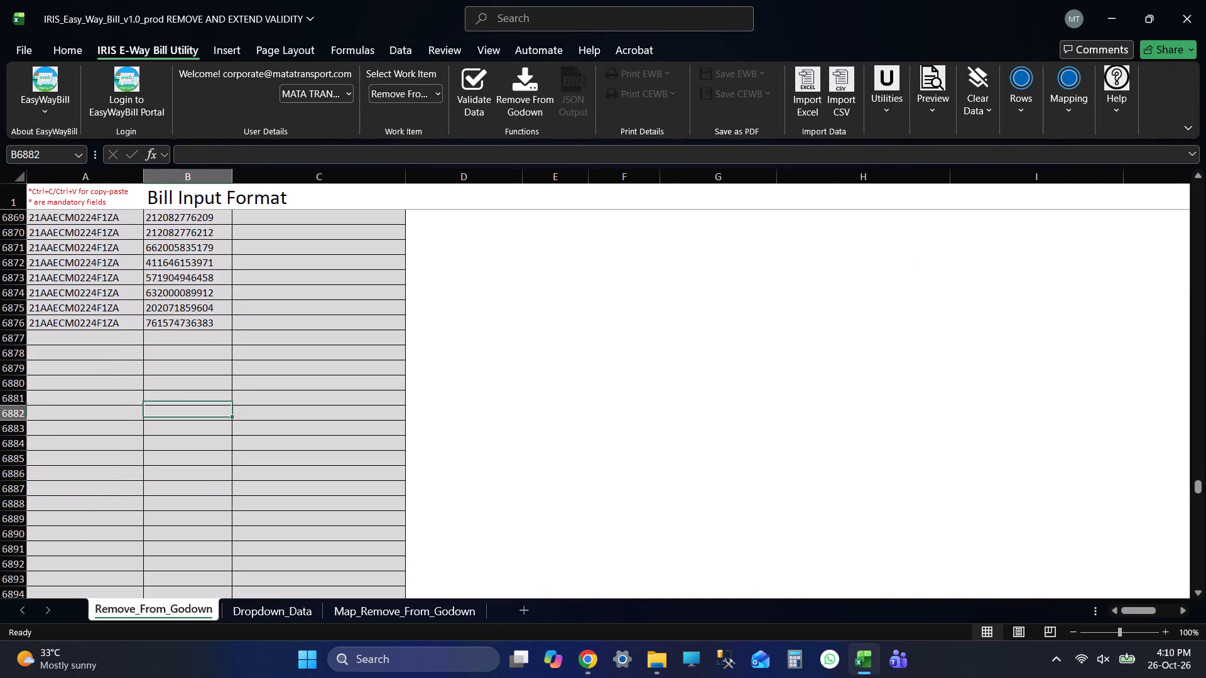
left_click(181, 511)
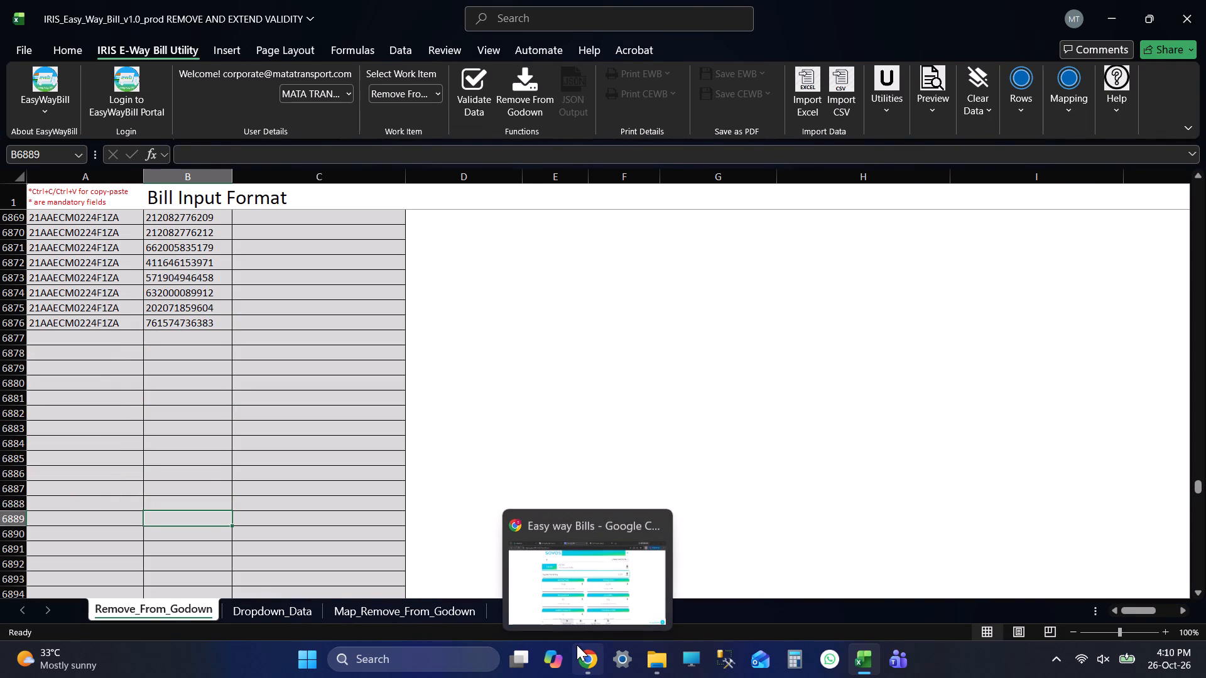
key("ctrl+Up")
key("Up")
key("Up")
key("ctrl+Up")
key("ctrl+Up")
key("Up")
key("Up")
key("Up")
key("Up")
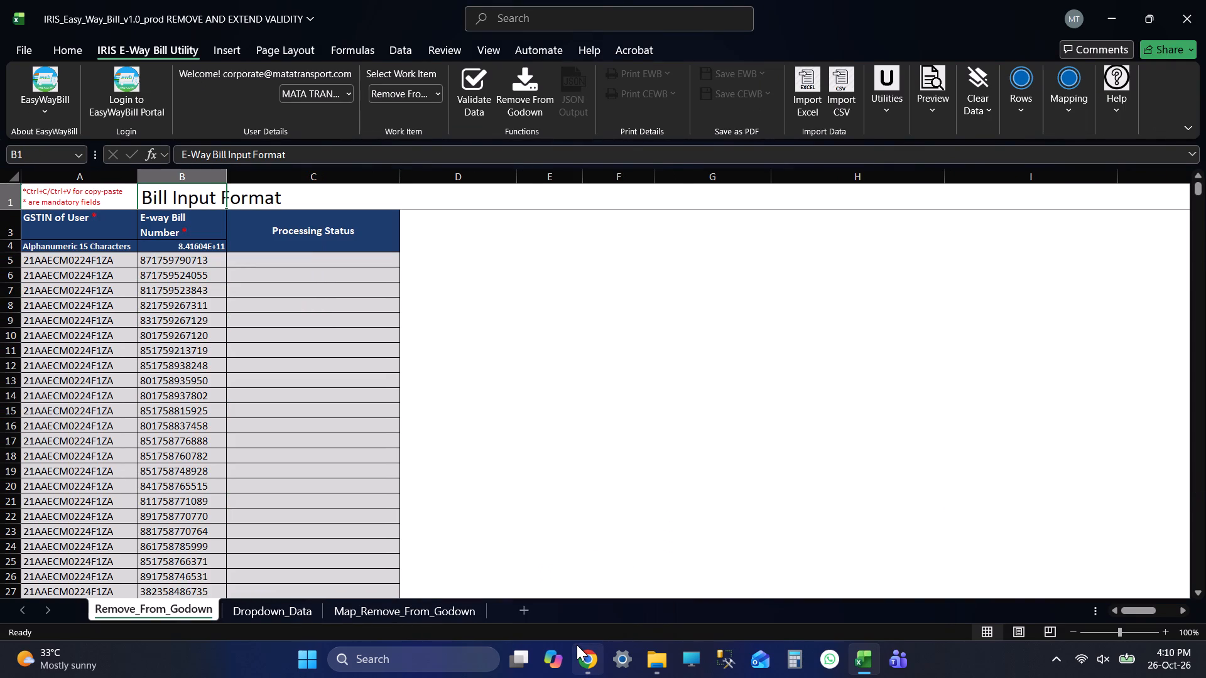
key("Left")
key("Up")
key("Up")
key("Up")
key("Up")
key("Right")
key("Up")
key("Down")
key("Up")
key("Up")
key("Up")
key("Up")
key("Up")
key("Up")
Recheck the E-way Bill Number list from its header to its last entry, and return to the top of the sheet.
key("Down")
key("Down")
key("Down")
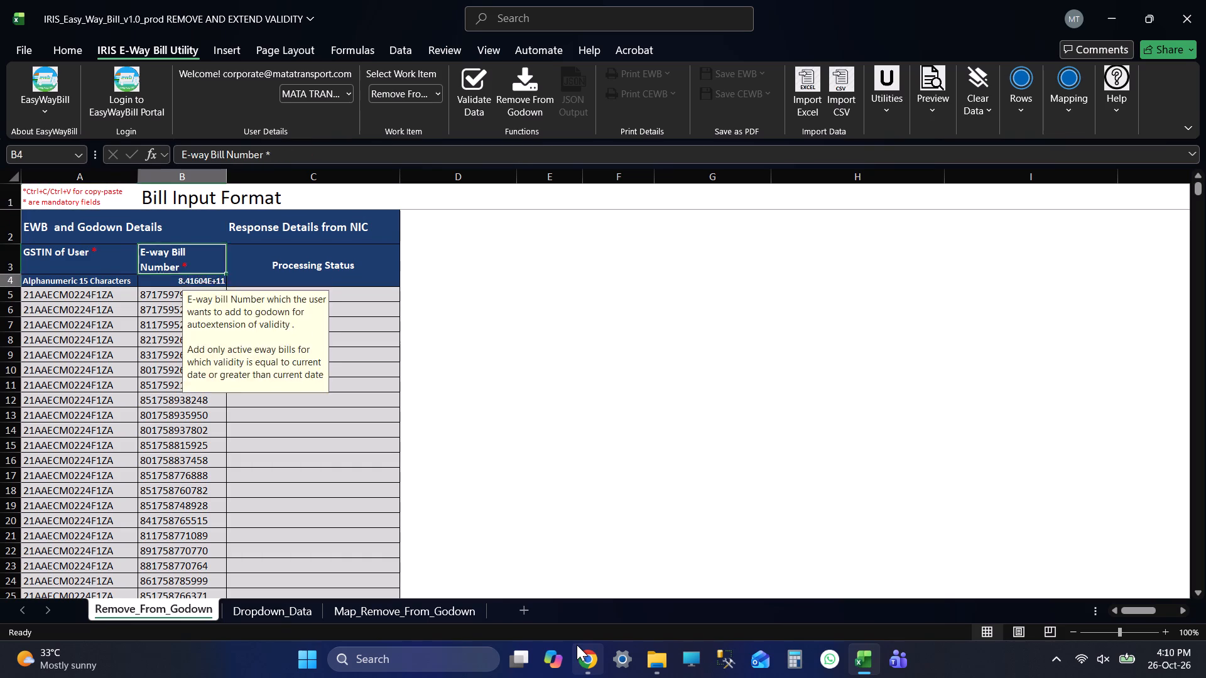
key("Down")
key("Down")
key("ctrl+Down")
key("Down")
key("Down")
key("Down")
key("Down")
key("ctrl+Up")
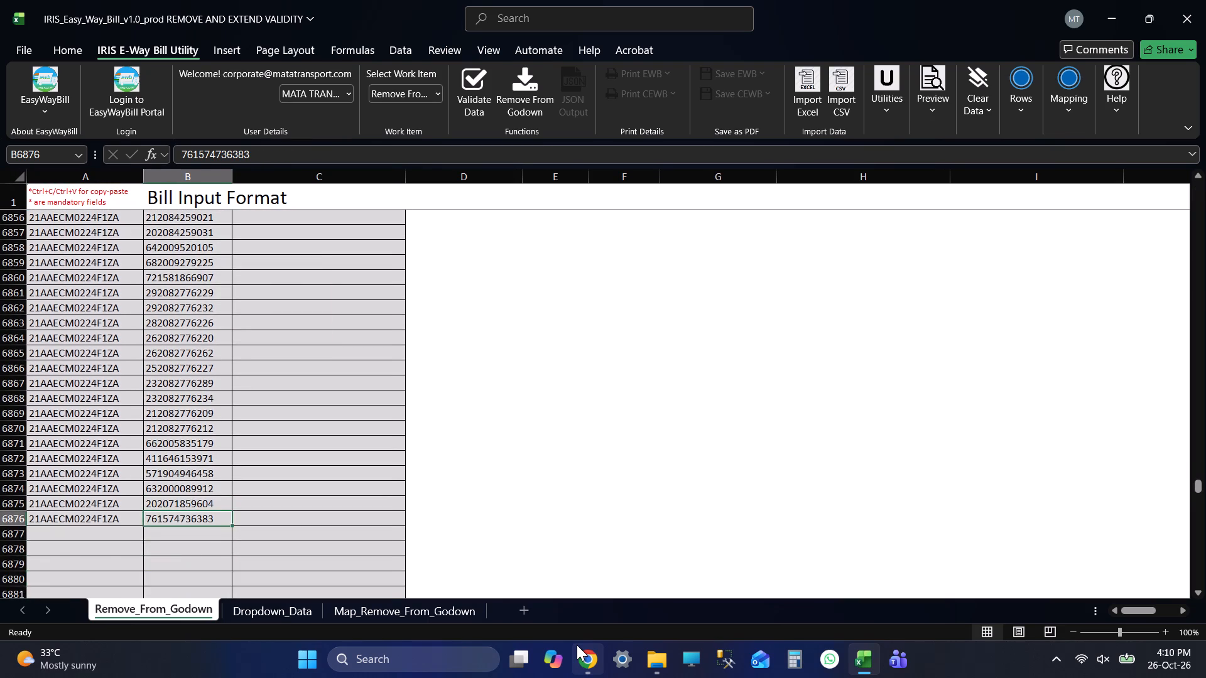
key("ctrl+Up")
key("Up")
key("Up")
key("Up")
key("Up")
key("Up")
key("Up")
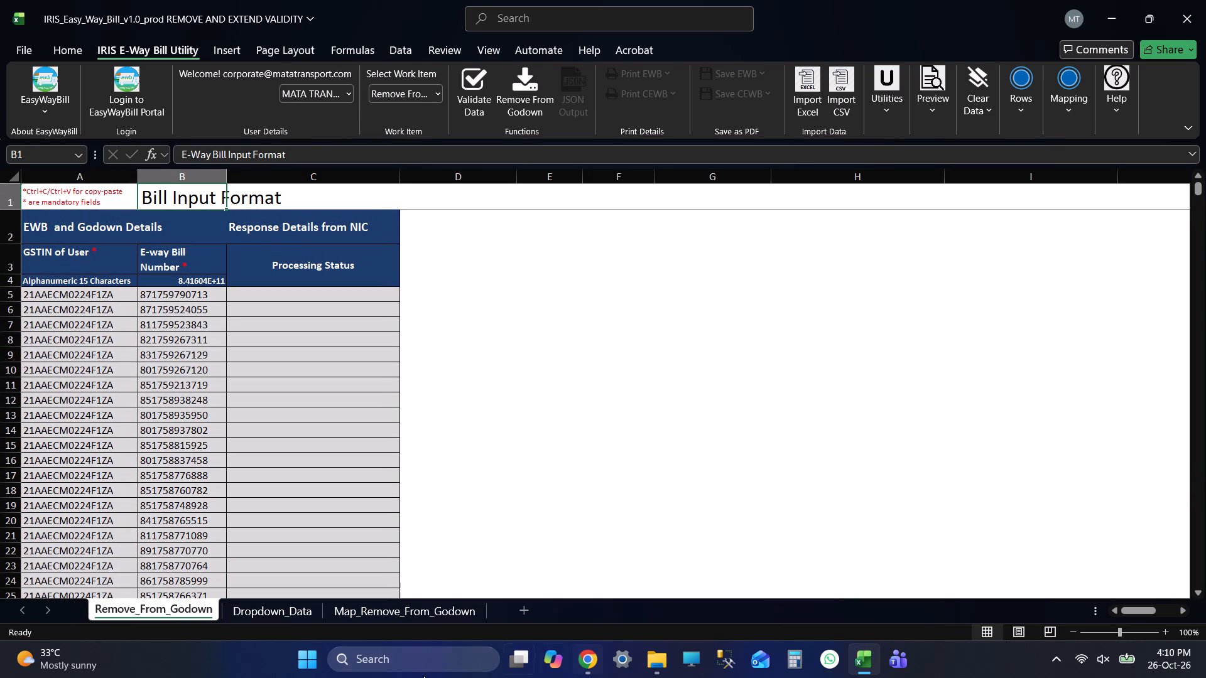
Run Remove From Godown on the listed e-way bills, agree to proceed and dismiss the completion message.
left_click(524, 95)
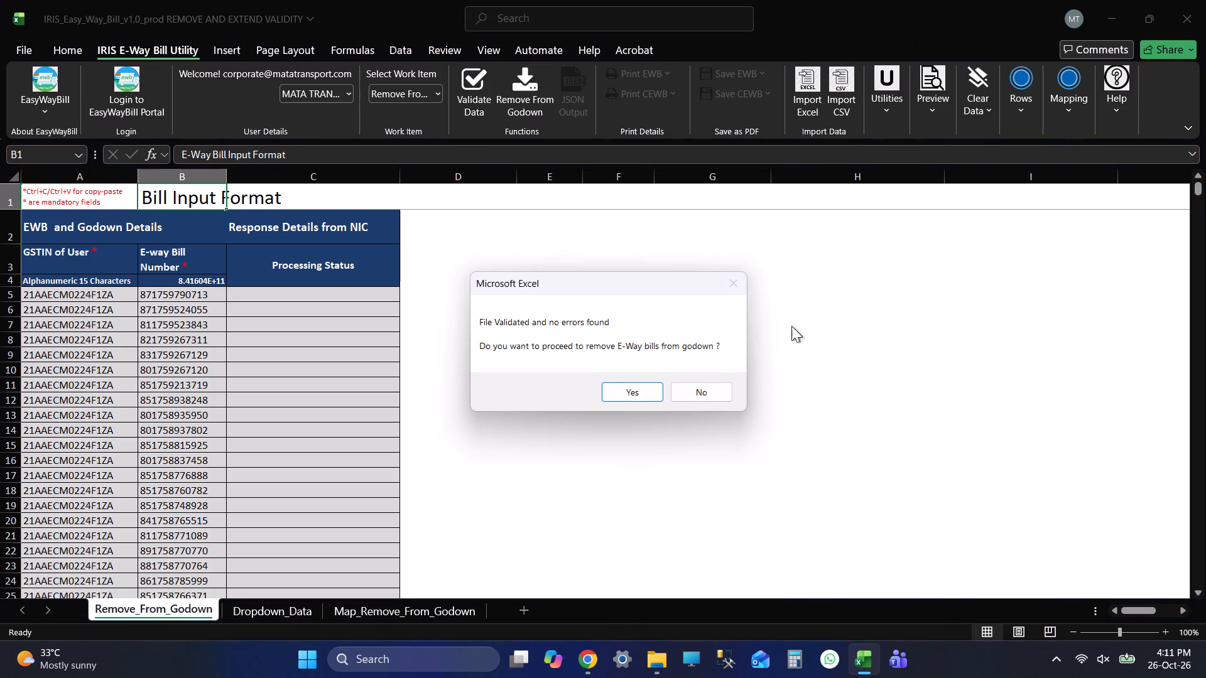
left_click(622, 392)
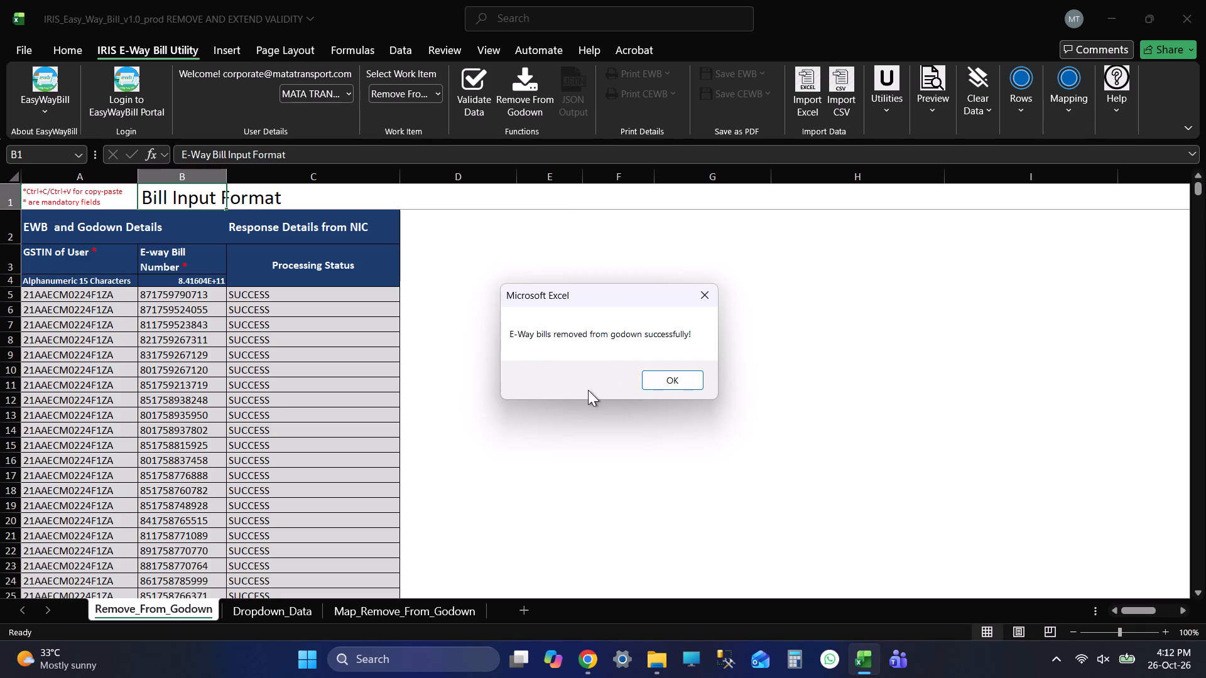
left_click(543, 354)
left_click(666, 377)
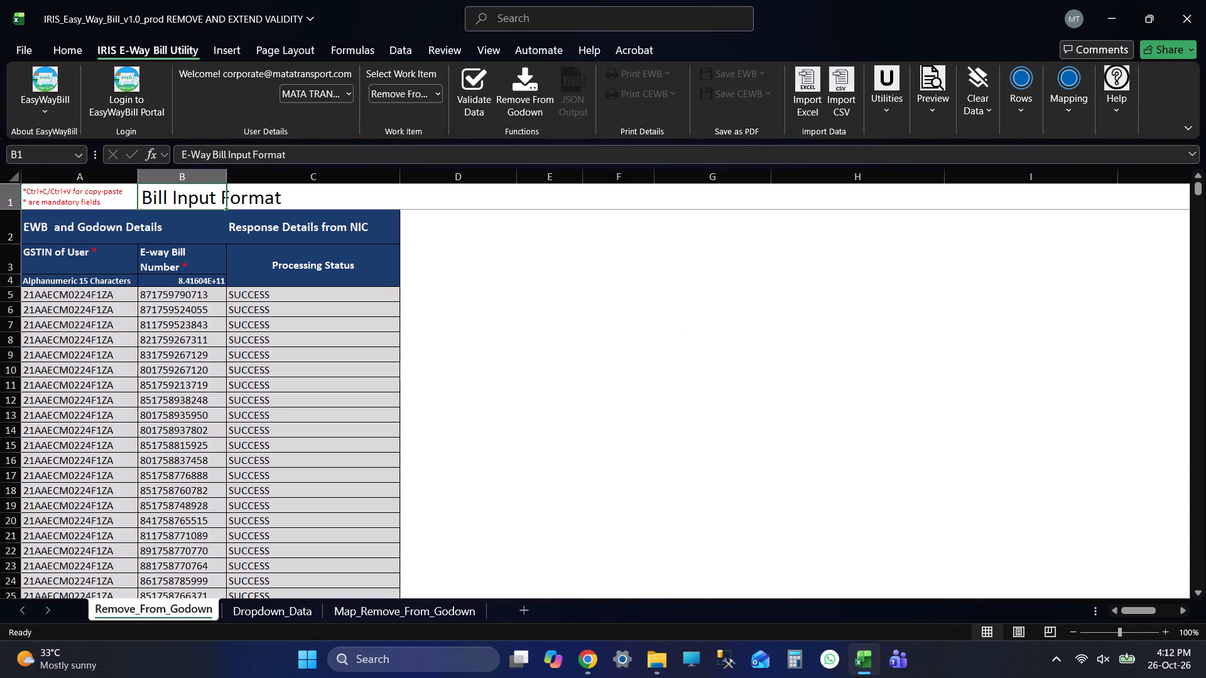
Examine the Processing Status of the last e-way bills on Remove_From_Godown and the rows below them.
left_click(212, 327)
key("ctrl+Down")
key("Down")
key("Down")
key("Down")
key("Down")
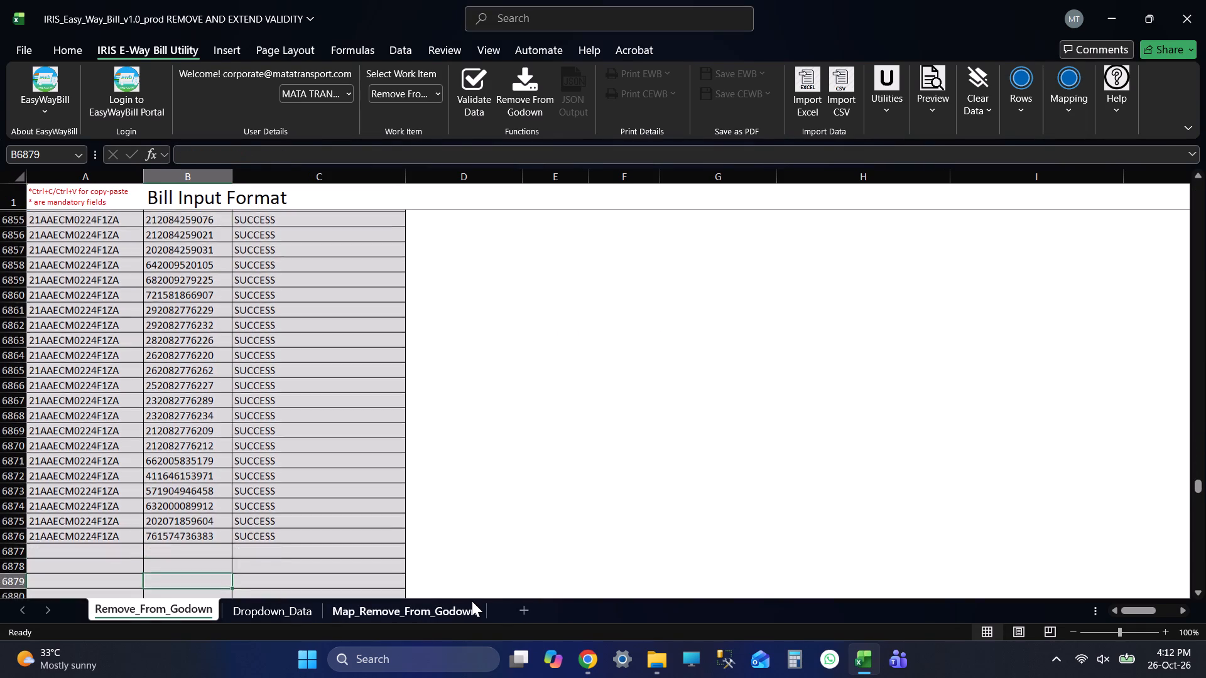
key("ctrl+Up")
key("Down")
key("Down")
key("Down")
key("Down")
key("Down")
key("Down")
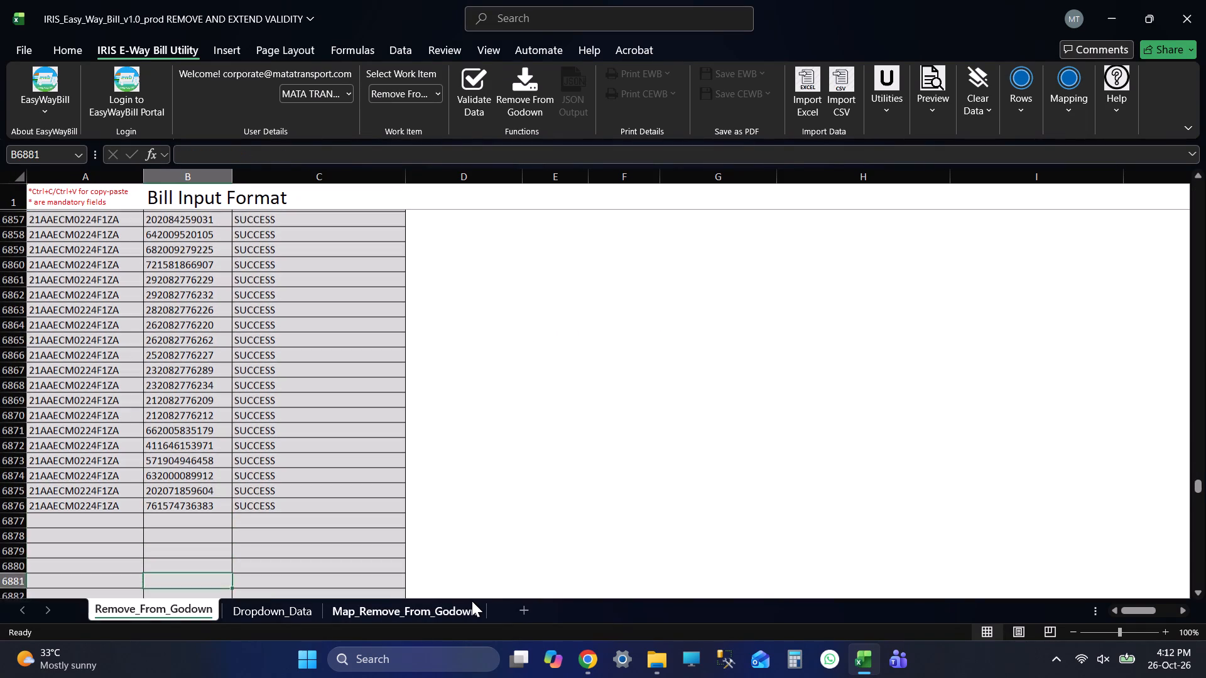
key("ctrl+Up")
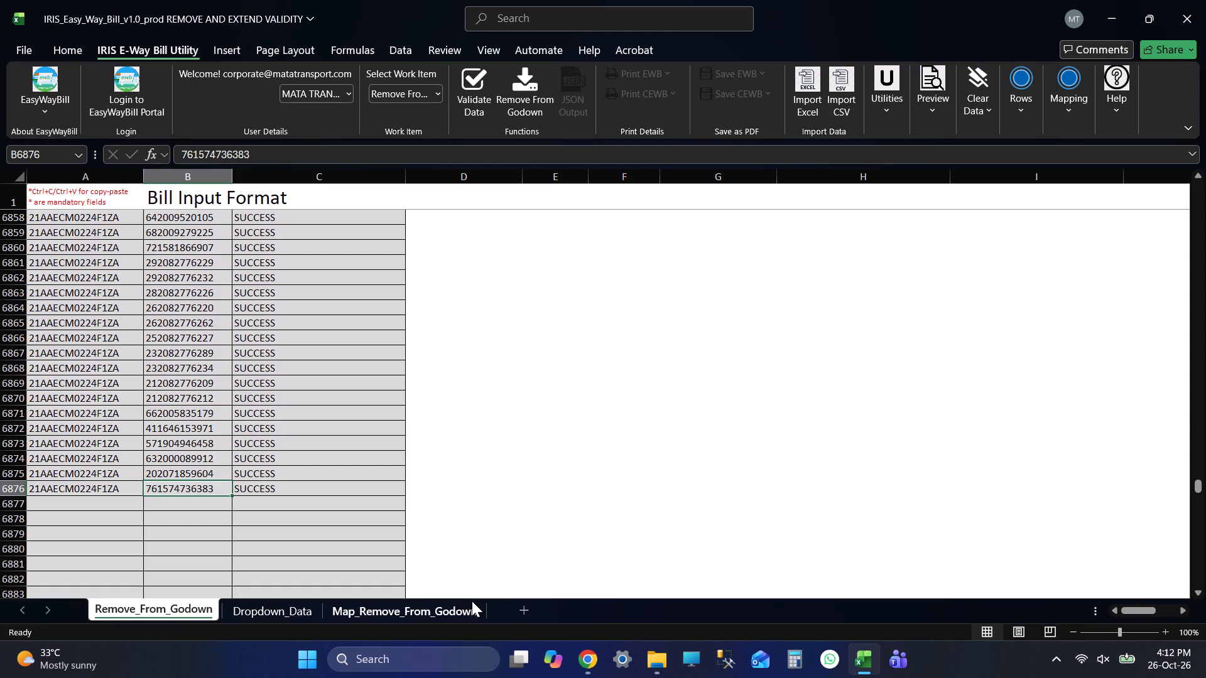
Review the Processing Status of the first e-way bills and again that of the last ones.
key("ctrl+Up")
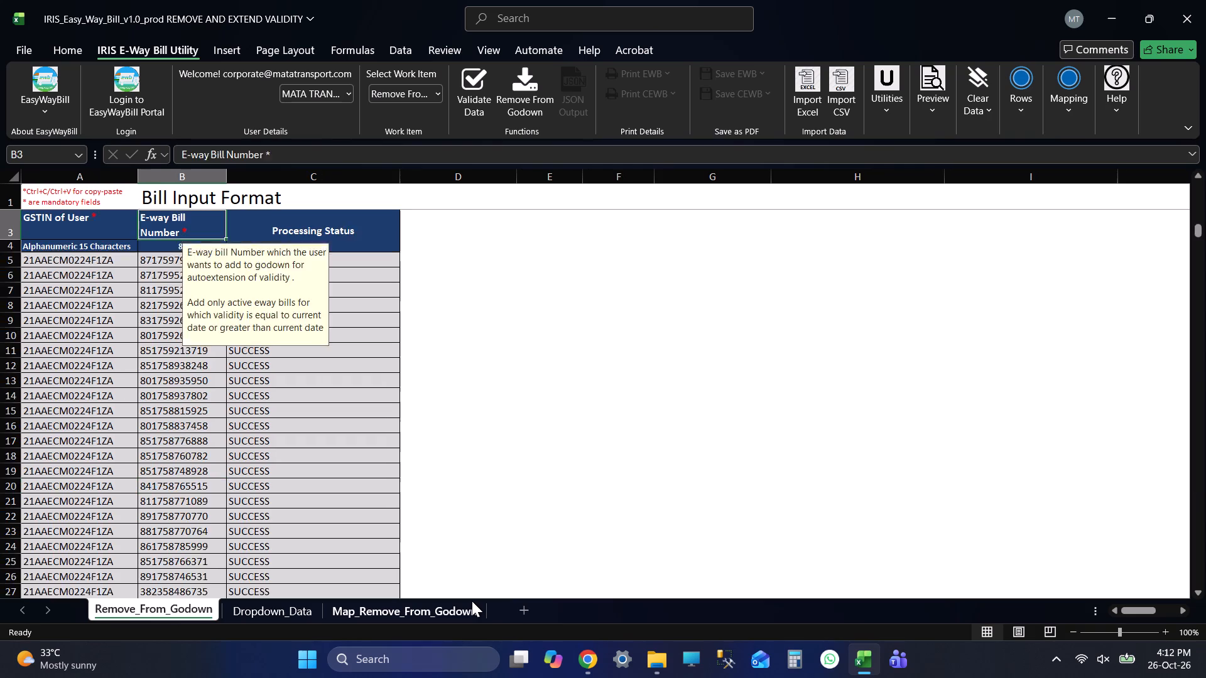
key("Up")
key("Up")
key("Up")
key("Up")
key("Up")
key("Up")
key("Up")
key("Up")
key("Up")
key("Up")
key("Up")
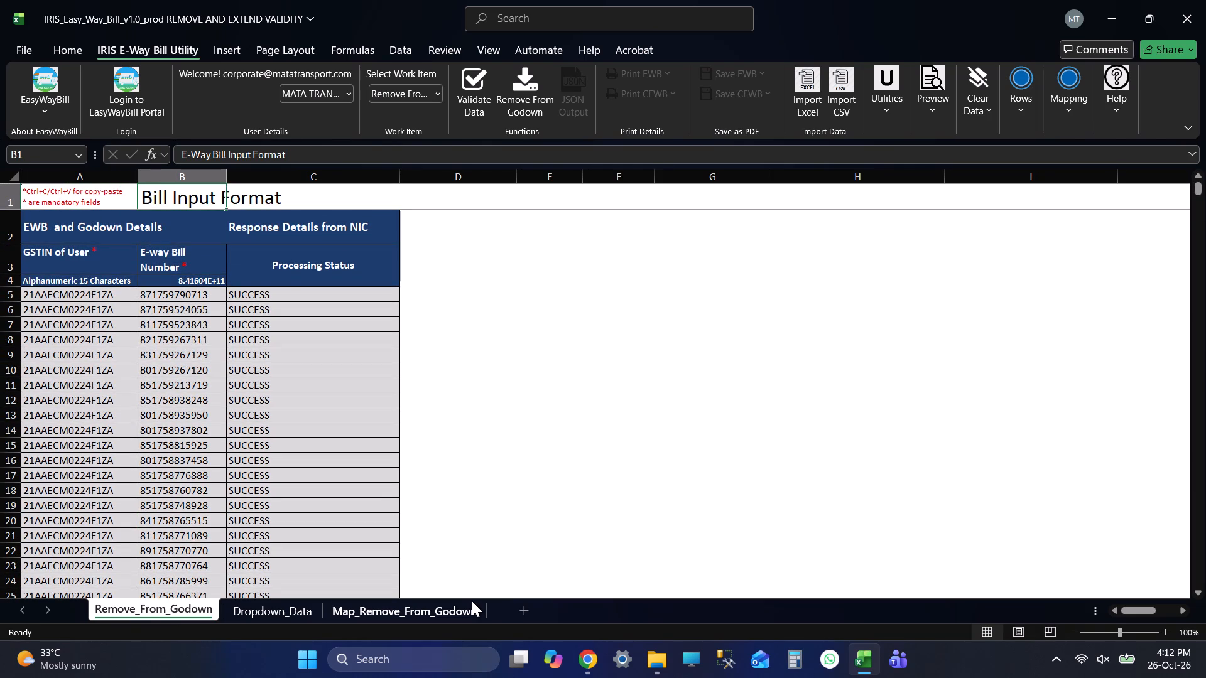
key("Down")
key("Down")
key("Down")
key("Down")
key("Down")
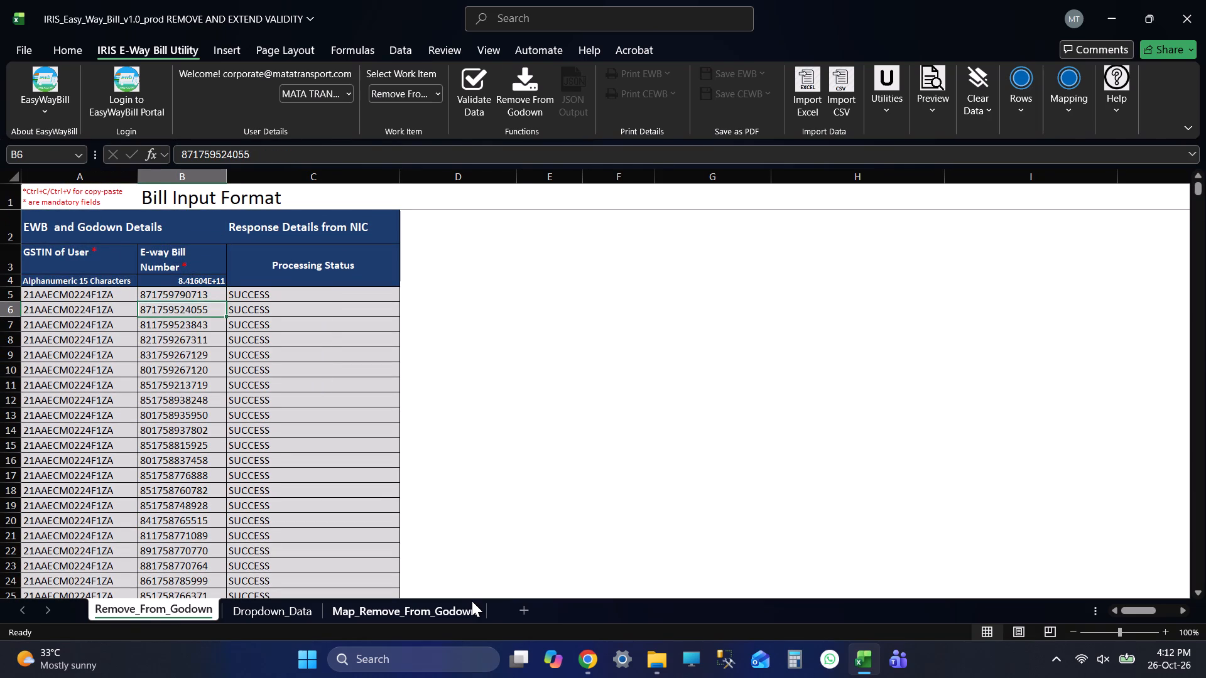
key("ctrl+Down")
key("Down")
key("Down")
key("Down")
key("Down")
key("Down")
key("ctrl+Up")
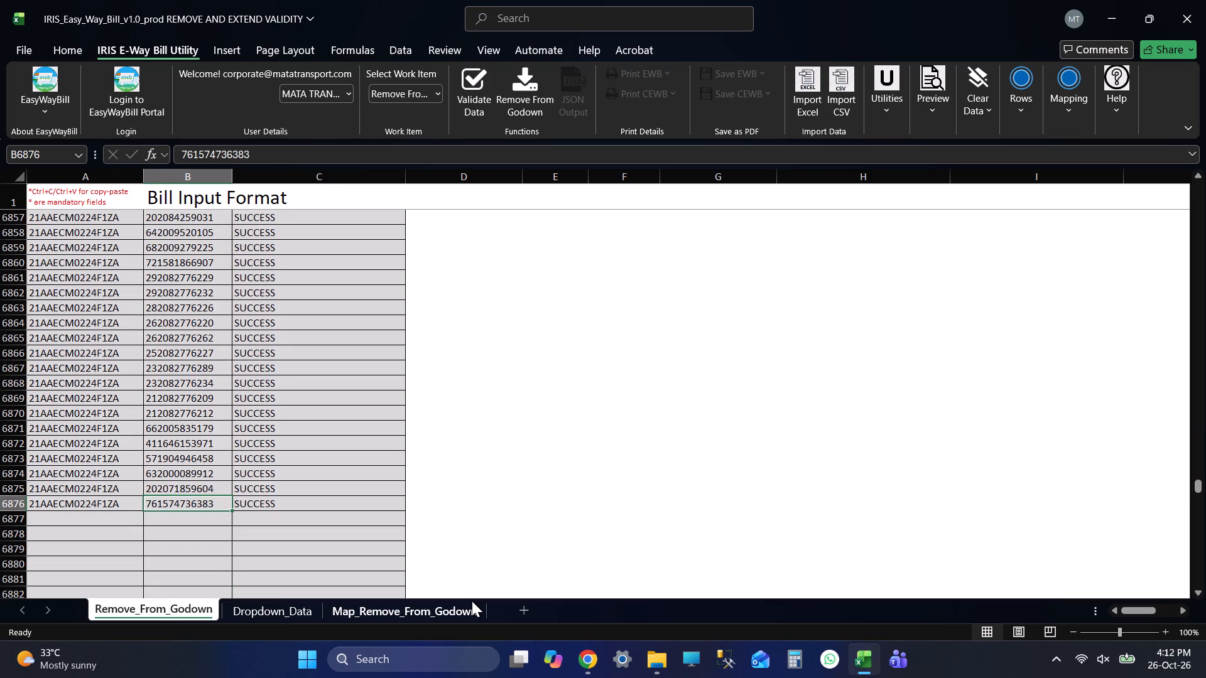
Save the IRIS_Easy_Way_Bill workbook.
key("ctrl+s")
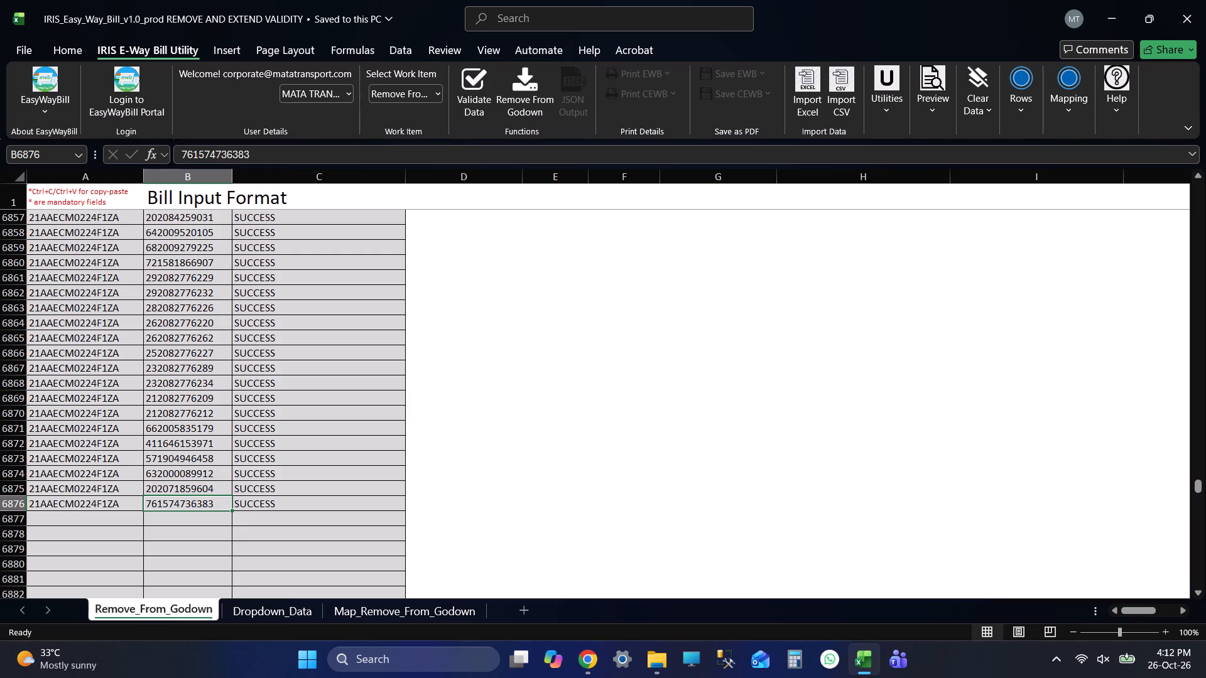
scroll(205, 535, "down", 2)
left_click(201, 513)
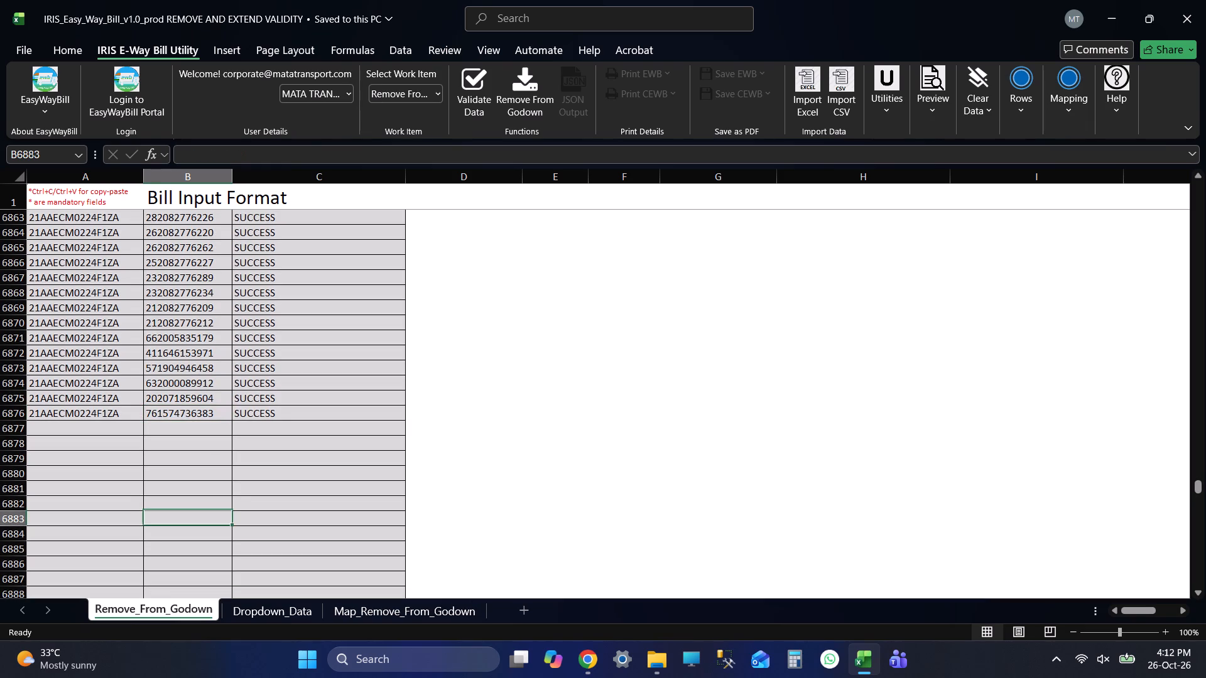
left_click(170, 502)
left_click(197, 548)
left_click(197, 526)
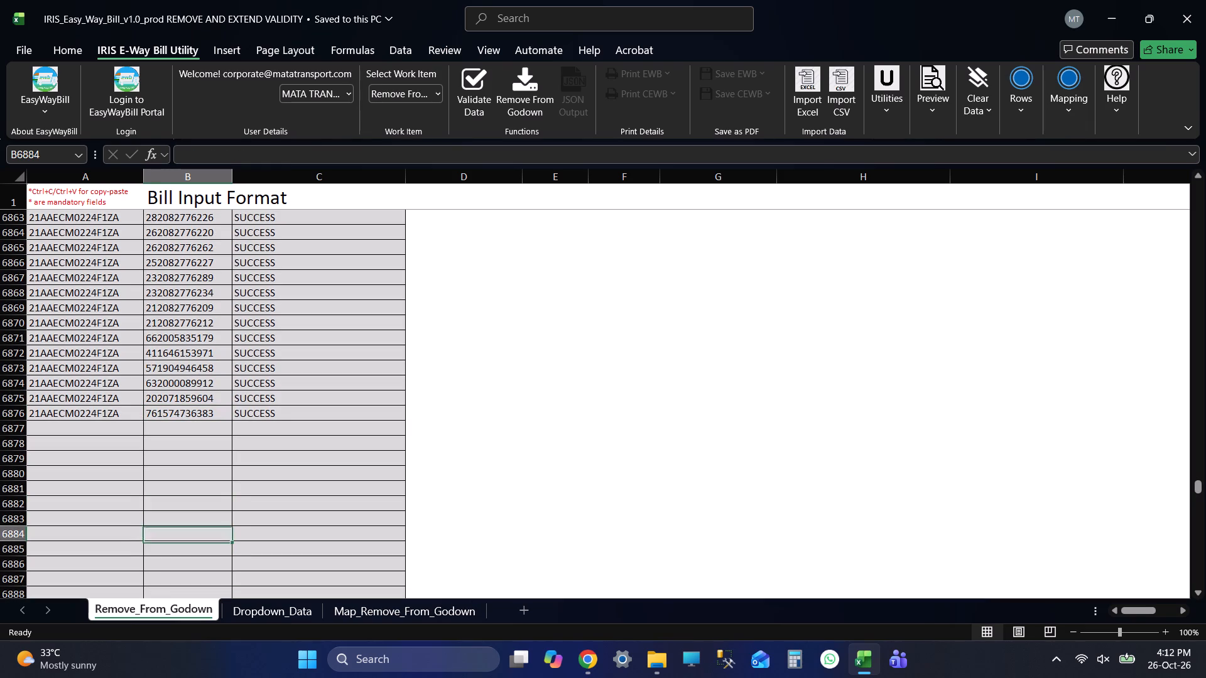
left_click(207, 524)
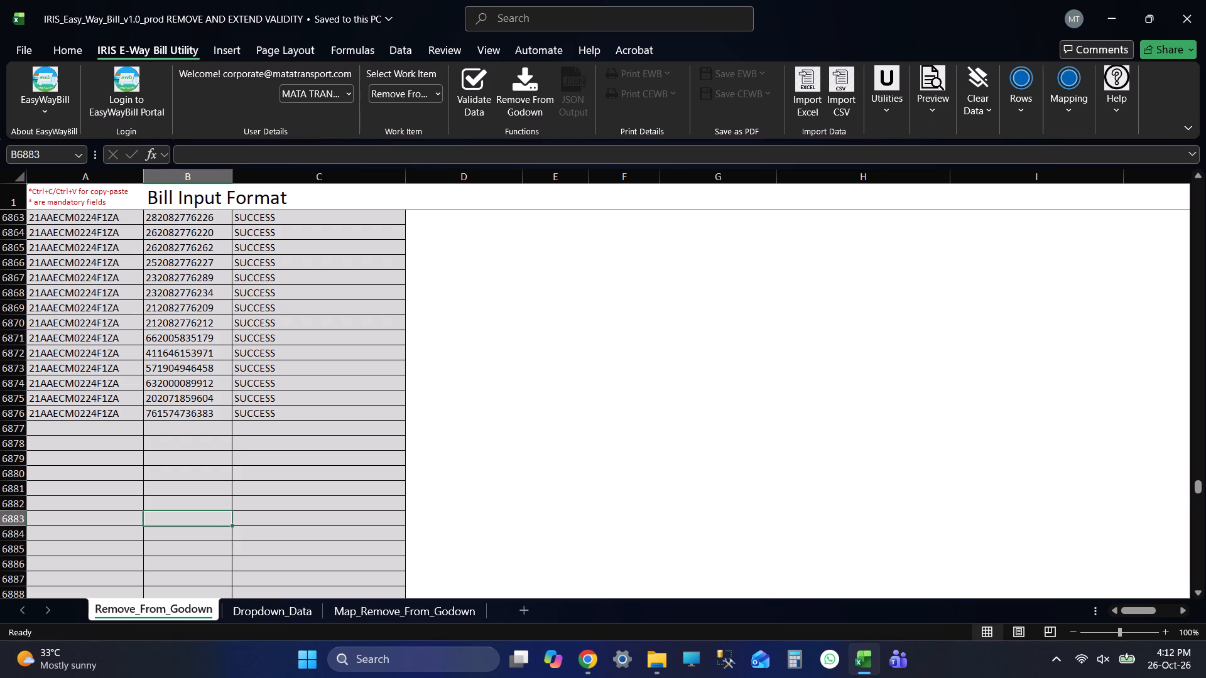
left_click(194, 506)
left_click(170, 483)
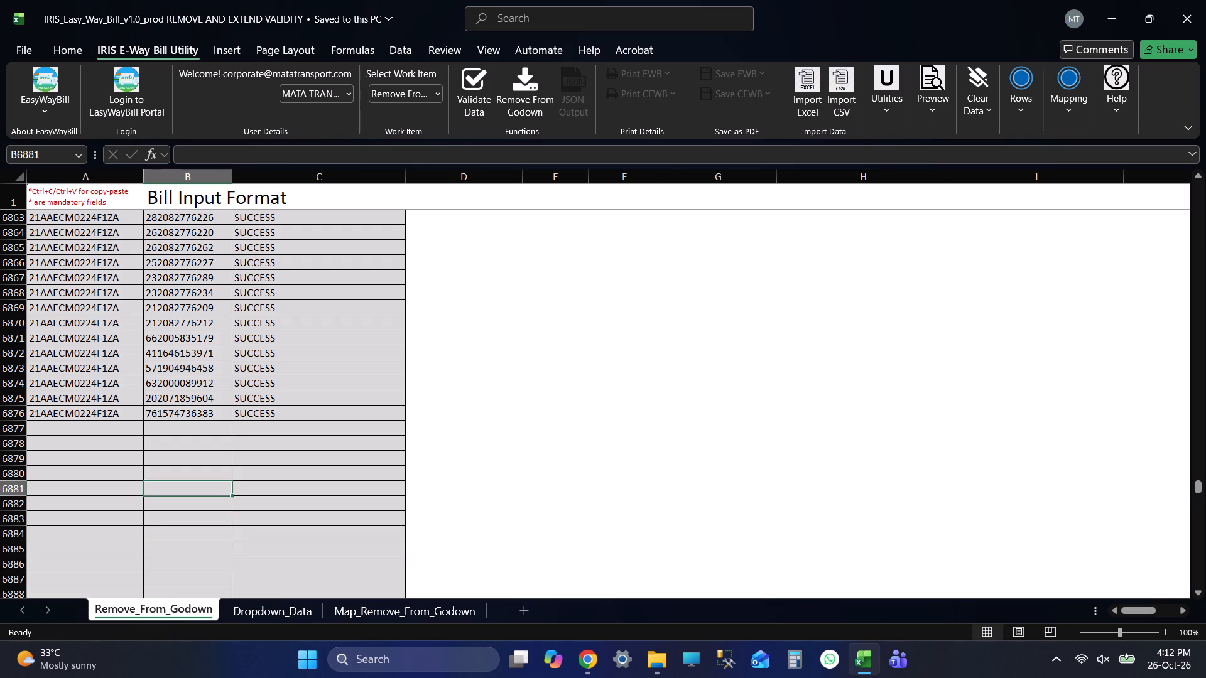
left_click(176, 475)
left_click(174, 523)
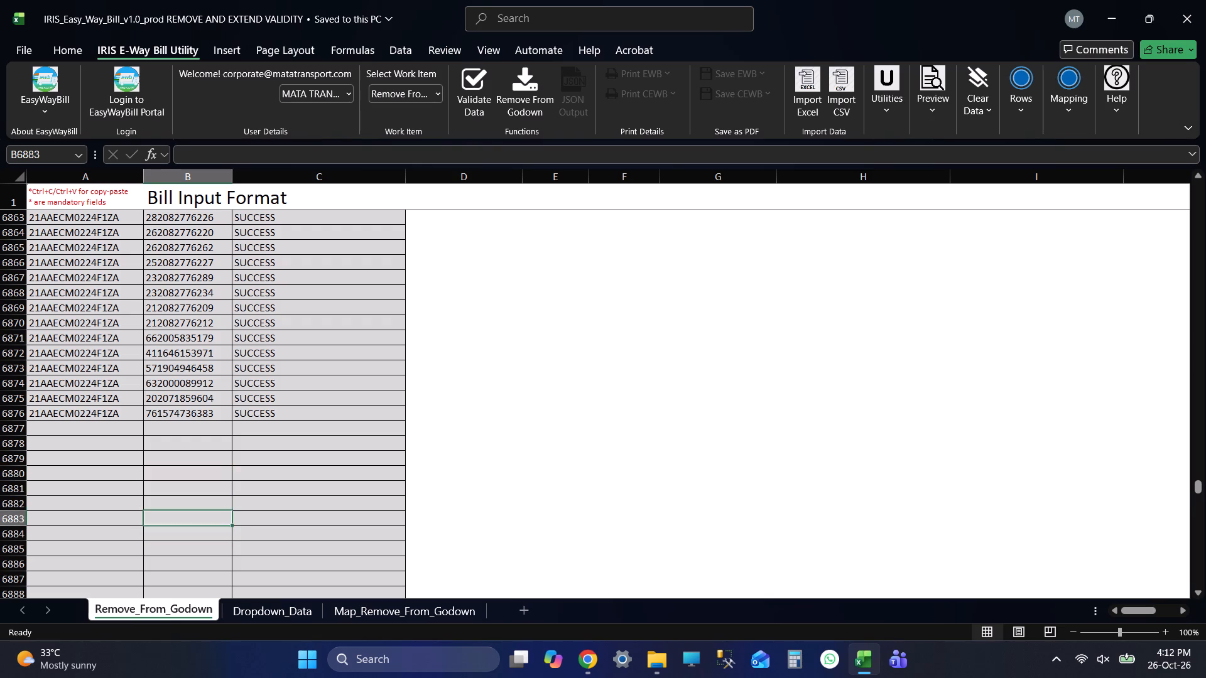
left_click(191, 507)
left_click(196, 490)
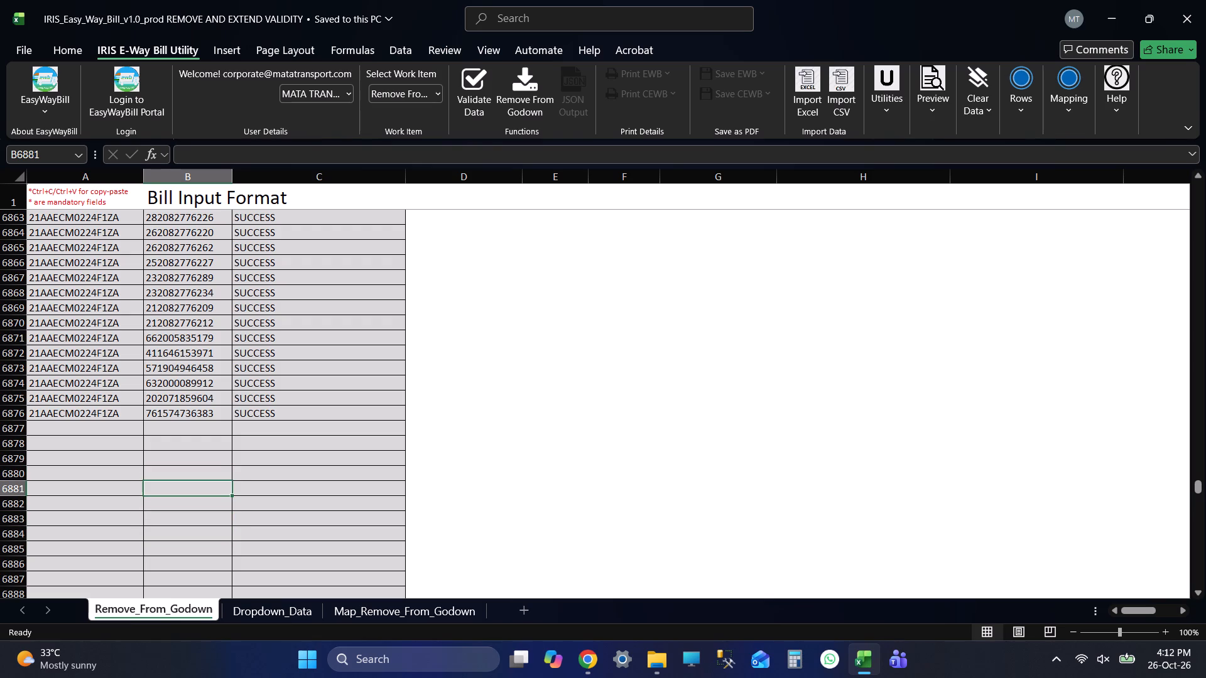
Examine the Processing Status of the last e-way bills on Remove_From_Godown and the rows below them.
key("ctrl+Up")
key("Down")
key("Down")
key("Down")
key("Down")
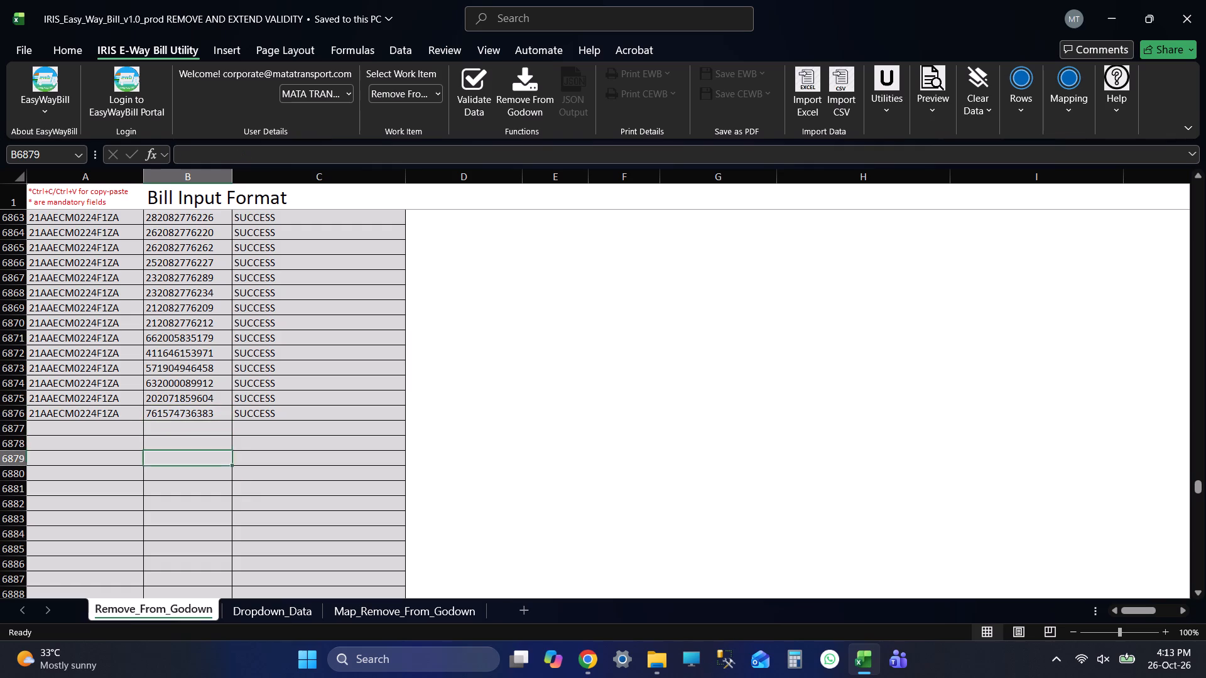
key("Down")
key("Down")
key("Down")
key("Down")
key("Down")
key("Down")
key("Down")
key("Down")
key("Down")
key("Down")
key("ctrl+Up")
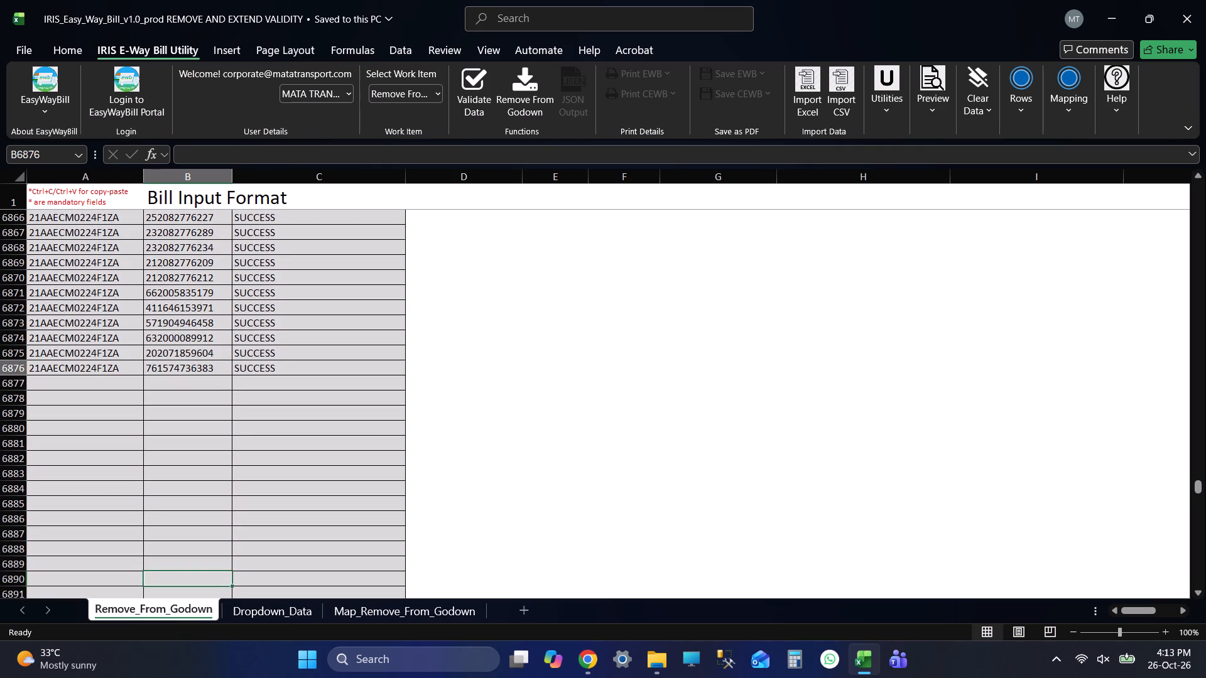
Review the Processing Status of the first e-way bills on Remove_From_Godown.
key("ctrl+Up")
key("Up")
key("Up")
key("Up")
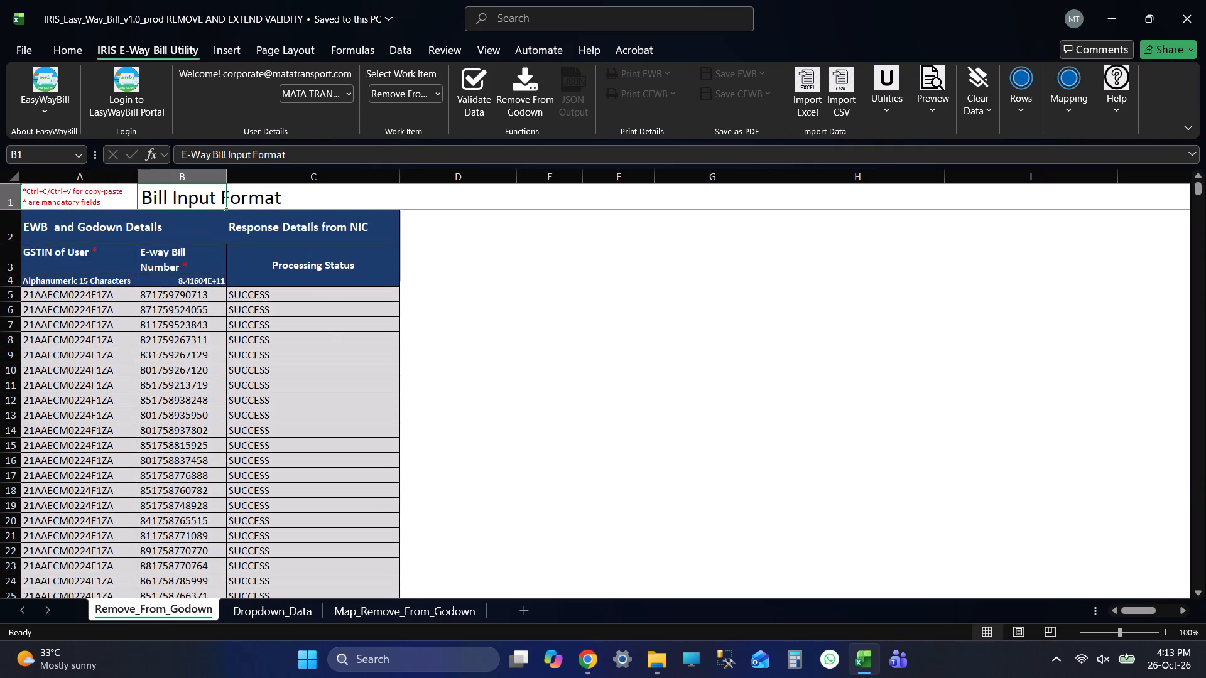
key("Down")
key("Down")
key("Down")
key("Down")
key("Down")
key("Down")
key("Down")
key("Down")
key("Down")
key("Down")
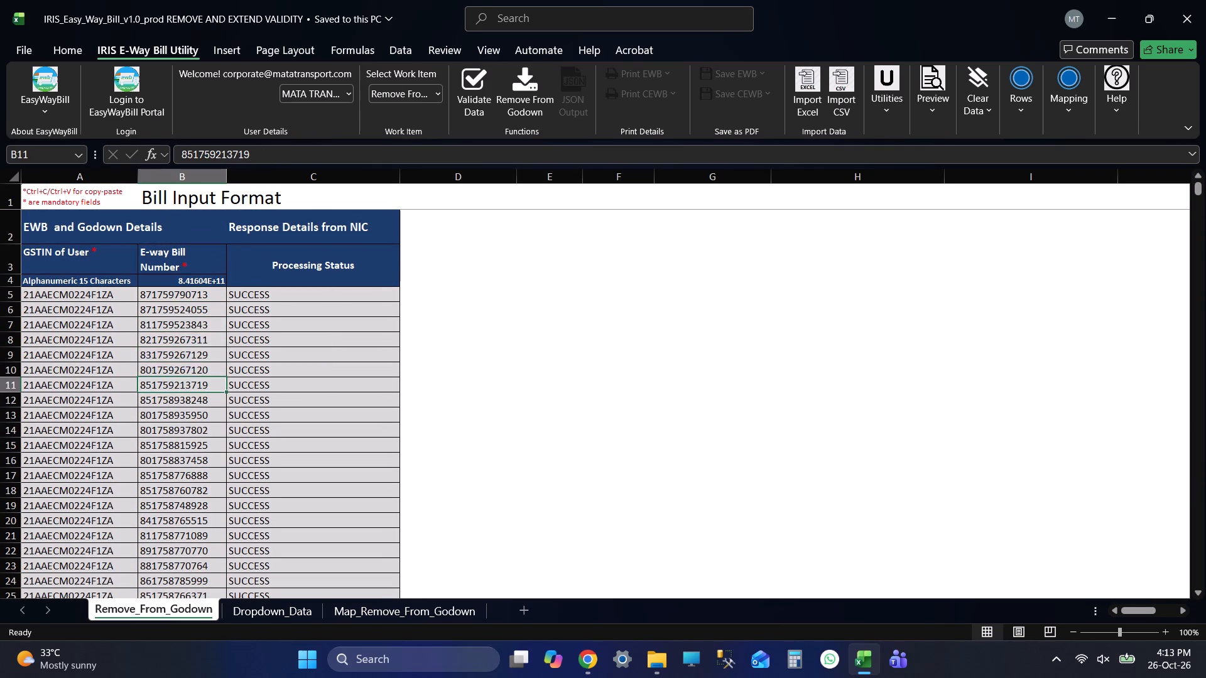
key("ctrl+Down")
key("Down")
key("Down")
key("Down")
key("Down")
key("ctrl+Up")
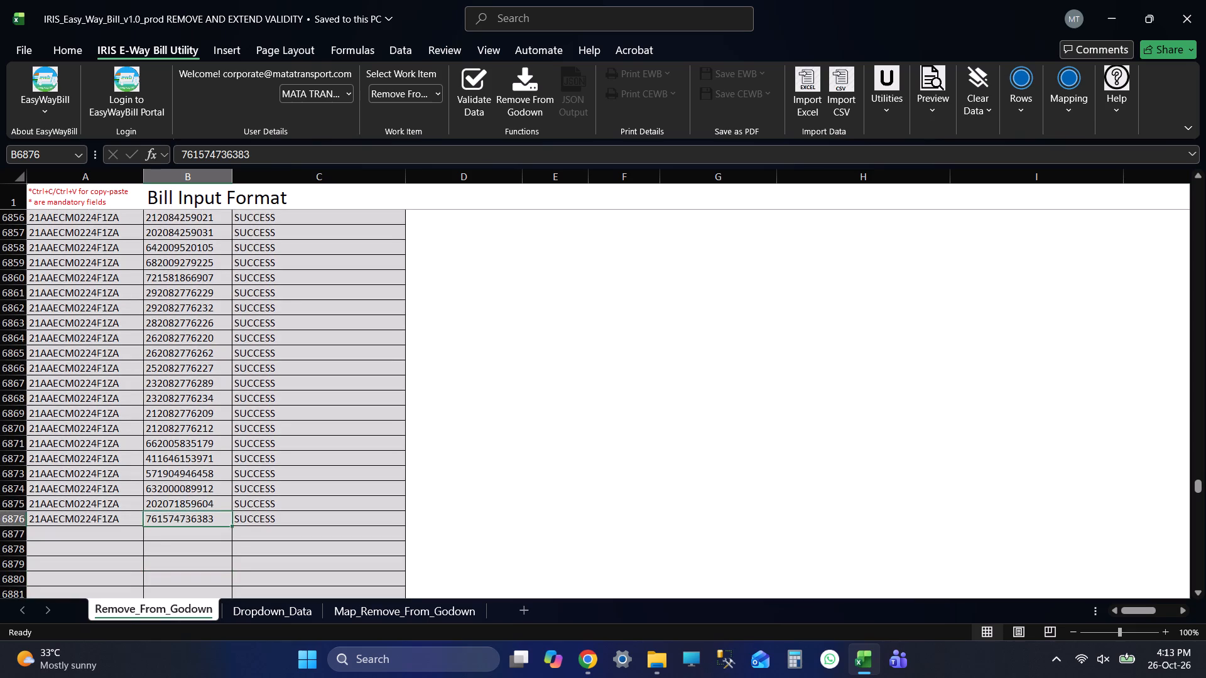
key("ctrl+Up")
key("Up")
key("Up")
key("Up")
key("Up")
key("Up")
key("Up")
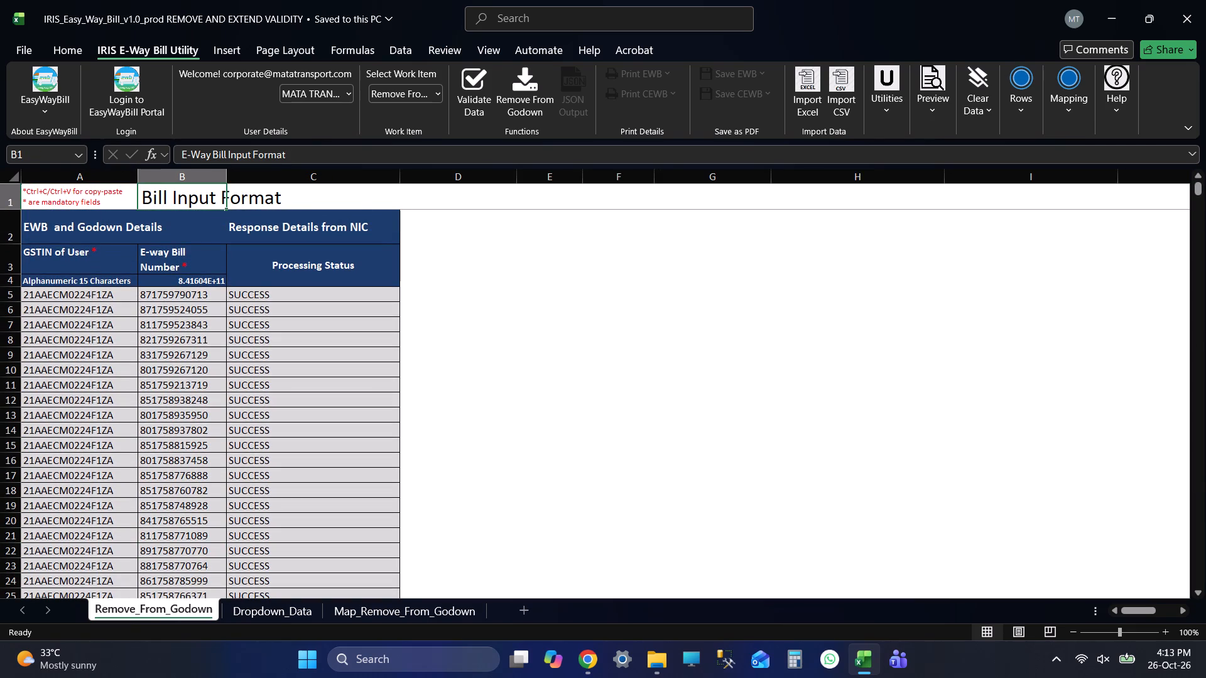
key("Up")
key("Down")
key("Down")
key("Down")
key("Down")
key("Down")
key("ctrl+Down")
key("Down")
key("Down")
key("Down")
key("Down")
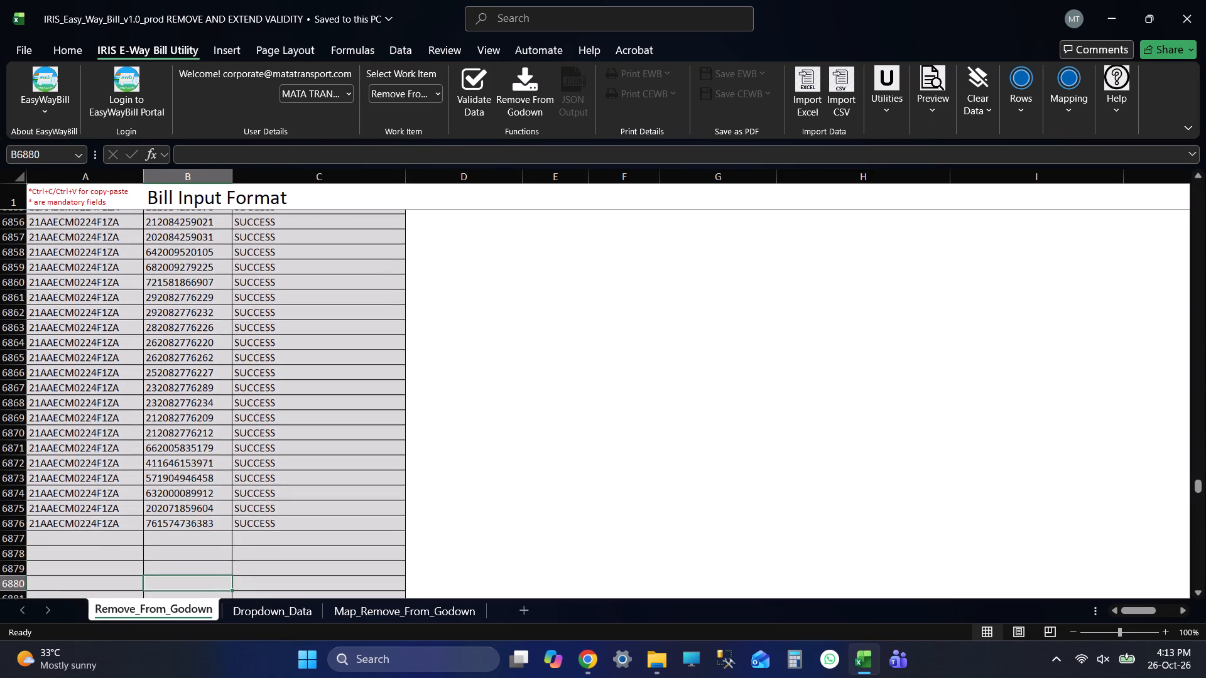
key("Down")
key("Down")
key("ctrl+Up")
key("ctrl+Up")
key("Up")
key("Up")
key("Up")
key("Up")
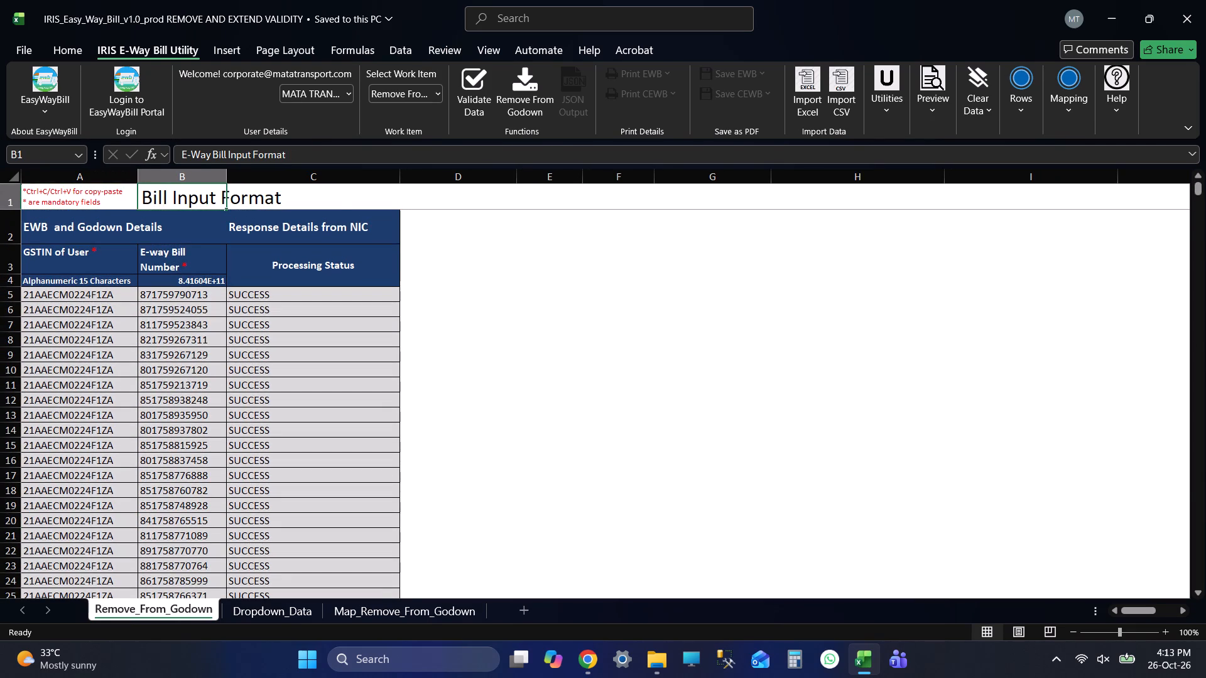
Save the IRIS_Easy_Way_Bill REMOVE AND EXTEND VALIDITY workbook and close it.
key("ctrl+s")
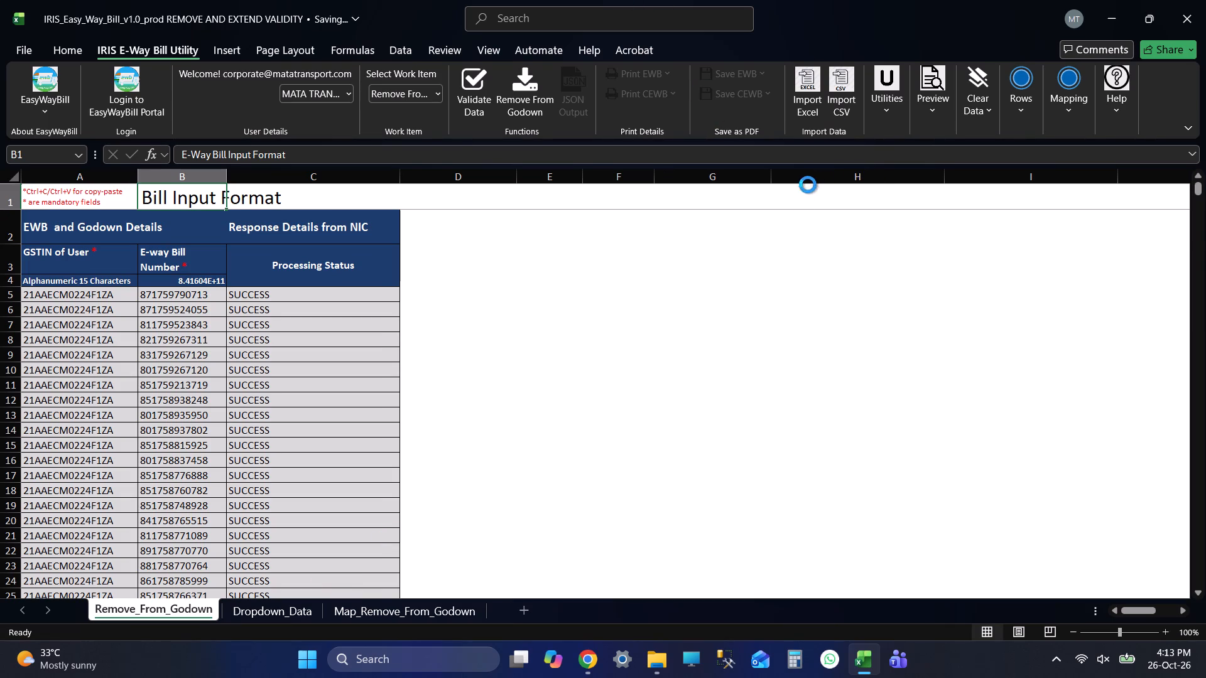
left_click(1205, 0)
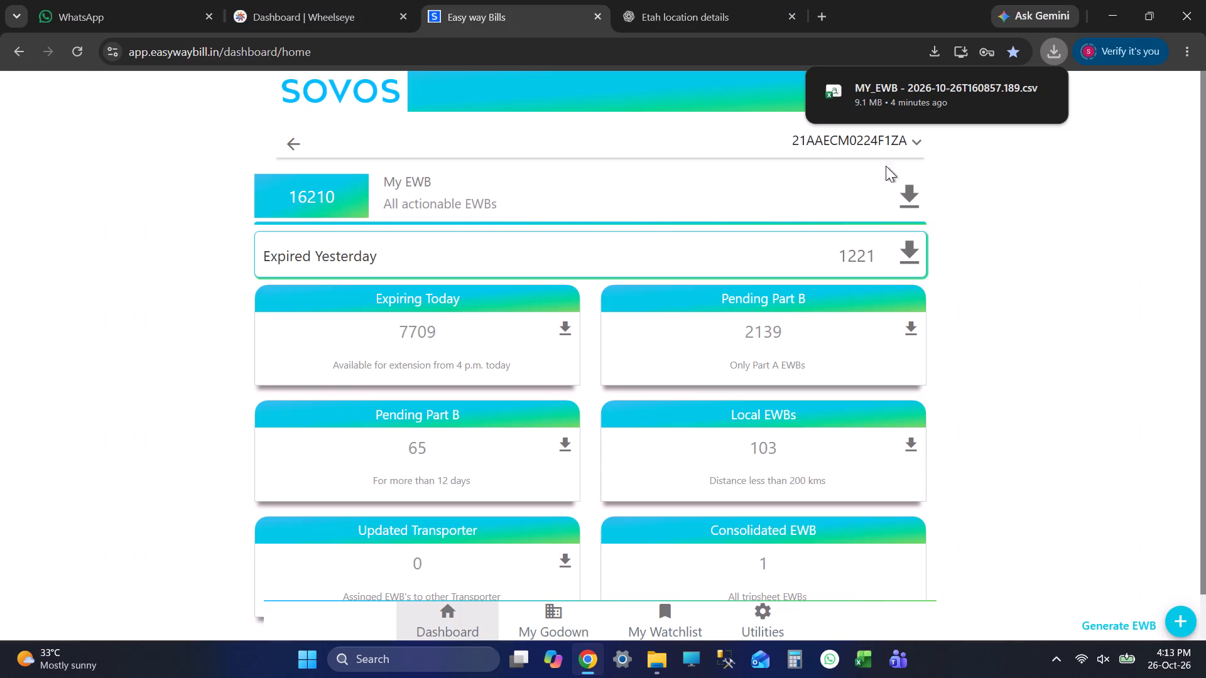
Switch to File Explorer and open the utility folder that holds the IRIS_Easy_Way_Bill workbooks.
key("alt+Tab")
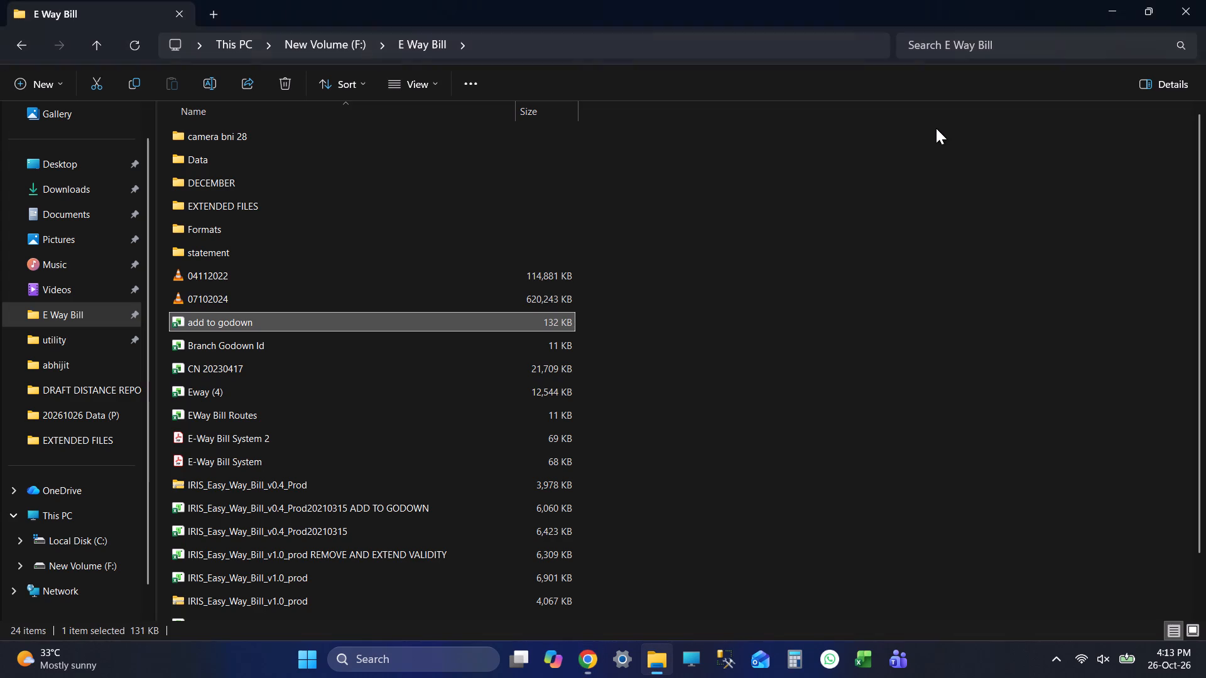
key("alt+Tab")
key("alt+Tab")
key("alt+Tab")
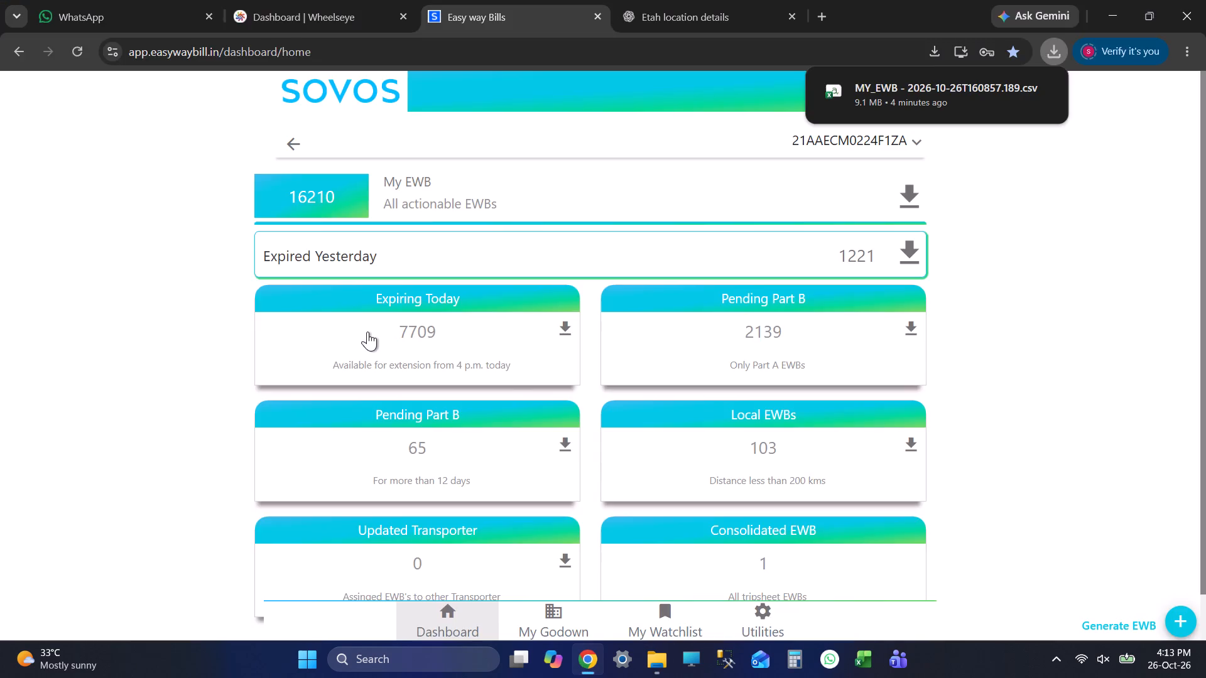
key("alt+Tab")
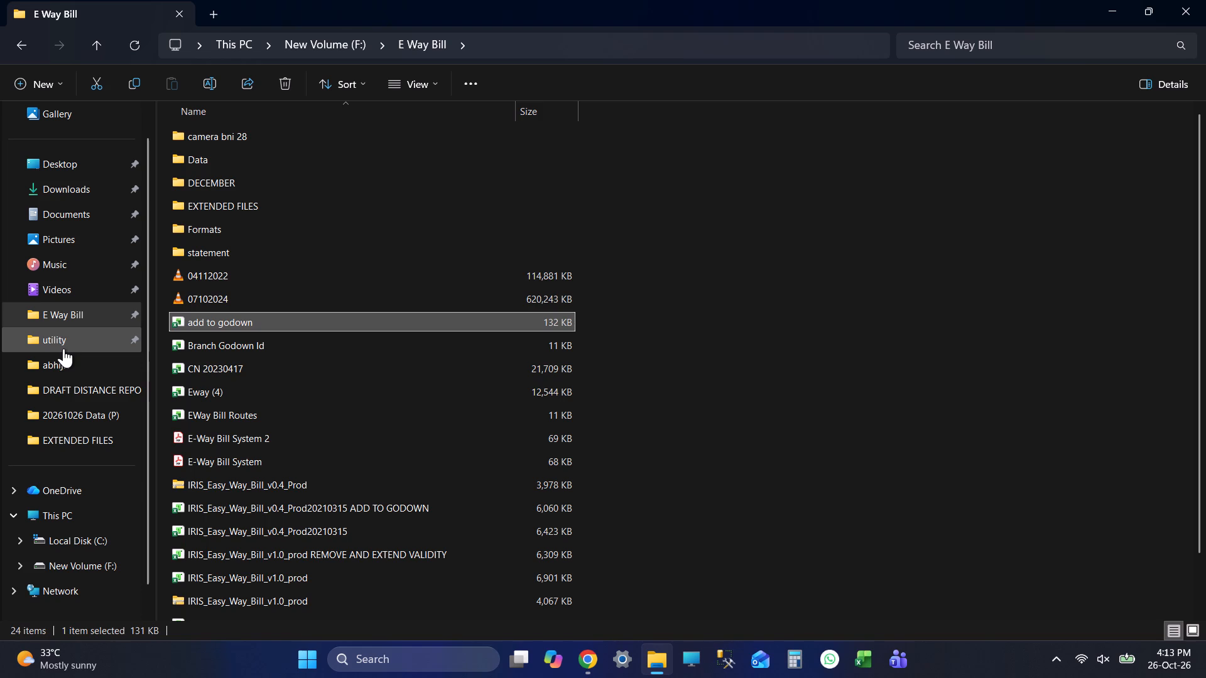
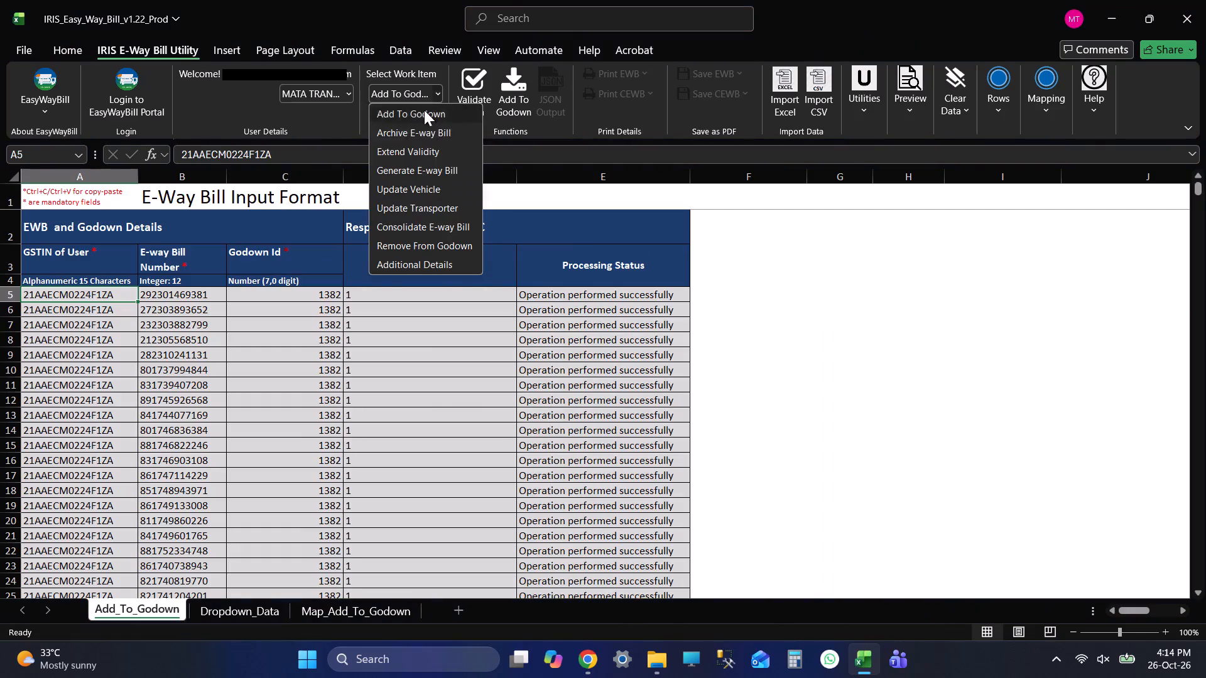
Choose the add to godown XLSX file in the E Way Bill folder on New Volume (F:) as the Excel file to import.
scroll(242, 320, "up", 4)
left_click(84, 187)
left_click(788, 95)
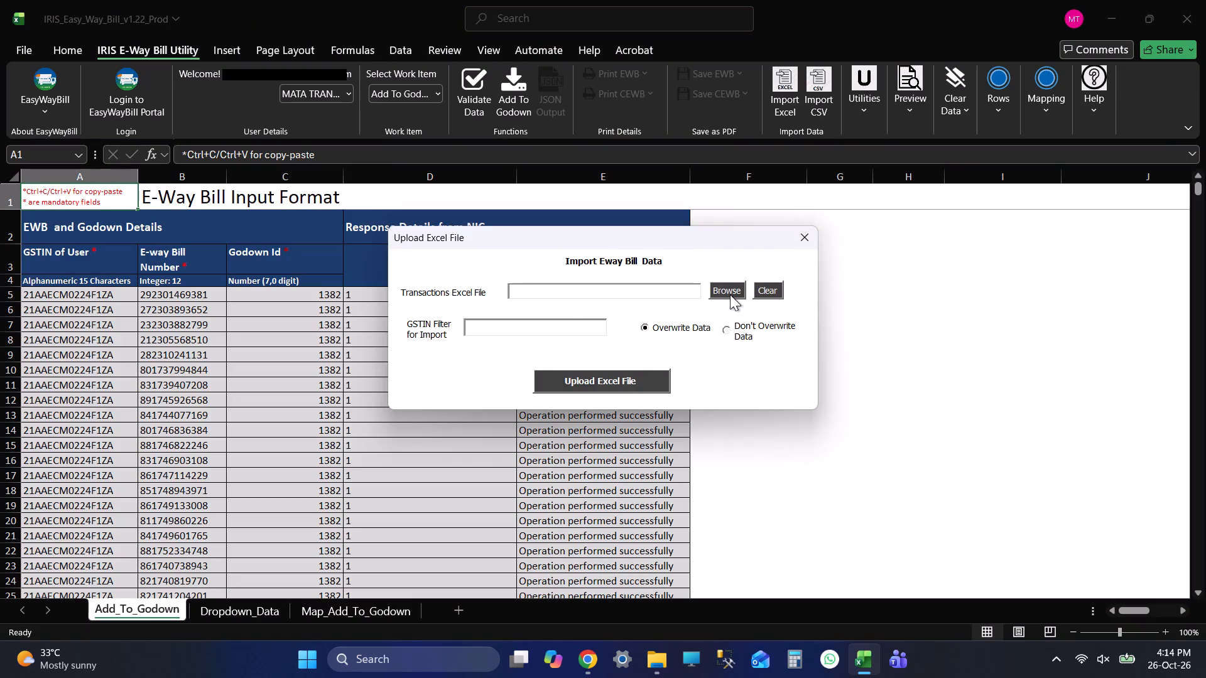
left_click(730, 294)
left_click_drag(118, 143, 117, 141)
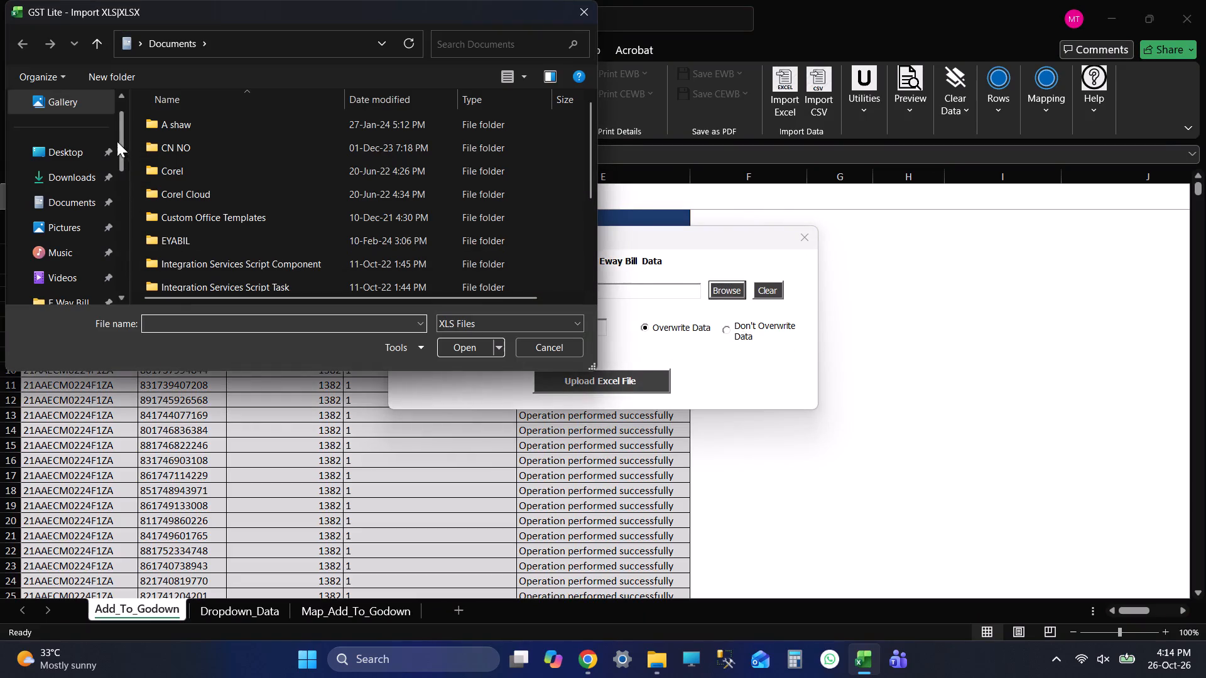
left_click_drag(117, 141, 120, 257)
left_click(90, 215)
double_click(186, 190)
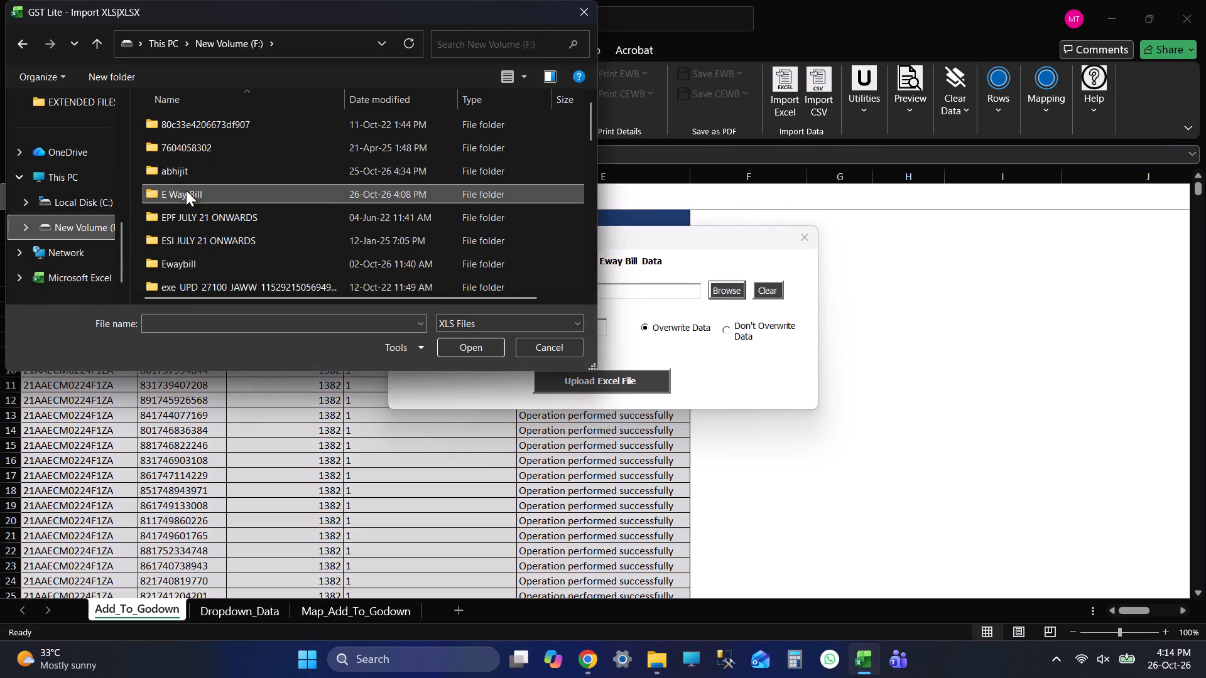
left_click(469, 315)
left_click(442, 354)
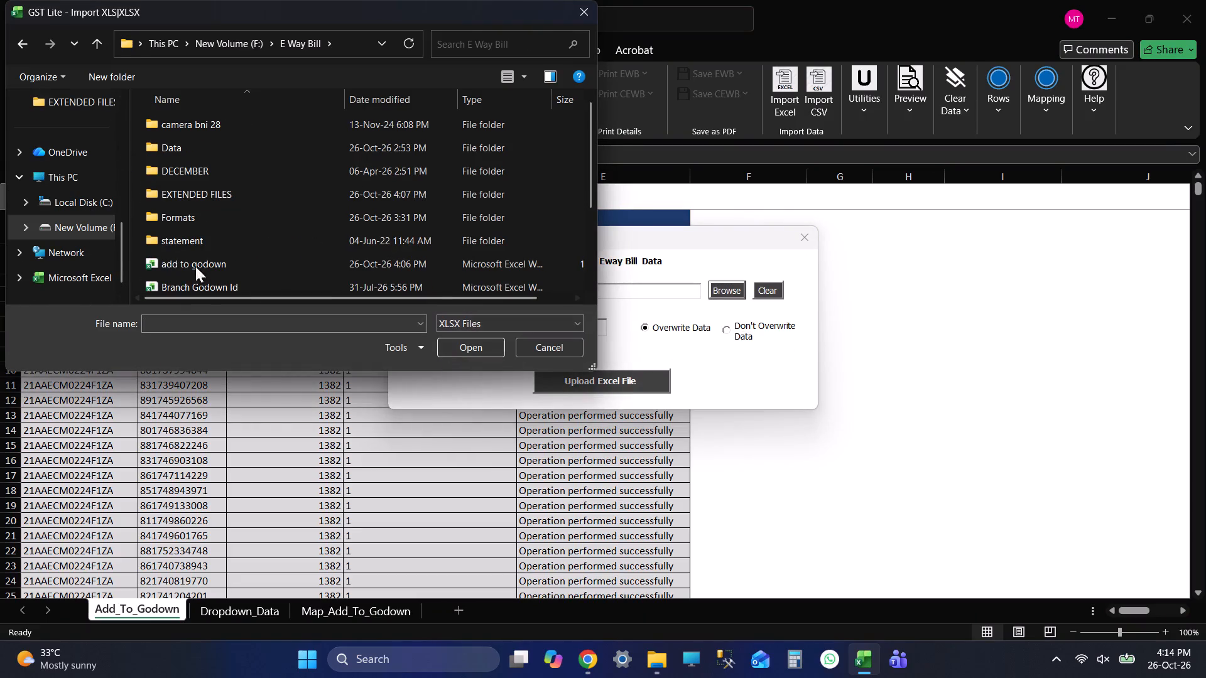
left_click(163, 252)
left_click(190, 262)
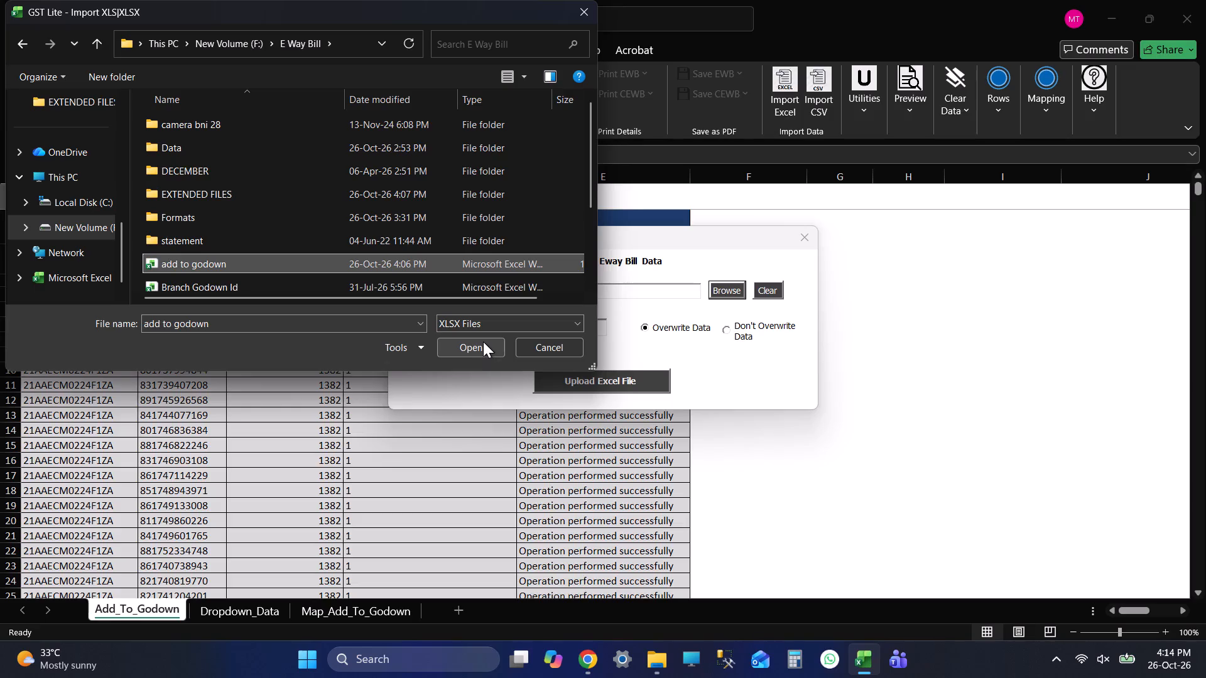
left_click(483, 342)
Upload the chosen Excel file into the Add_To_Godown sheet with Overwrite Data, clearing the existing sheet data.
left_click(579, 379)
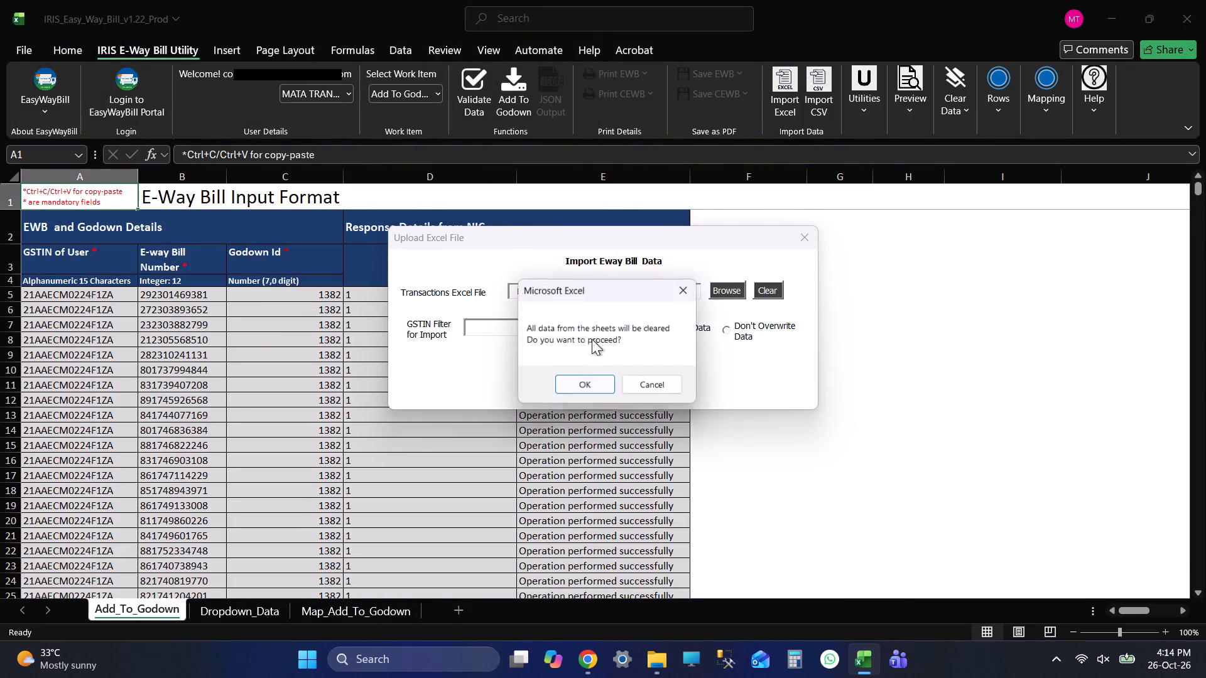
left_click(575, 392)
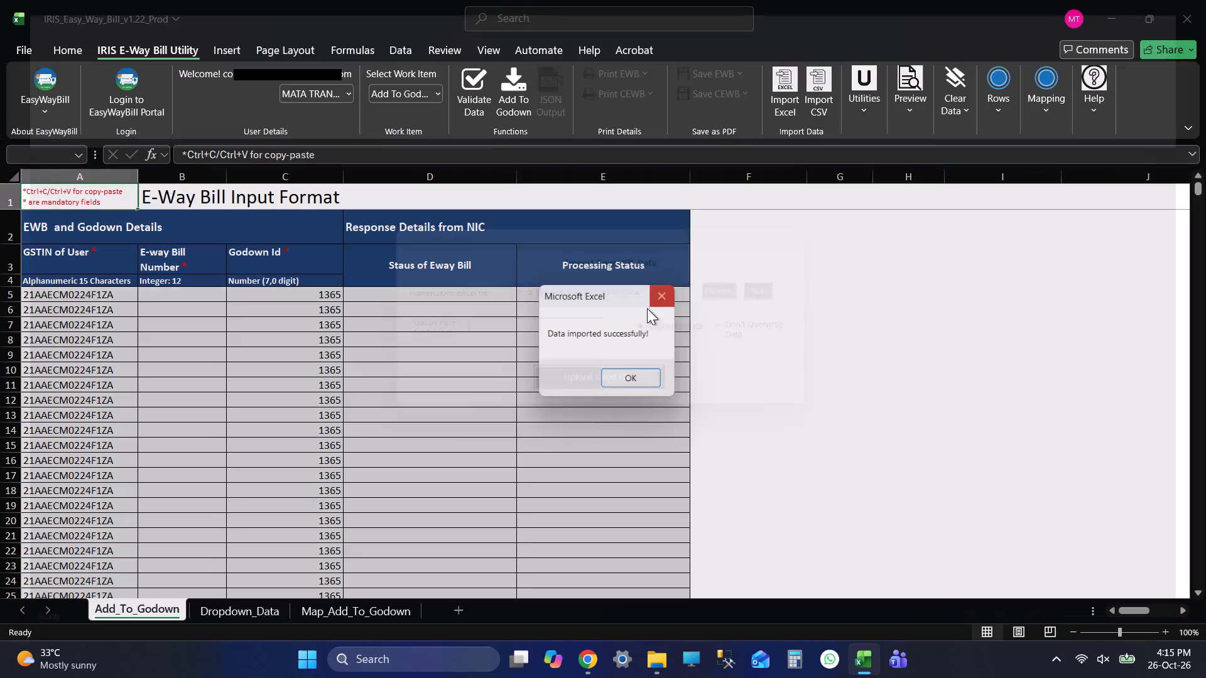
left_click(632, 372)
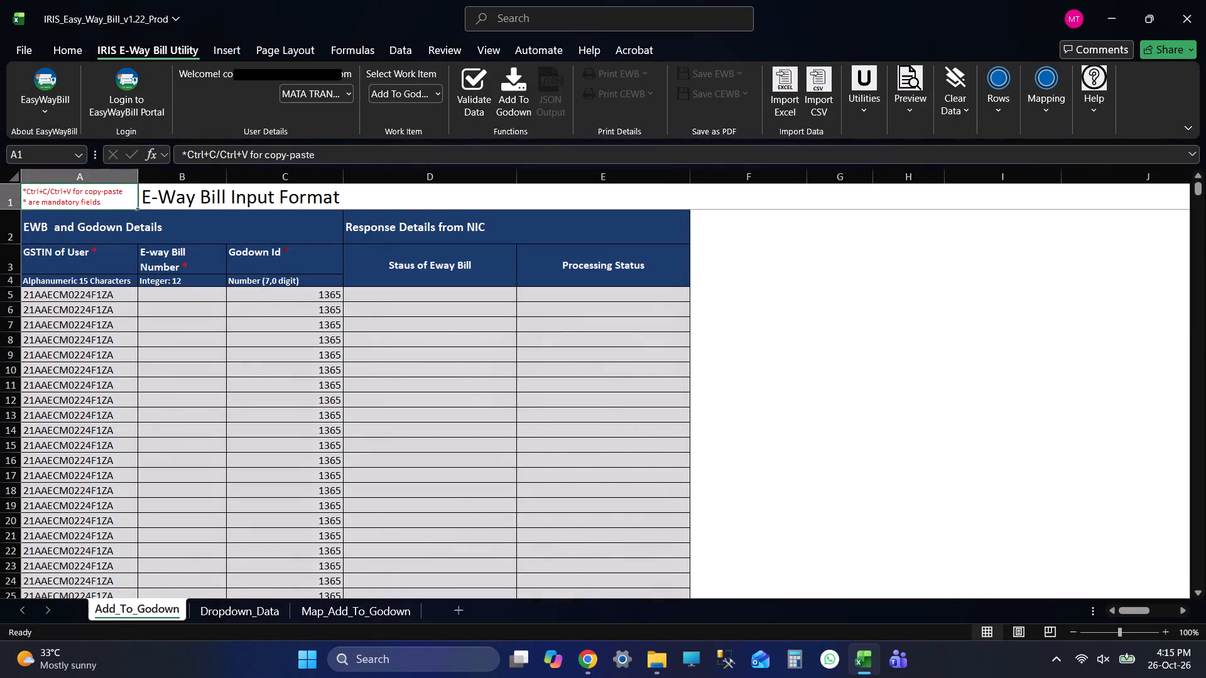
Switch to File Explorer and open the add to godown workbook from the E Way Bill folder.
left_click(193, 291)
key("alt+Tab")
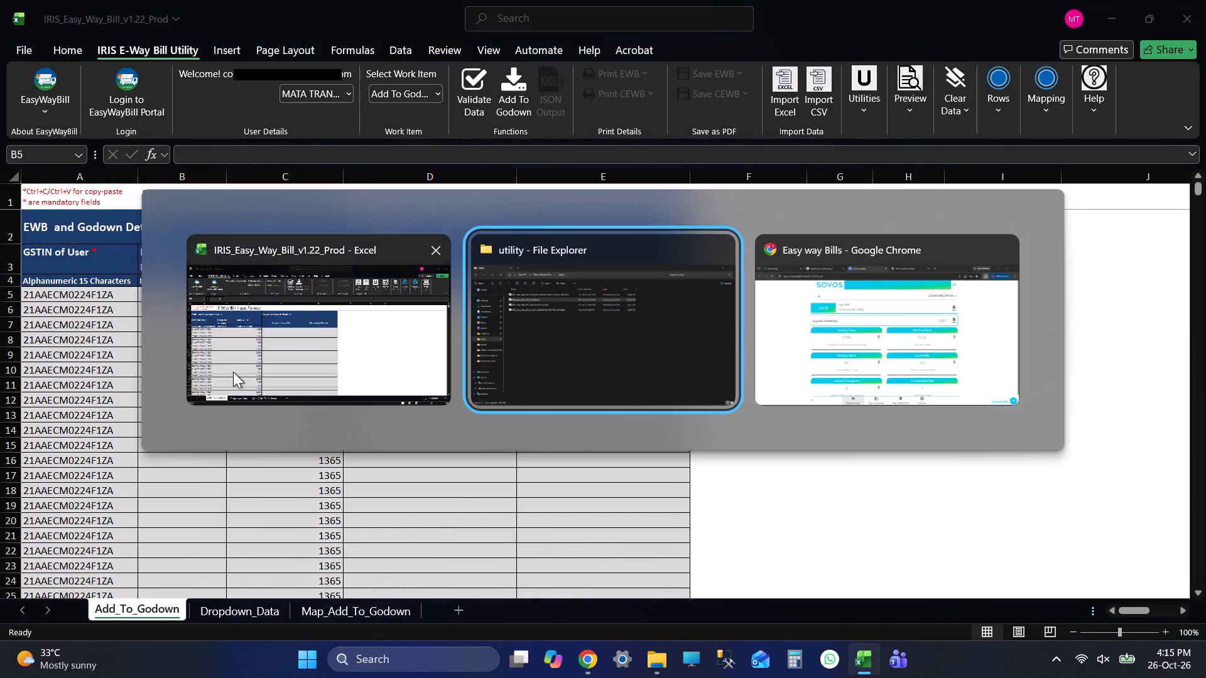
key("alt+Tab")
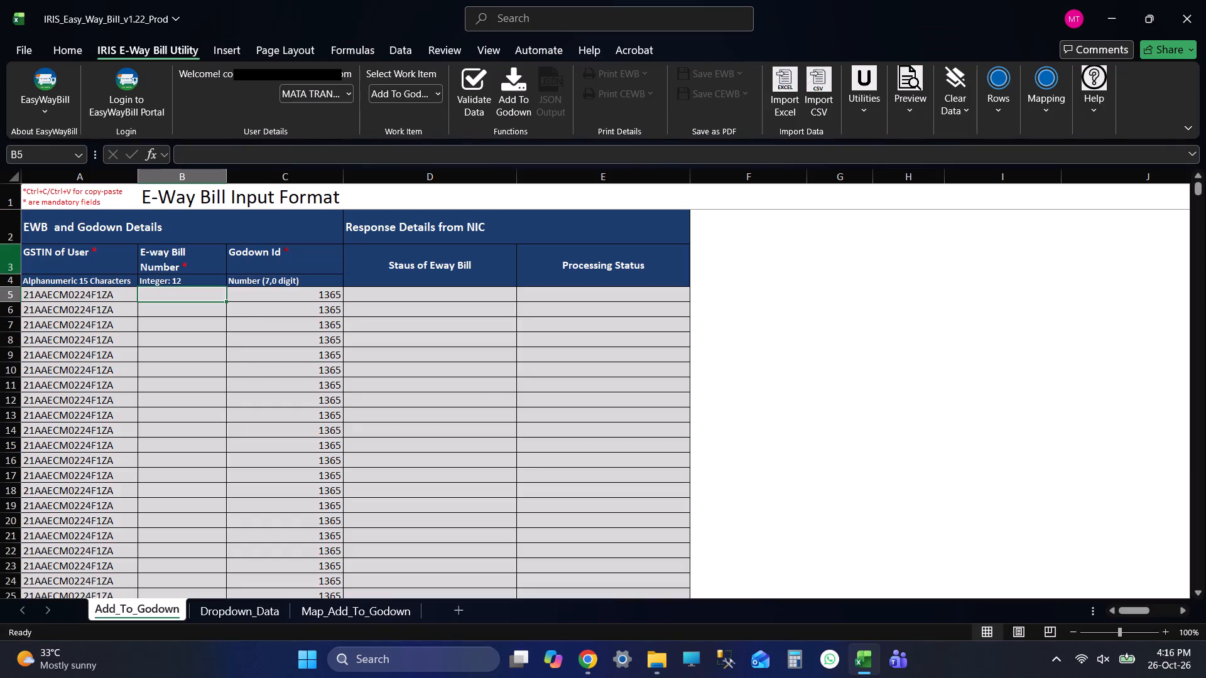
key("alt+Tab")
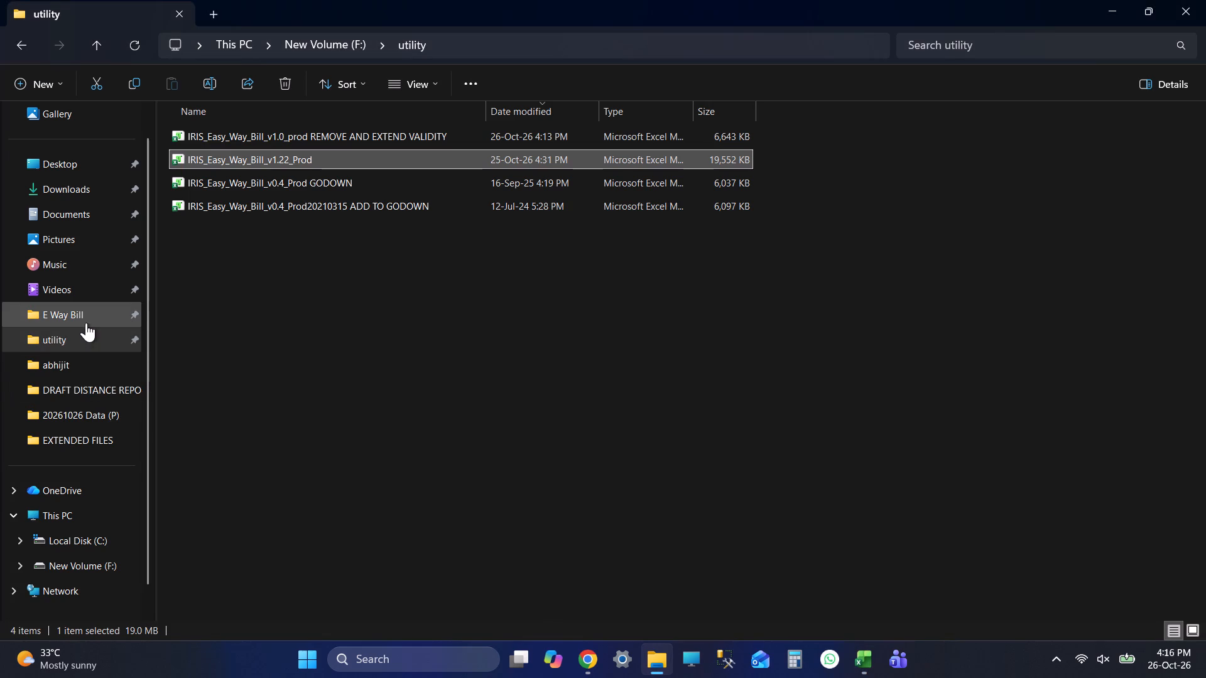
left_click(86, 323)
double_click(212, 317)
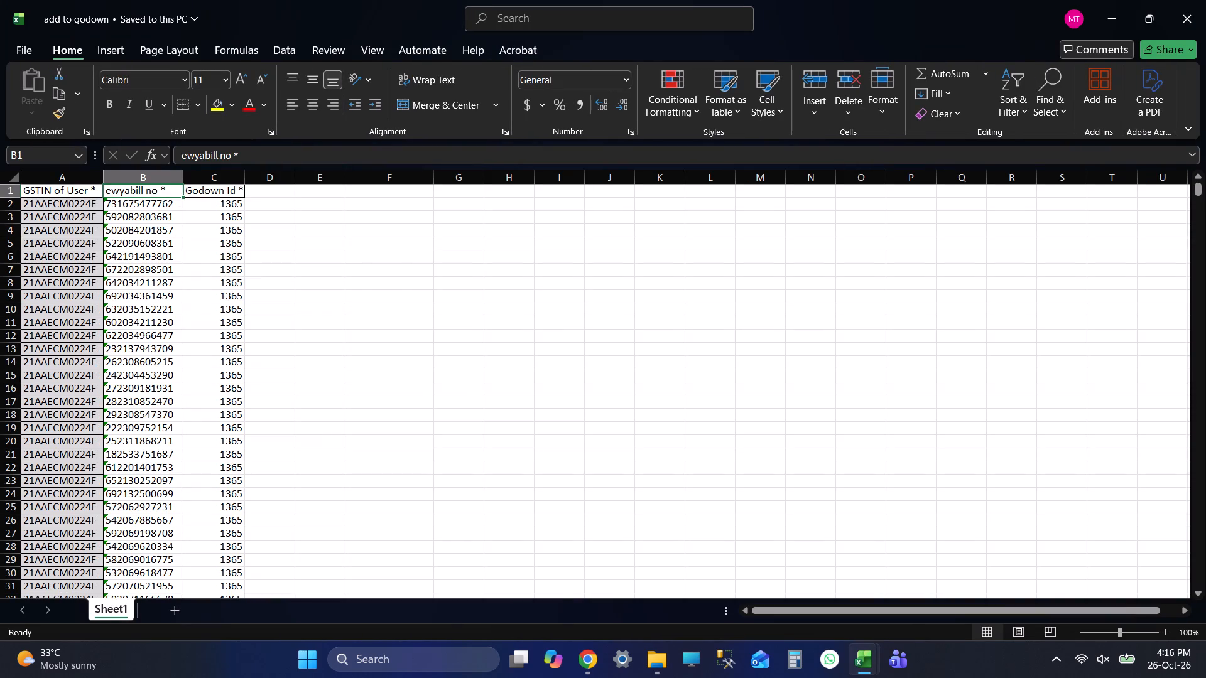
Copy all e-way bill numbers in column B of the add to godown workbook, from B2 down to the last entry.
left_click(149, 205)
key("Up")
key("Up")
key("Up")
key("Up")
key("Up")
key("Up")
key("Up")
key("Up")
key("Up")
key("Up")
key("Up")
key("Up")
key("Down")
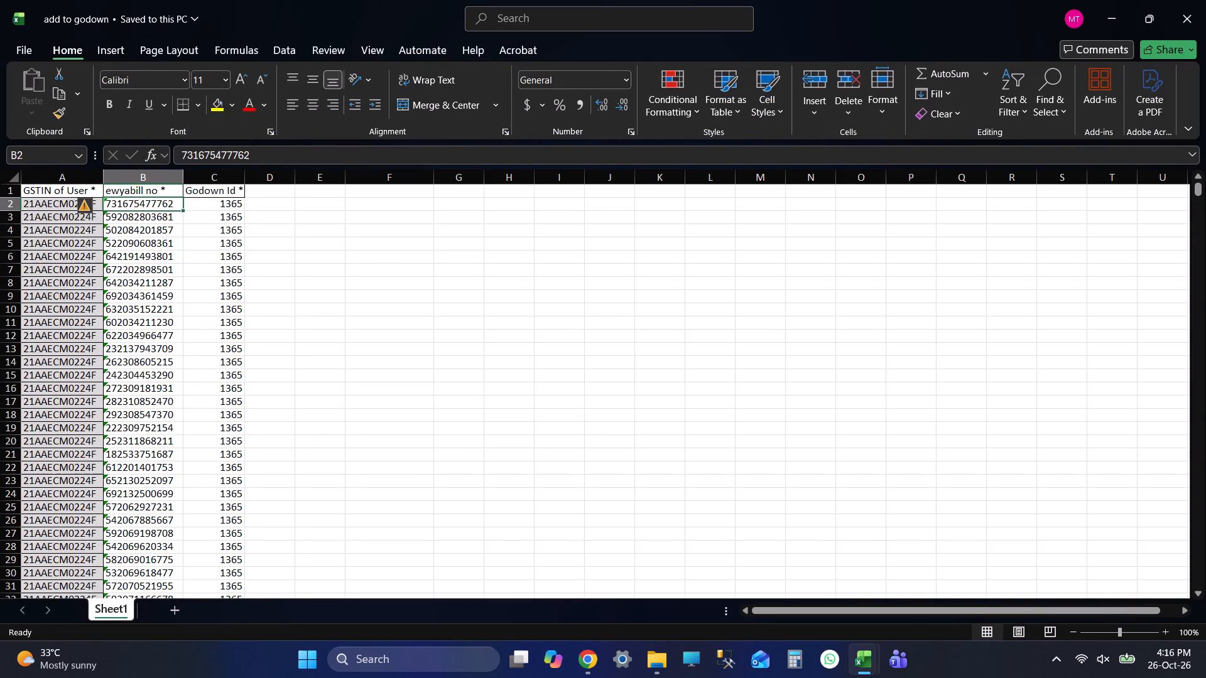
key("ctrl+shift+Down")
key("ctrl+c")
key("ctrl+c")
key("ctrl+c")
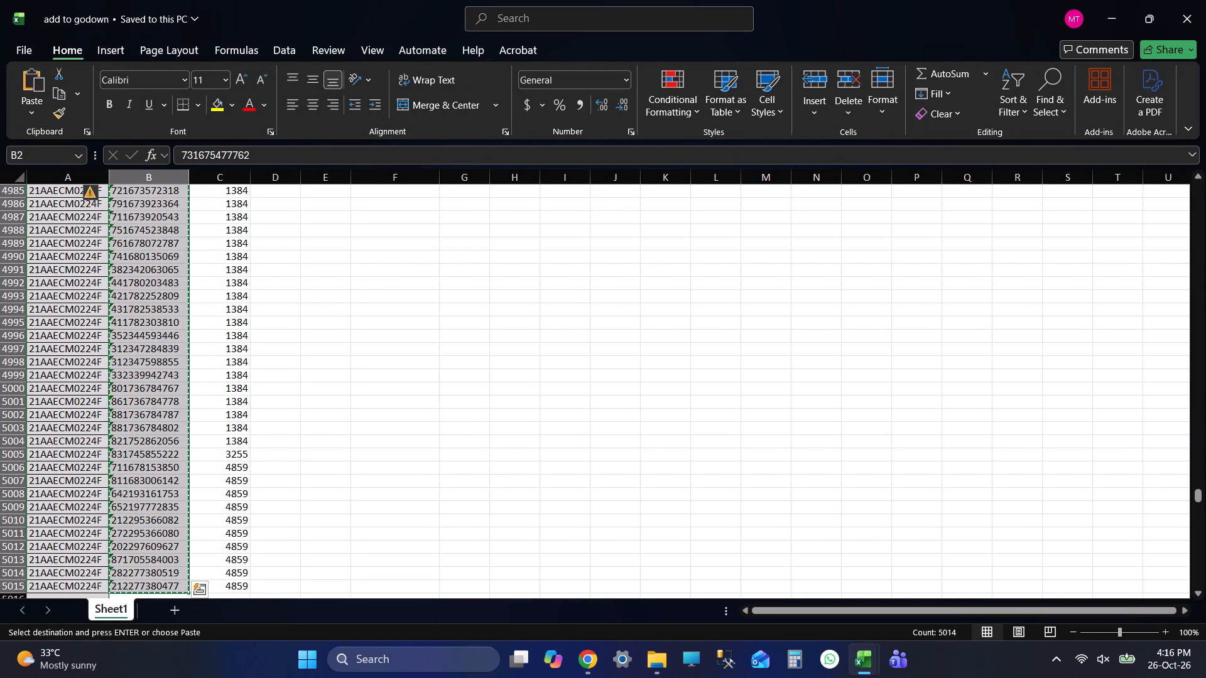
scroll(511, 437, "down", 3)
Paste the copied numbers into the E-way Bill Number column of Add_To_Godown in IRIS_Easy_Way_Bill_v1.22_Prod, starting at B5.
key("alt+Tab")
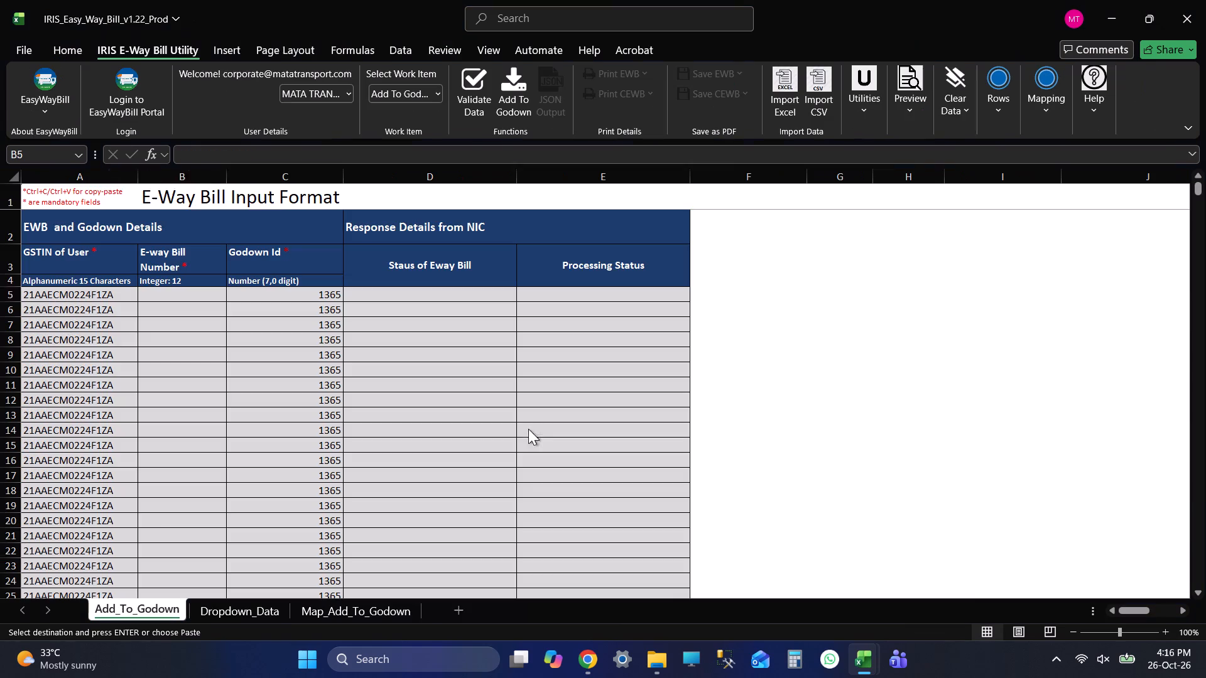
key("Up")
key("alt+Tab")
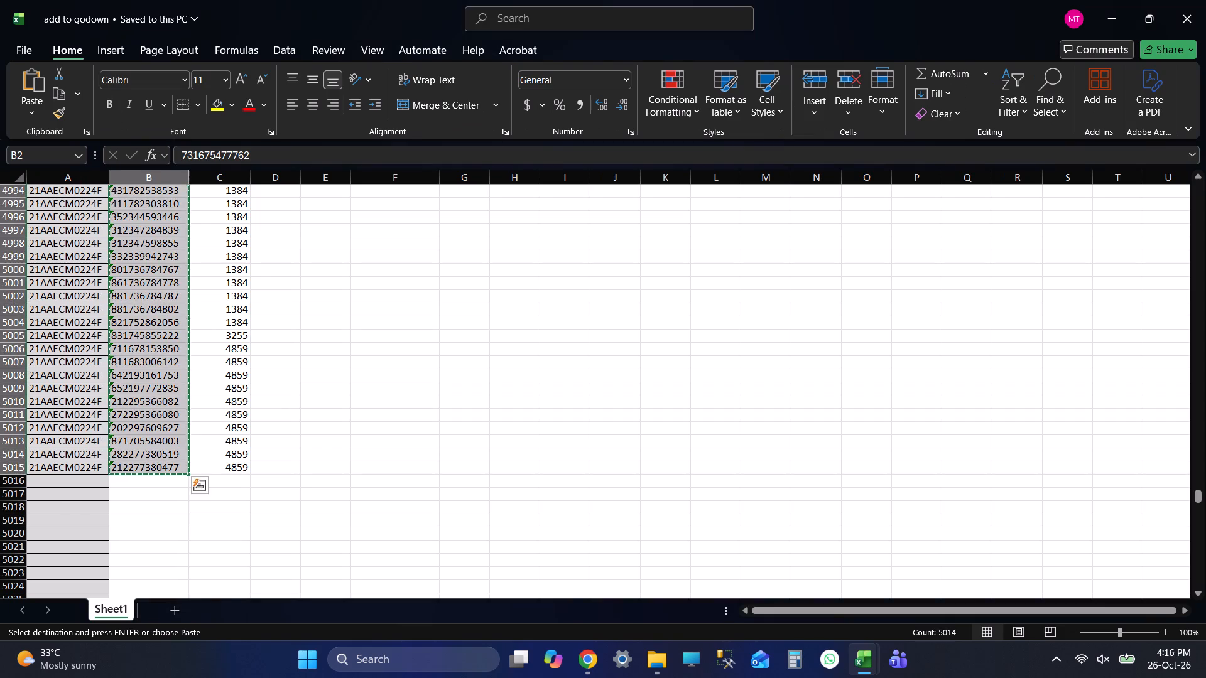
key("alt+Tab")
key("Down")
key("ctrl+v")
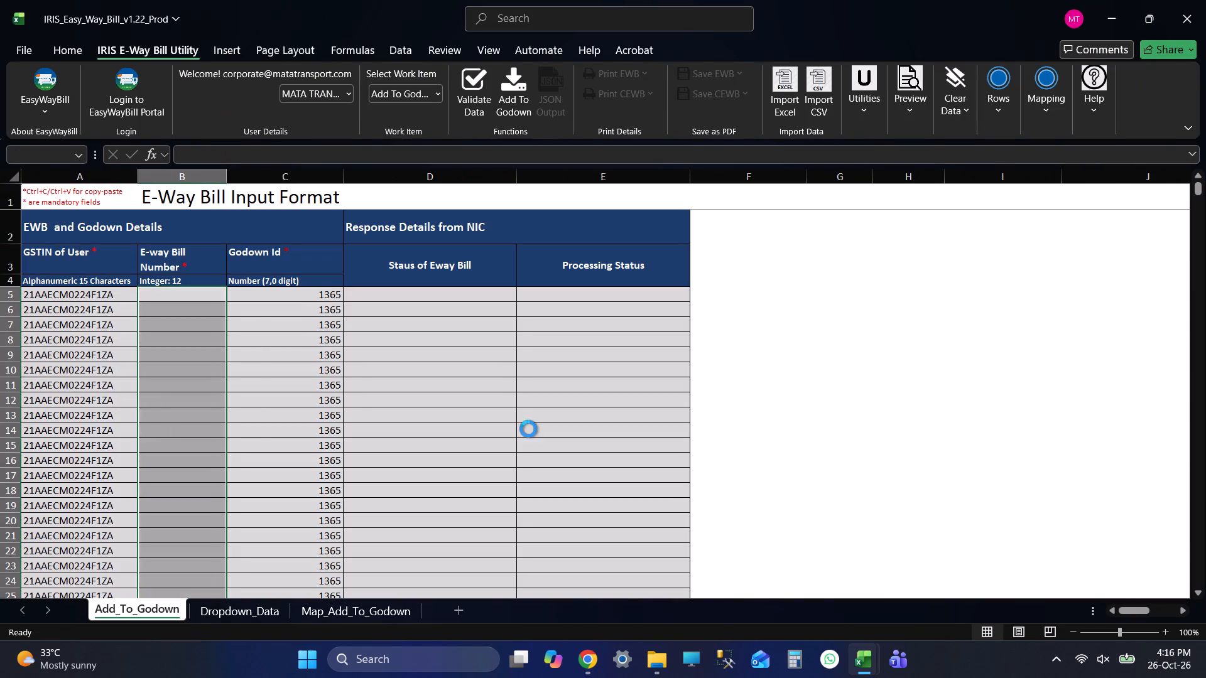
Examine the last pasted e-way bill numbers on Add_To_Godown and the rows below them.
key("ctrl+Down")
key("Down")
key("Down")
key("Down")
key("Down")
key("Down")
key("Down")
key("ctrl+Up")
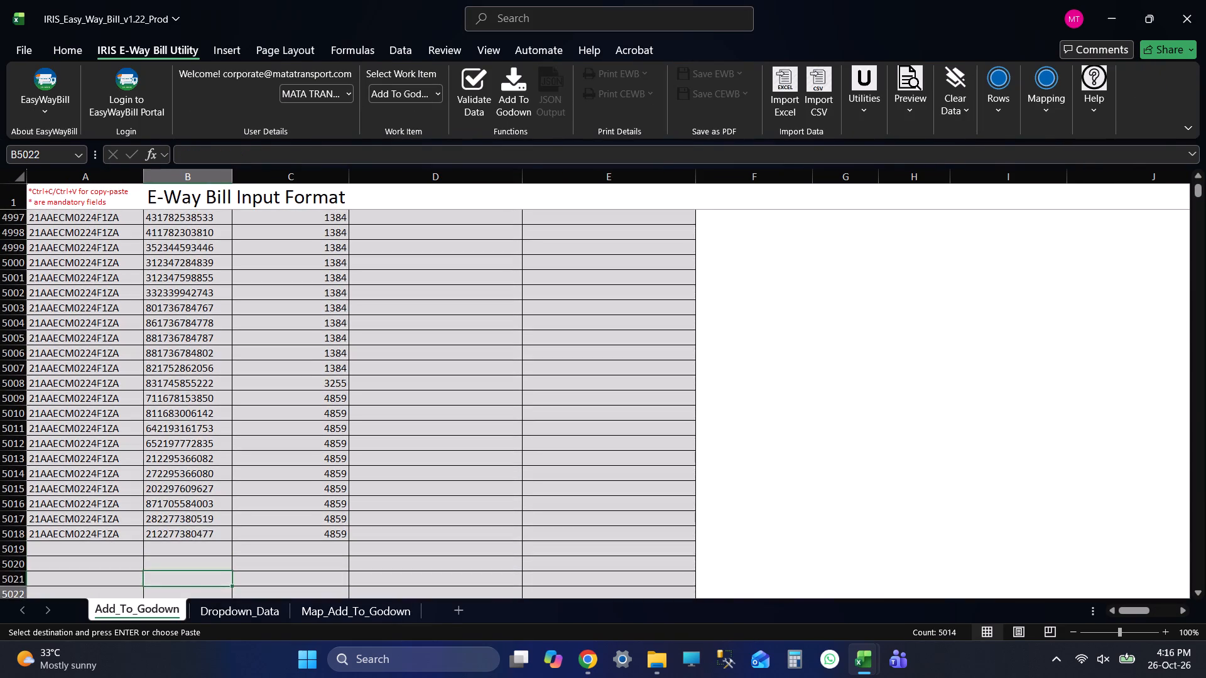
key("alt+Tab")
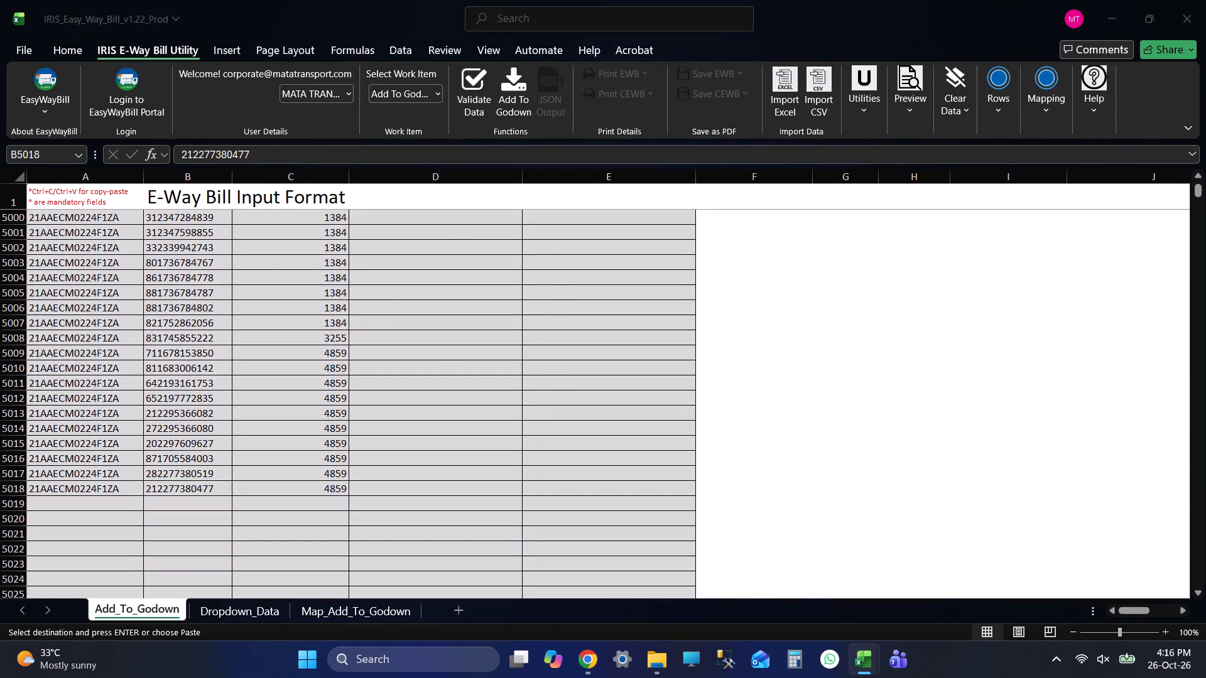
key("alt+Tab")
Compare the first e-way bill numbers on Add_To_Godown with those at the start of the add to godown workbook.
key("ctrl+Up")
key("Up")
key("Up")
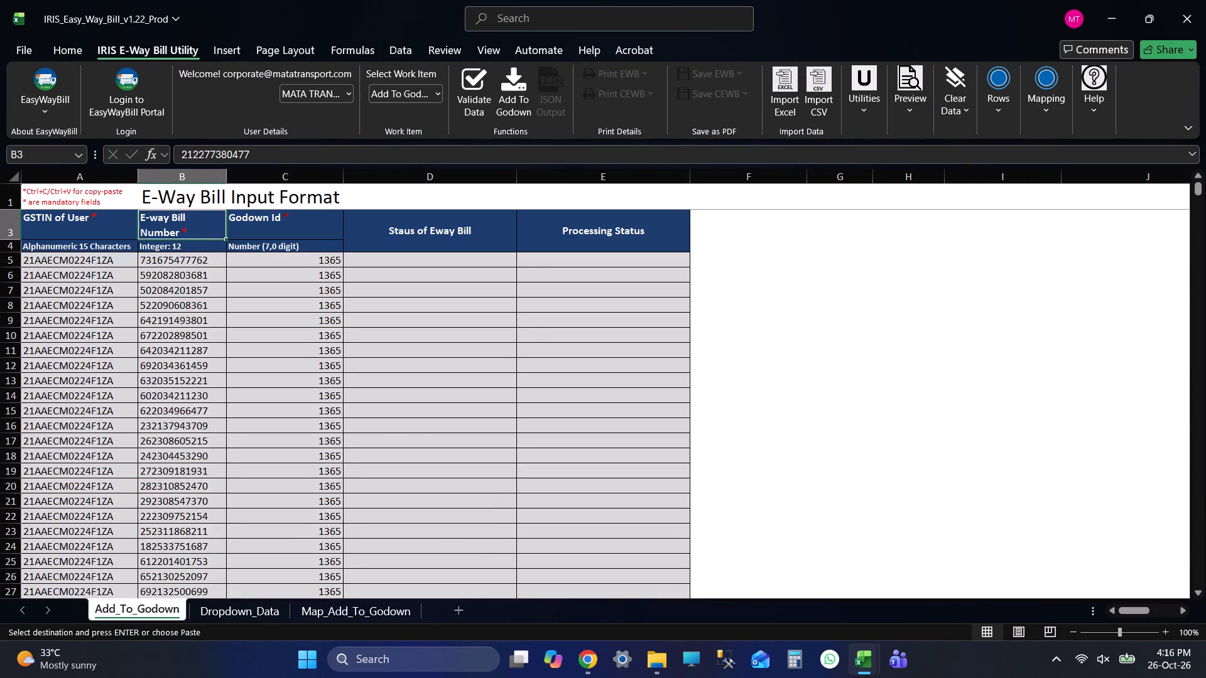
key("Down")
key("Down")
key("Down")
key("alt+Tab")
key("ctrl+Up")
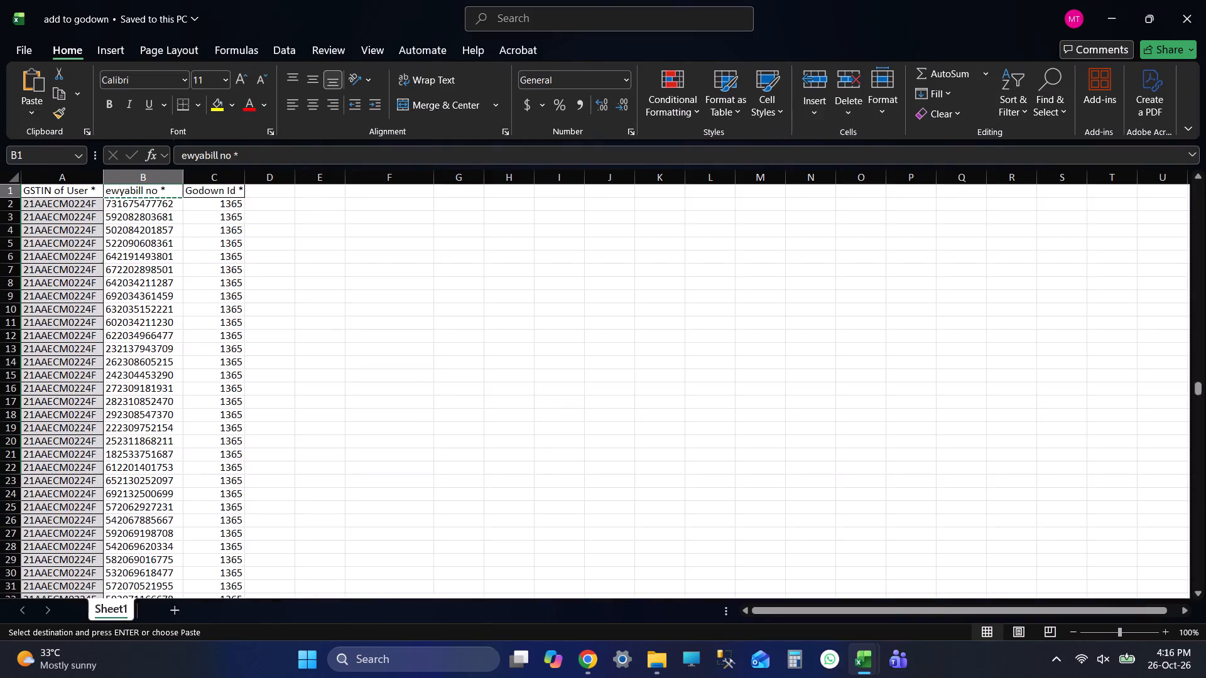
key("Up")
key("Down")
key("alt+Tab")
key("ctrl+Up")
key("Up")
key("Up")
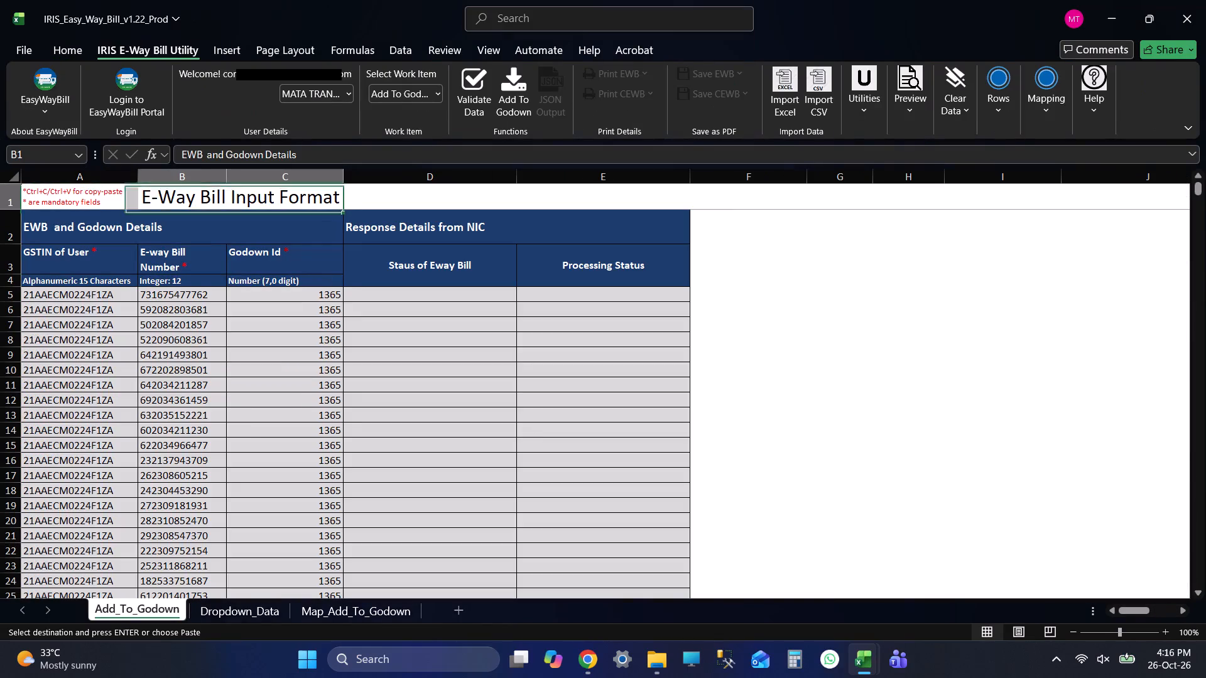
key("Up")
key("Up")
key("Up")
key("Up")
key("Up")
Recheck that the e-way bill numbers on Add_To_Godown run down to the last filled row.
key("Down")
key("Down")
key("Down")
key("Down")
key("Down")
key("ctrl+Down")
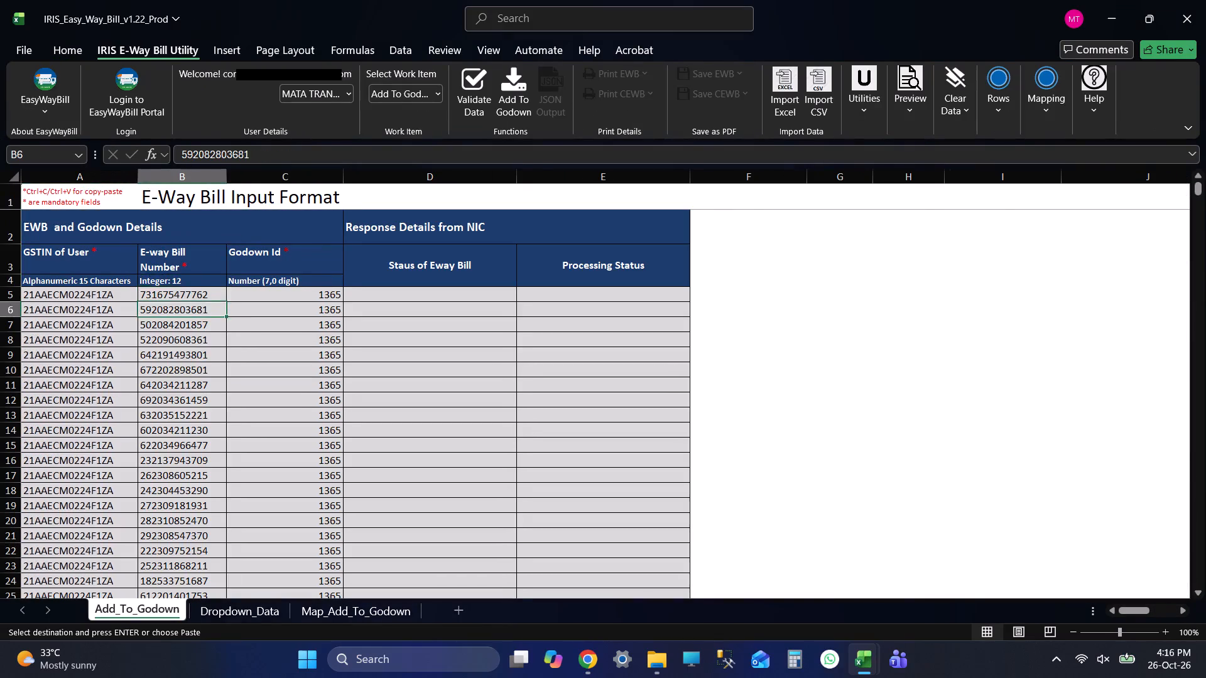
key("Down")
key("Down")
key("Down")
key("Down")
key("Down")
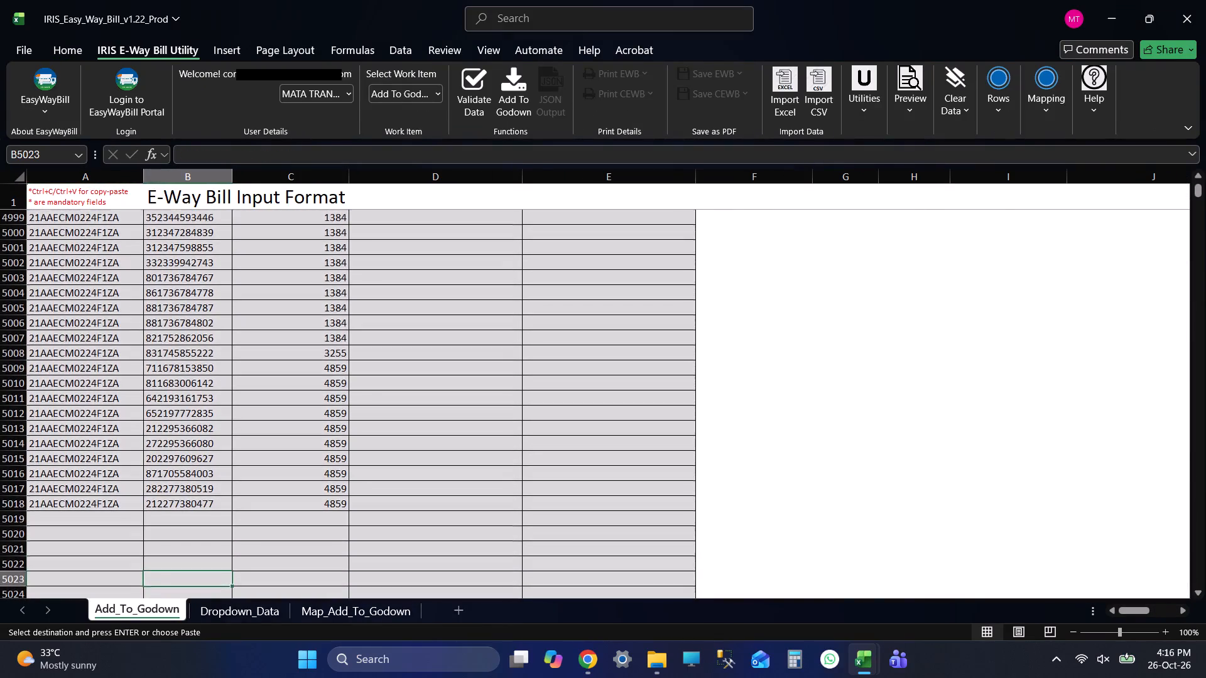
key("ctrl+Up")
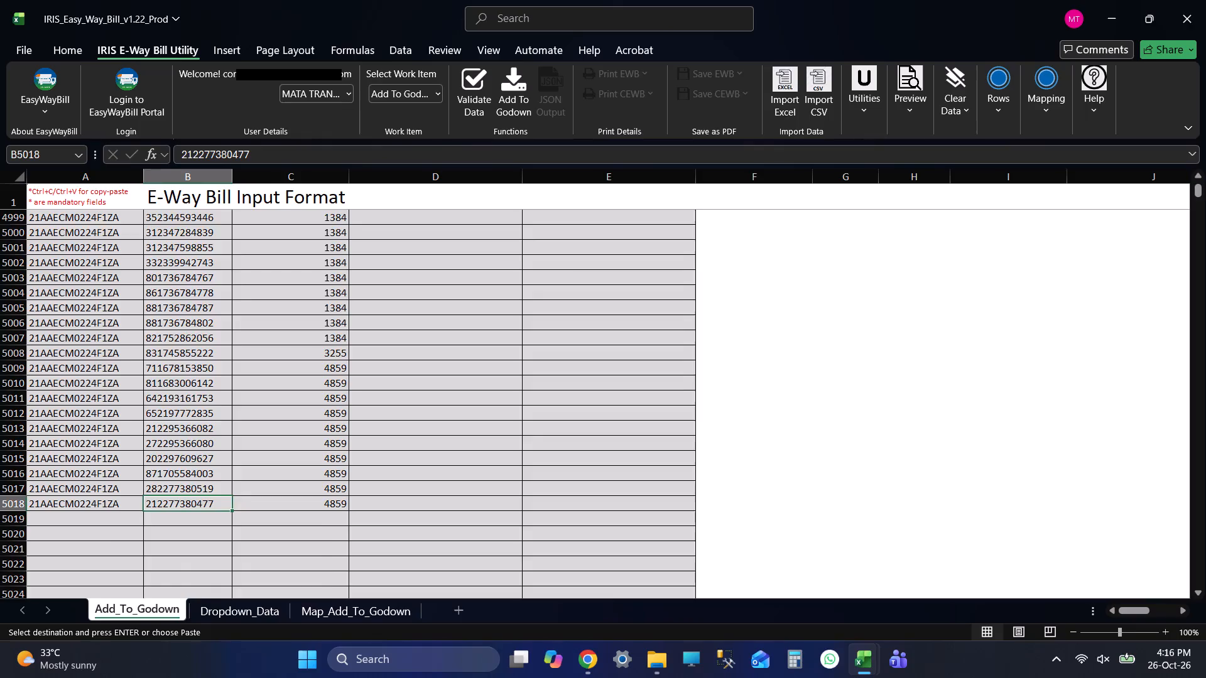
Run Add To Godown in IRIS for the e-way bills listed on the Add_To_Godown sheet.
key("ctrl+Up")
key("Up")
key("Up")
key("Up")
key("Up")
key("Up")
key("Left")
key("Left")
key("Left")
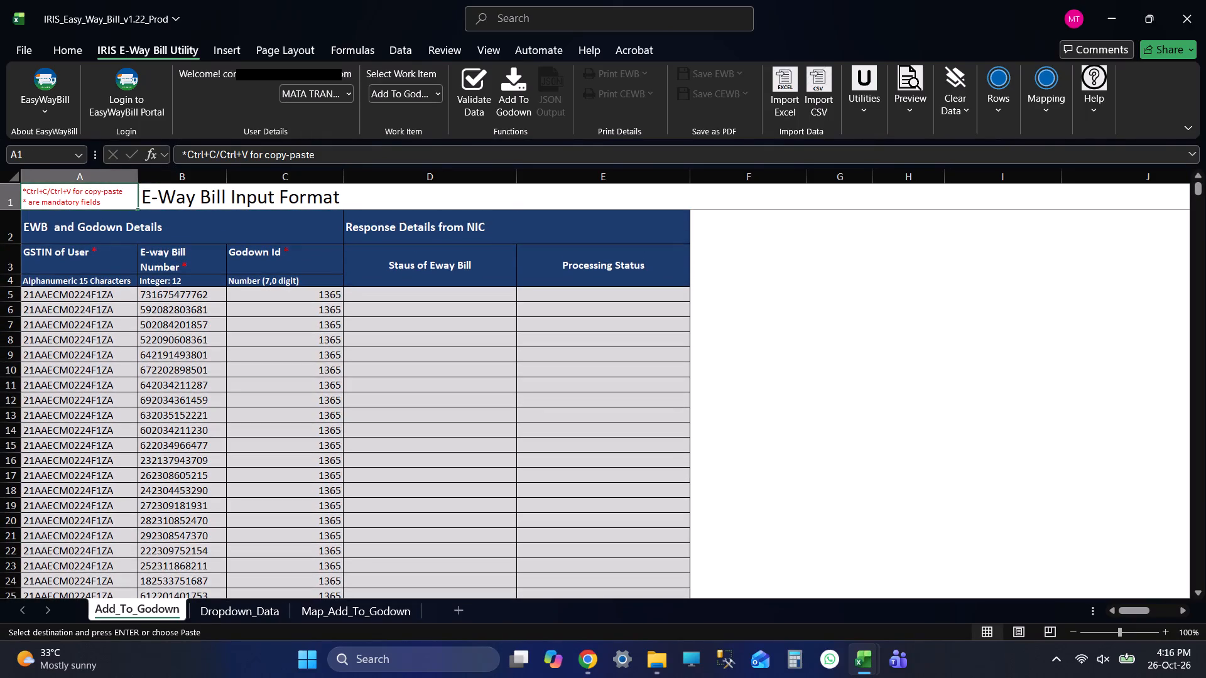
key("Up")
key("Up")
key("Up")
left_click(509, 84)
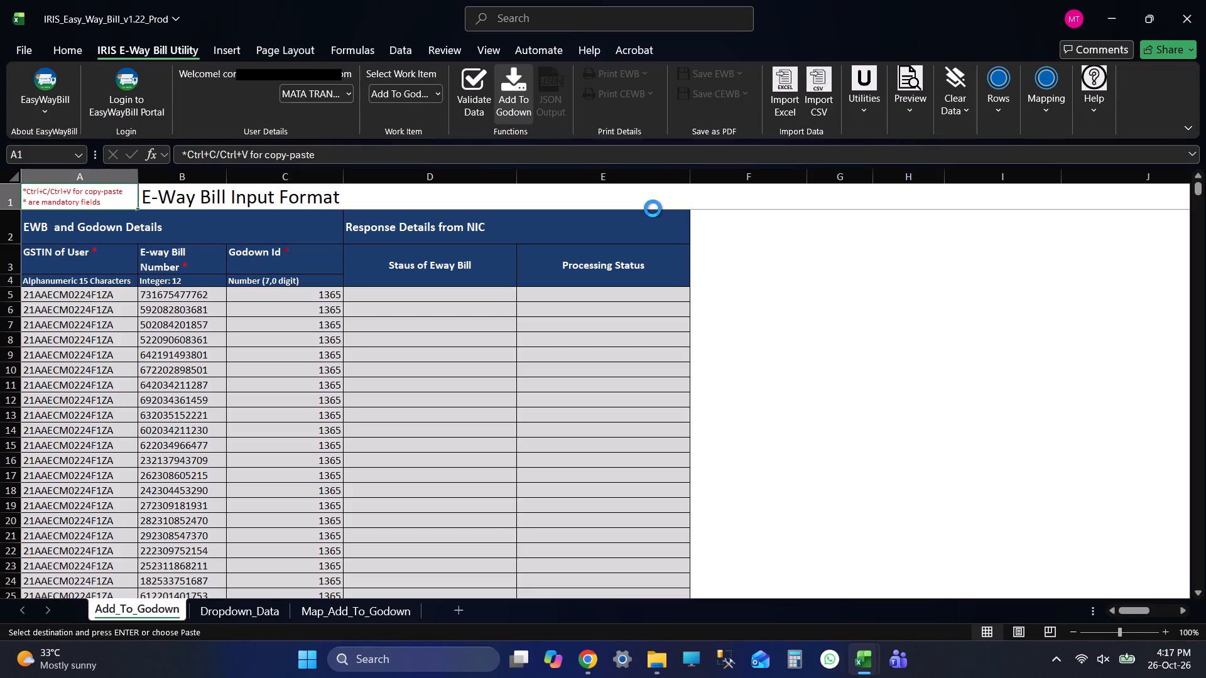
left_click(607, 385)
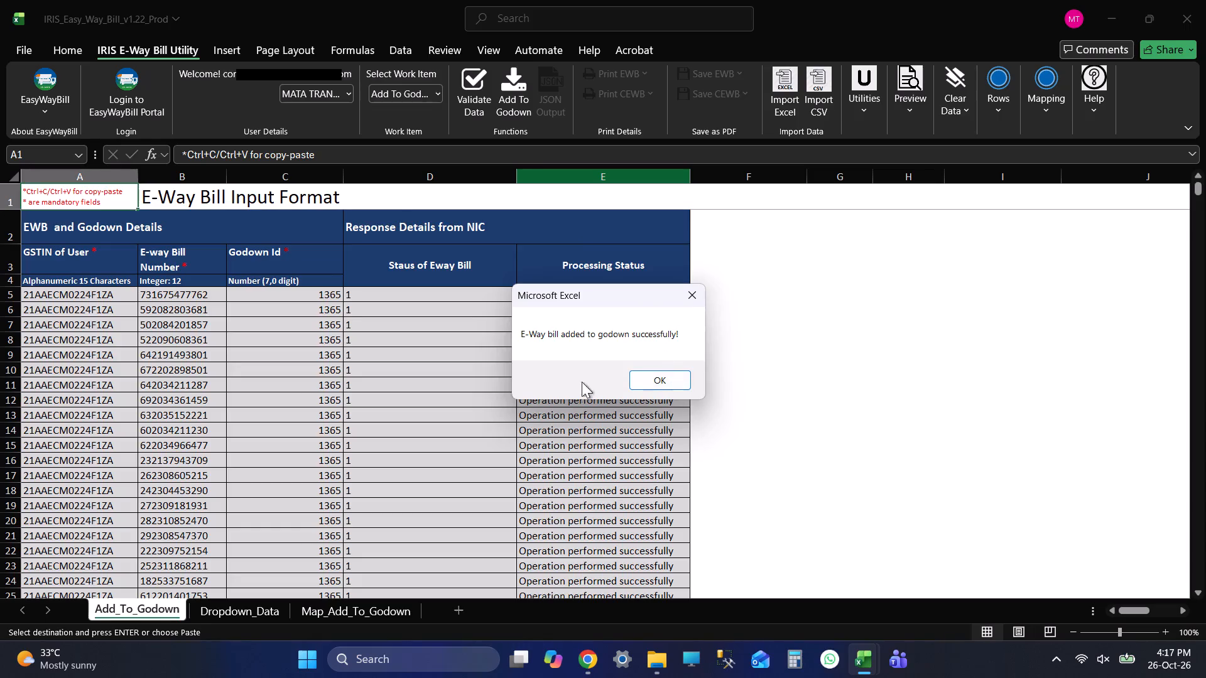
left_click(654, 379)
Examine the Processing Status of the last e-way bills on Add_To_Godown and the rows below them.
left_click(173, 323)
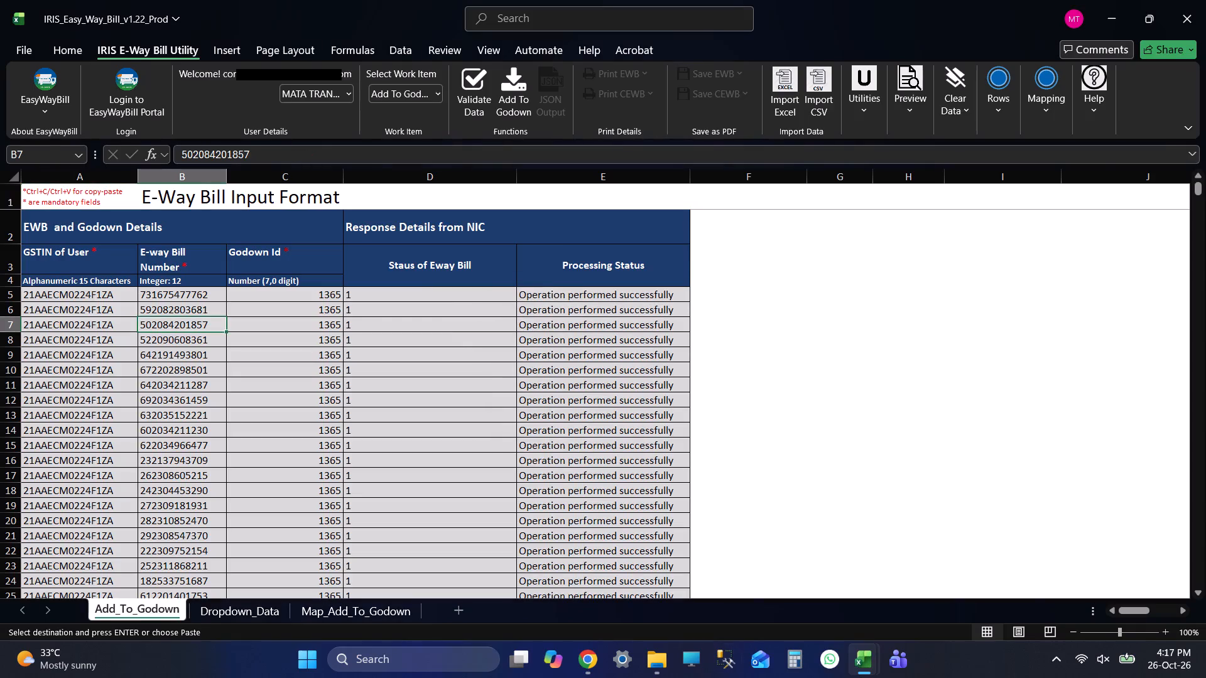
key("ctrl+Down")
key("Down")
key("Down")
key("Down")
key("Down")
key("Down")
key("Down")
key("Down")
key("Down")
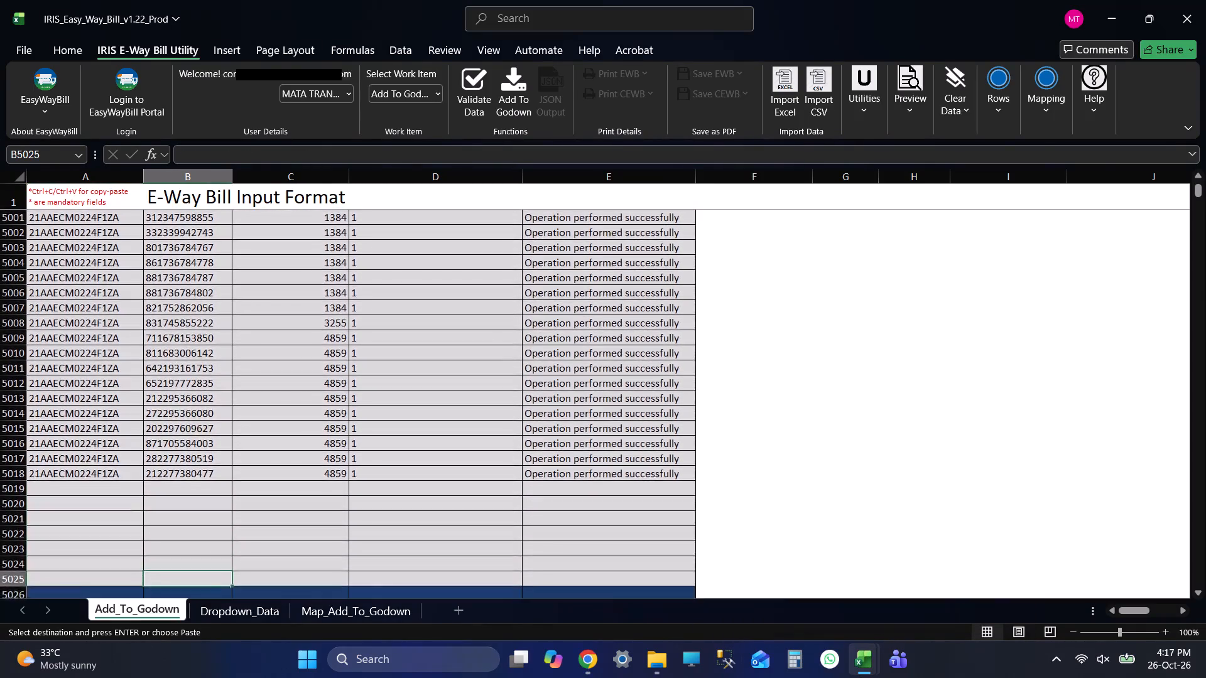
key("ctrl+Up")
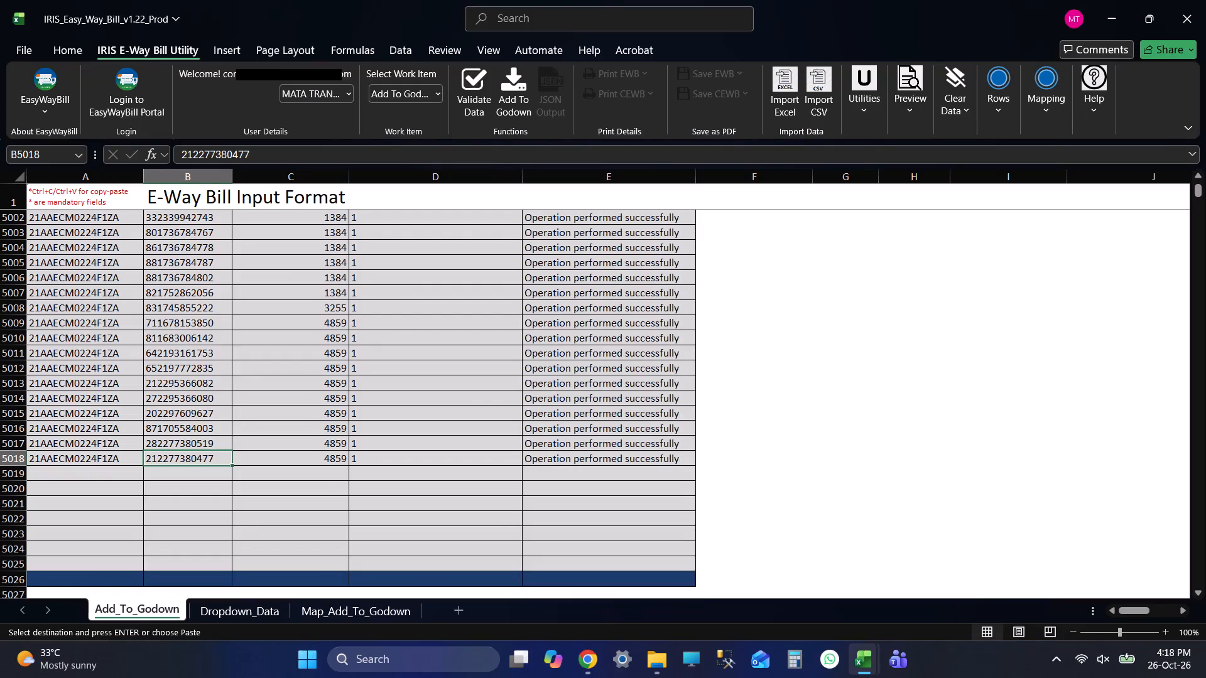
Review the Processing Status of the first e-way bills on Add_To_Godown.
key("ctrl+Up")
key("Up")
key("Up")
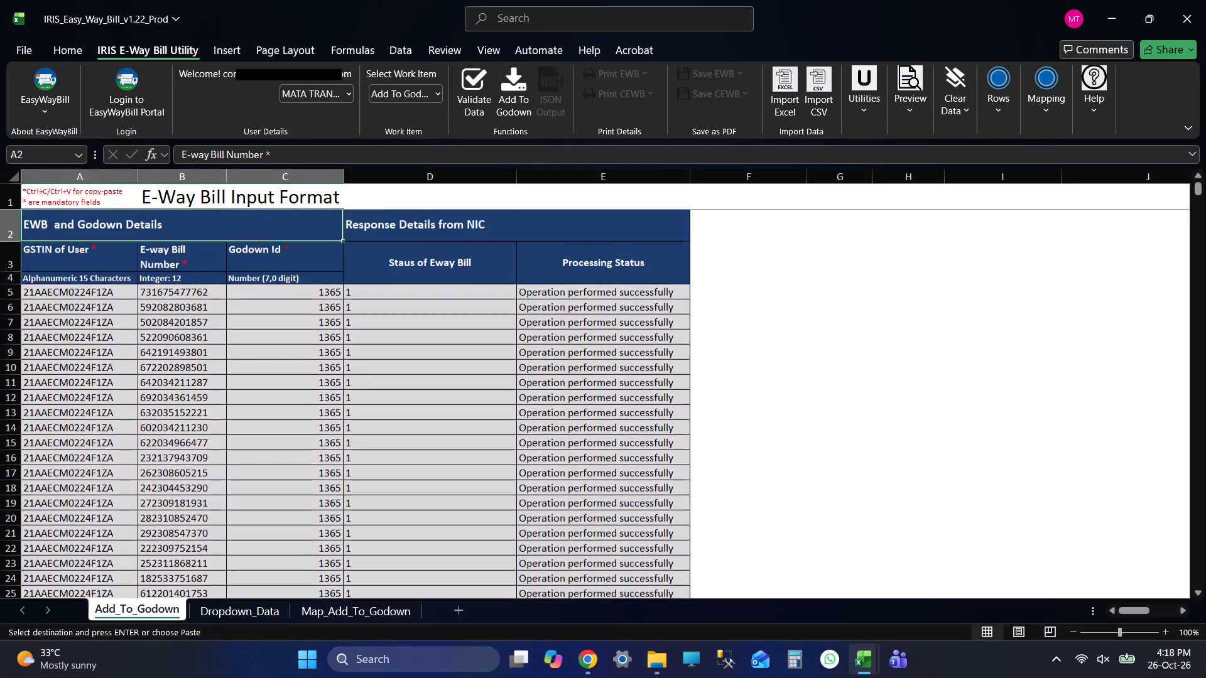
key("Up")
key("Up")
key("Up")
key("Up")
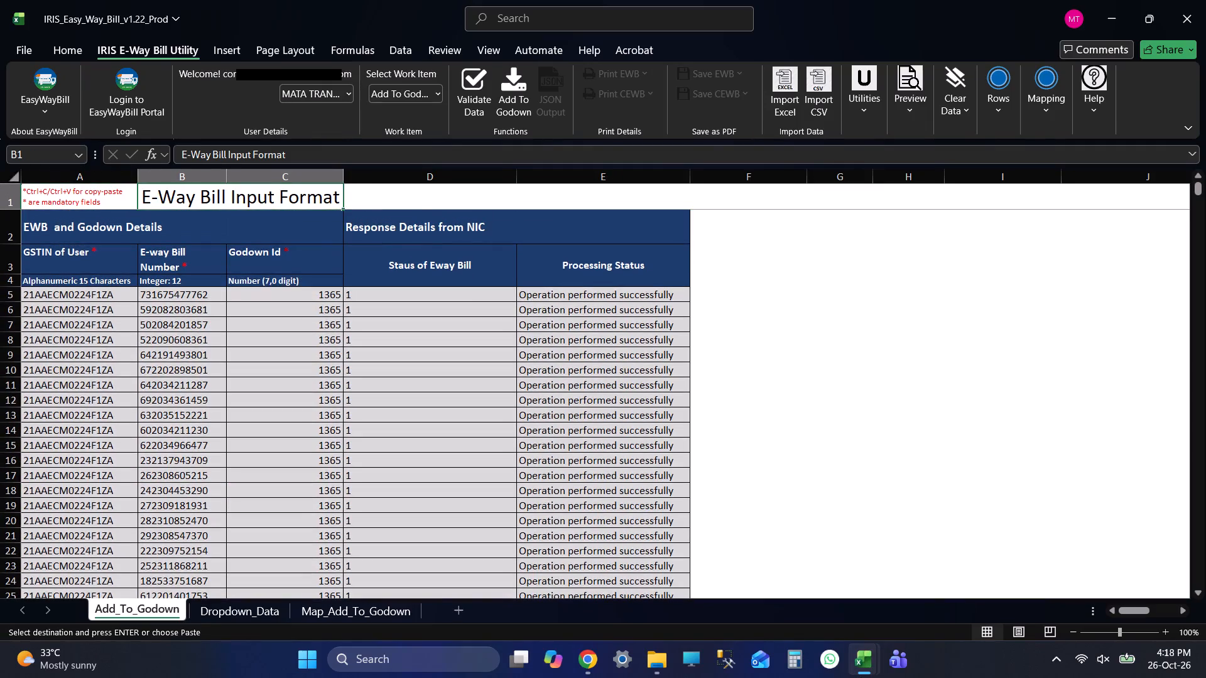
Copy the entire Add_To_Godown sheet and open a new blank workbook.
left_click(7, 180)
key("ctrl+c")
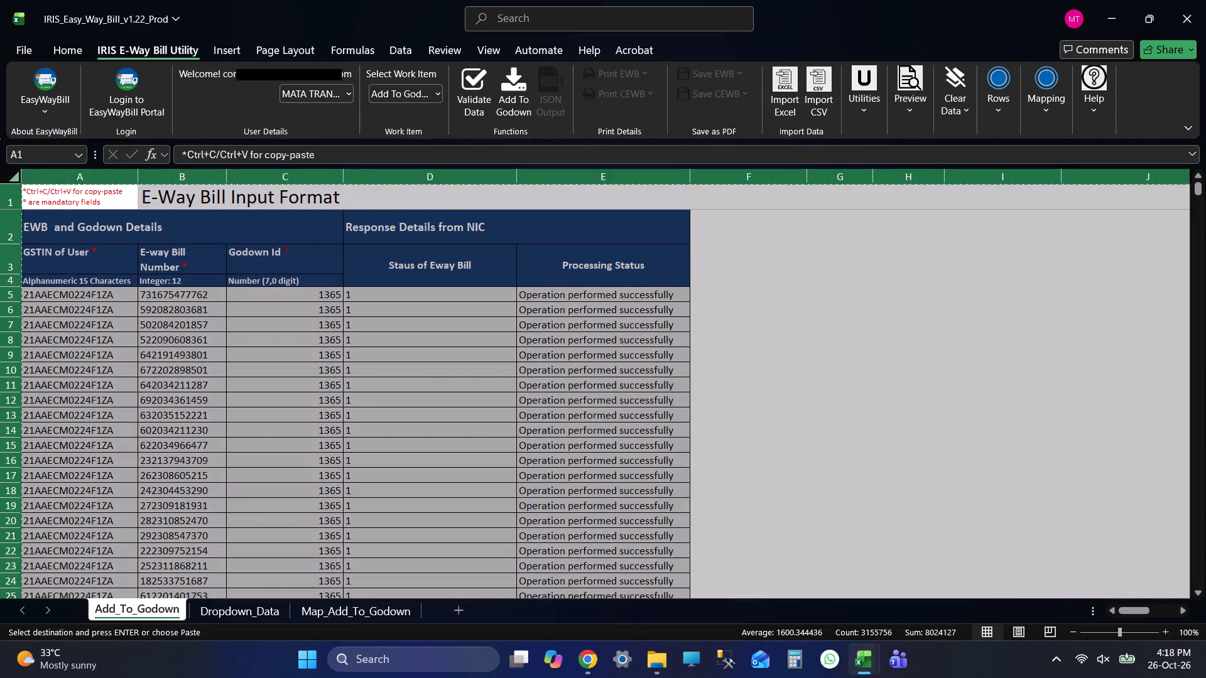
key("ctrl+c")
key("ctrl+c")
key("ctrl+c")
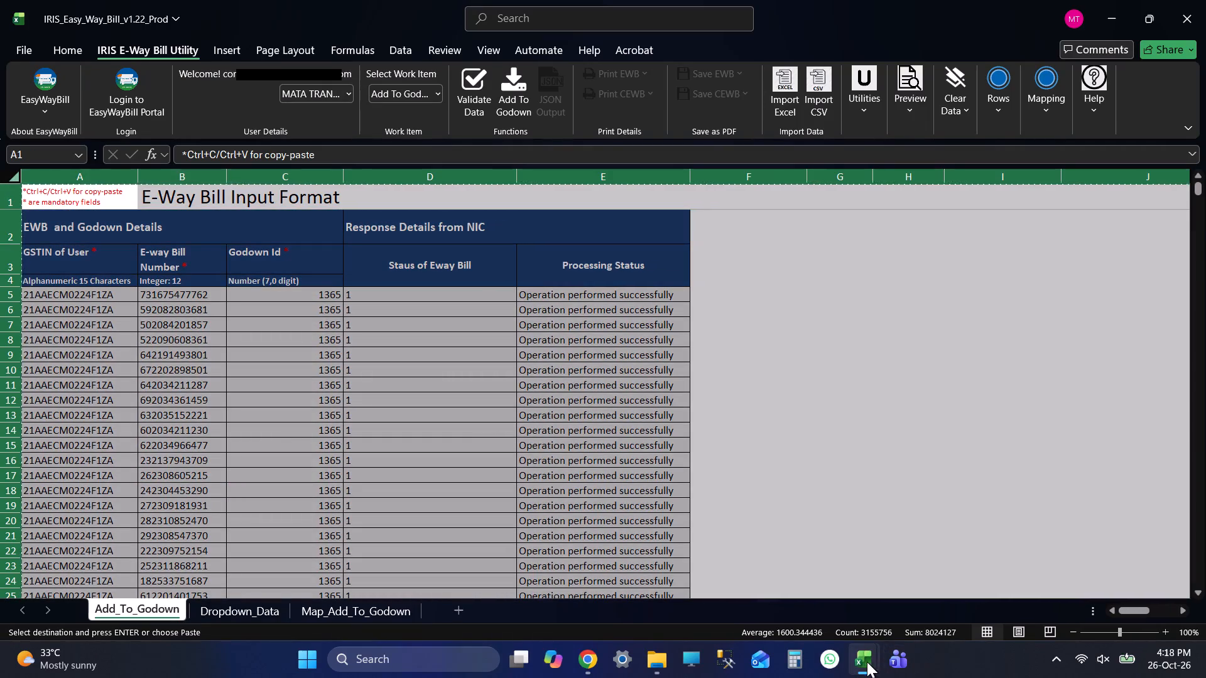
right_click(864, 660)
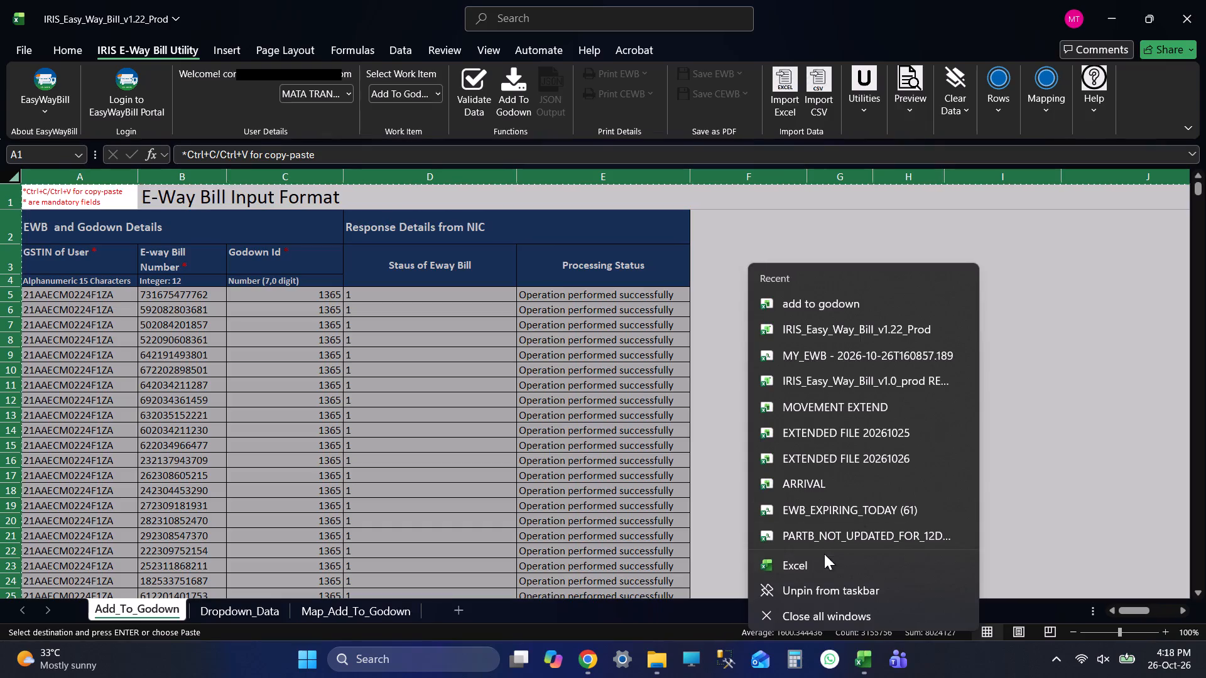
left_click(821, 557)
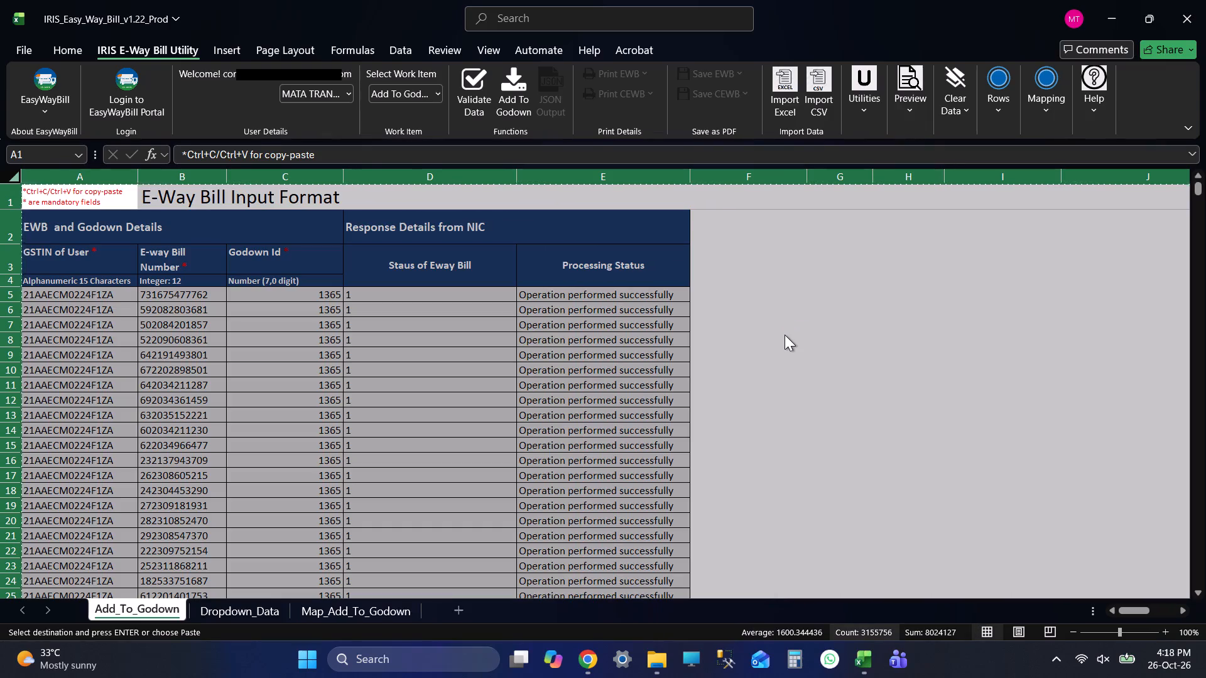
Recopy the whole Add_To_Godown sheet from the IRIS workbook and paste it at A1 of the new blank workbook.
key("ctrl+v")
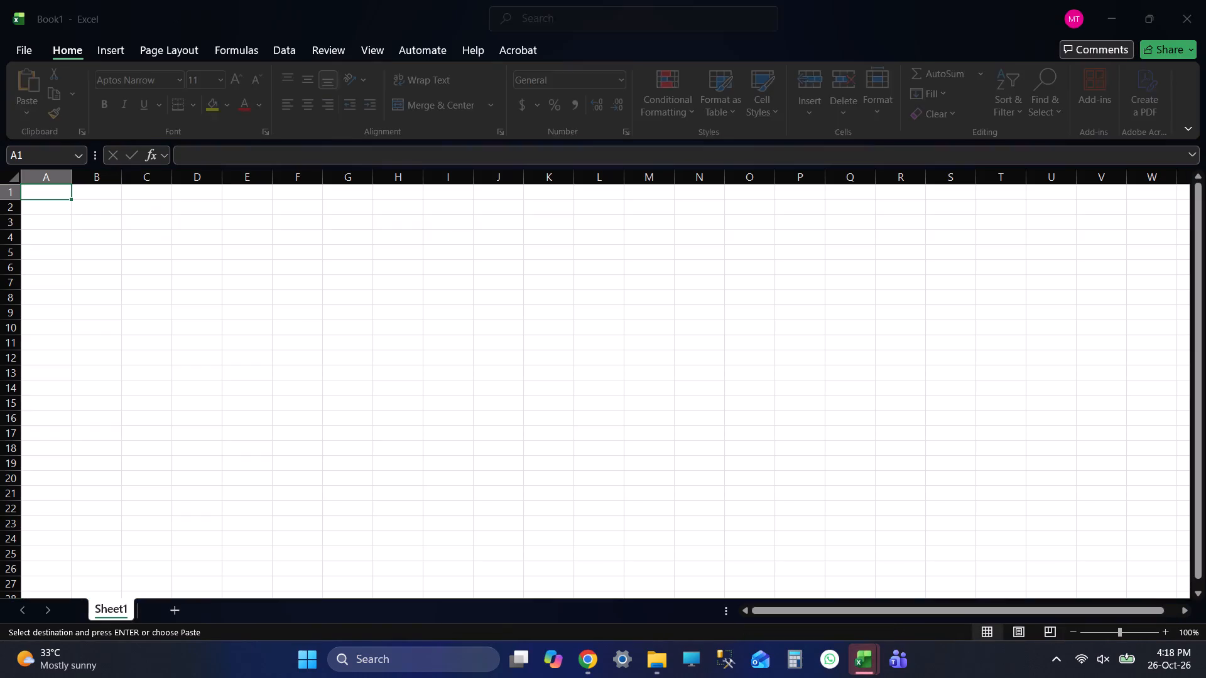
key("alt+Tab")
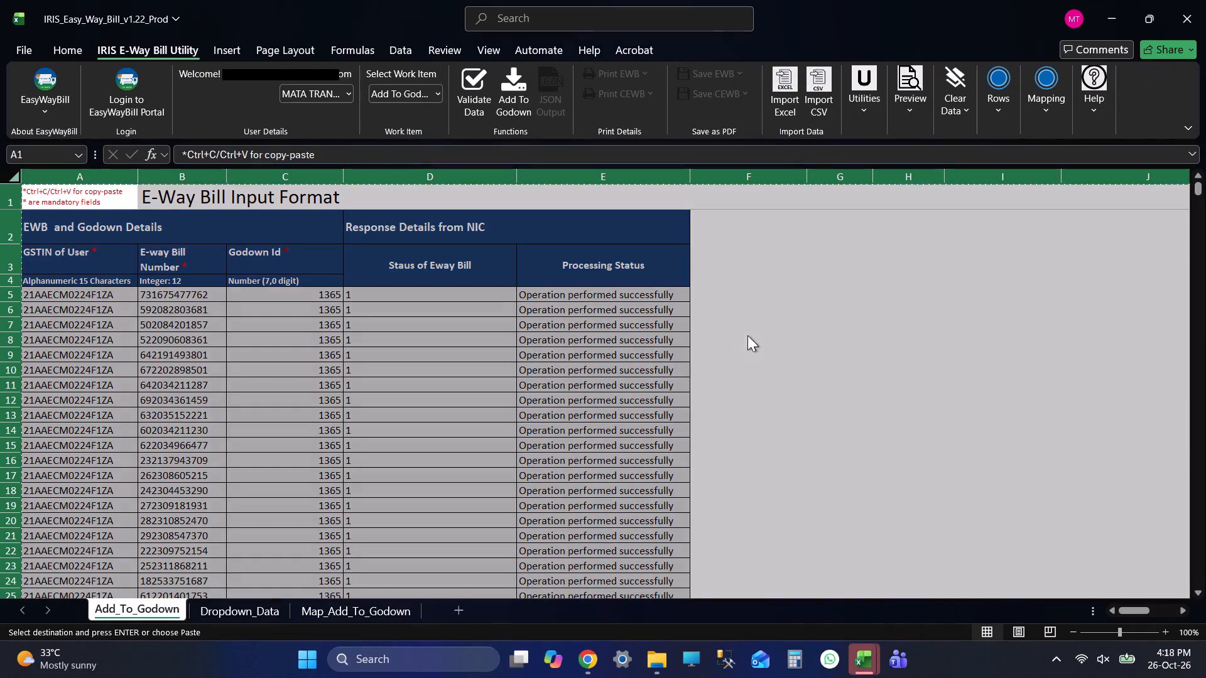
key("alt+Tab")
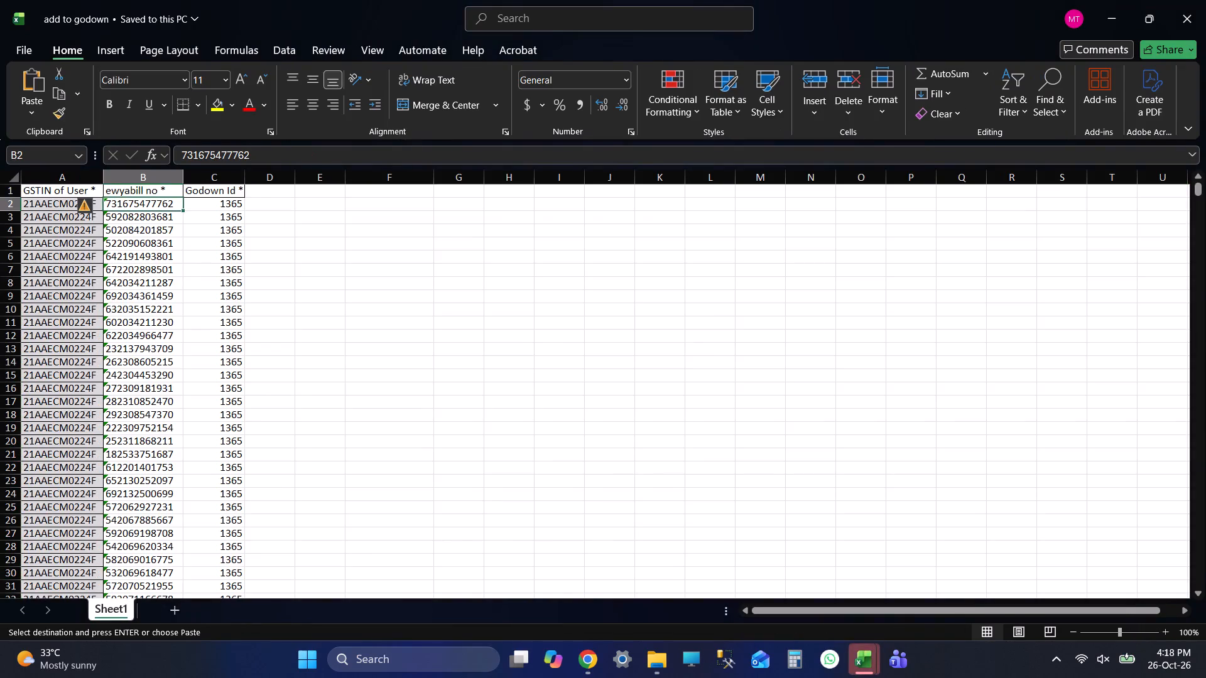
key("alt+Tab")
key("alt+Tab")
key("alt+Tab")
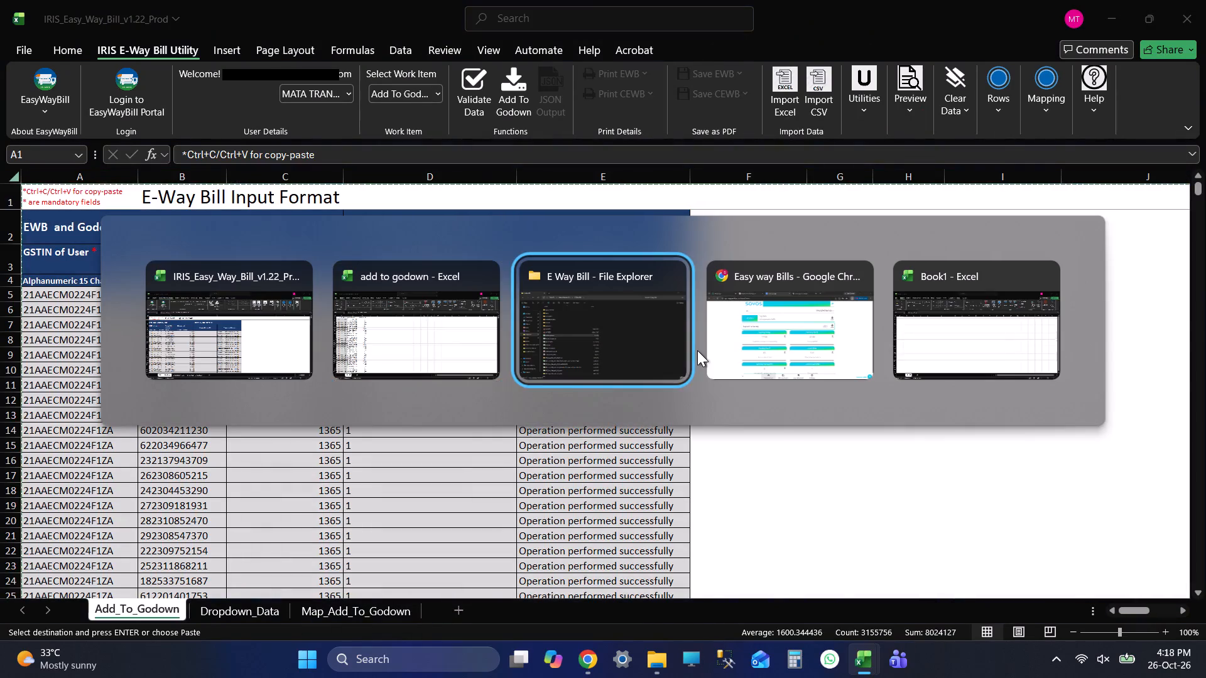
key("alt+Tab")
key("alt+Tab")
key("alt+Tab")
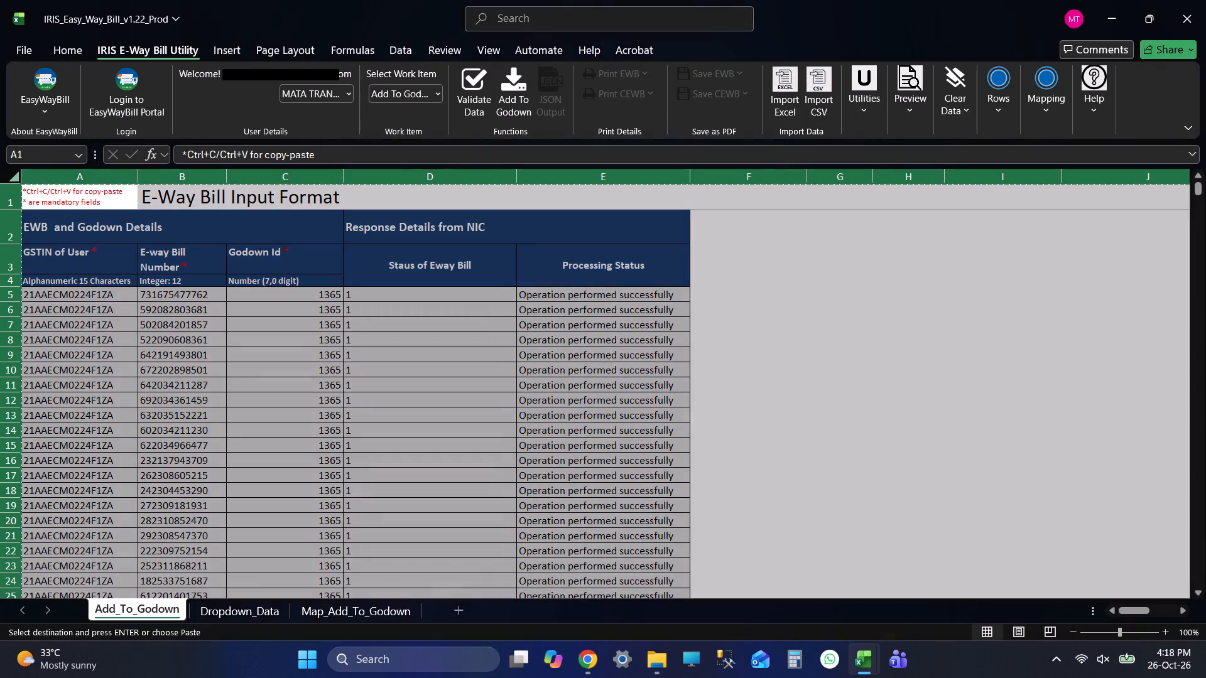
key("ctrl+c")
key("alt+Tab")
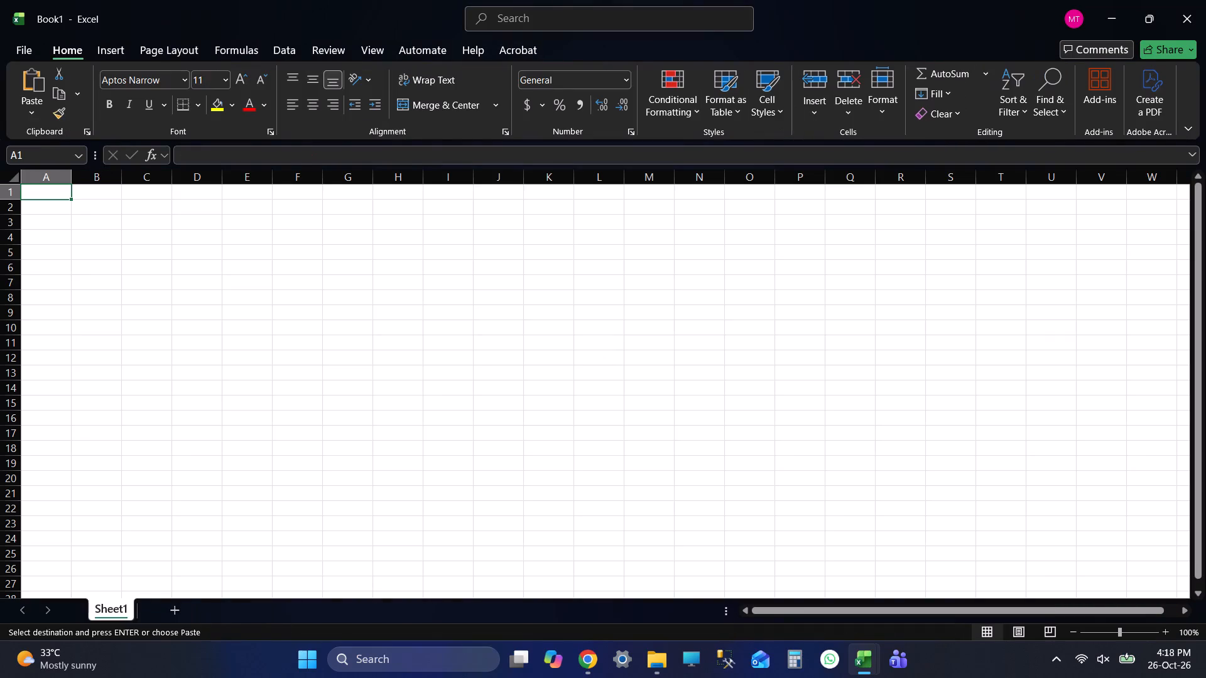
key("ctrl+v")
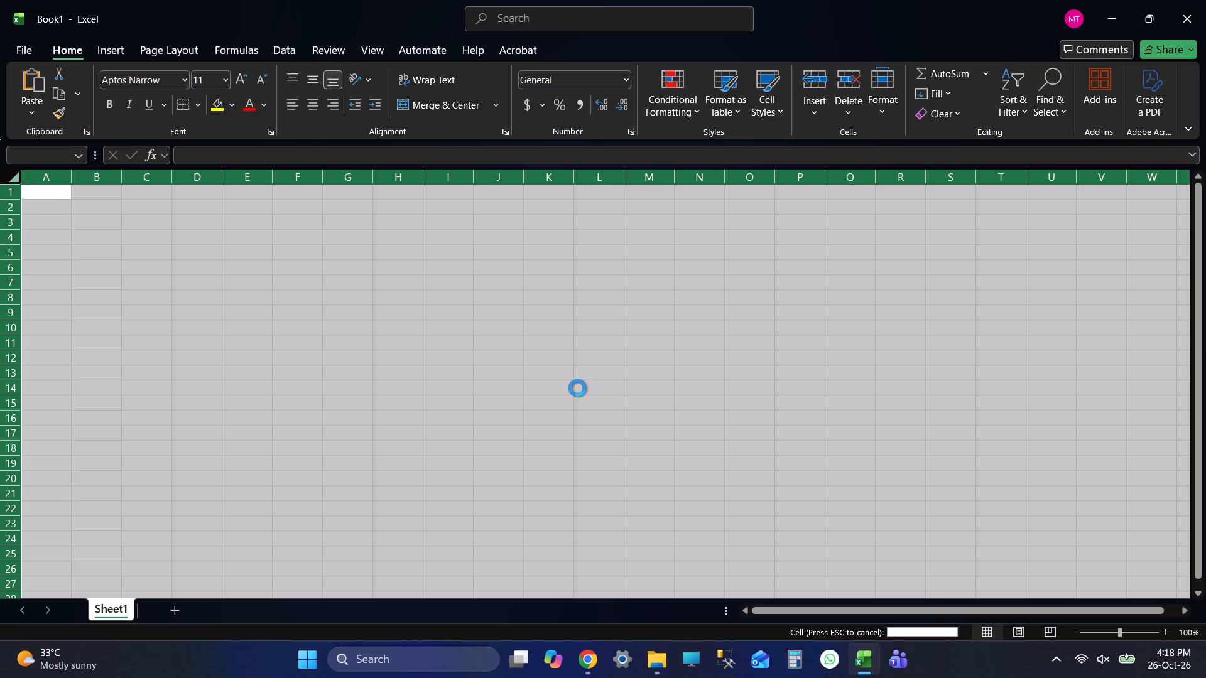
Examine the pasted copy's last filled e-way bill row, the rows below it and the header rows.
left_click(204, 343)
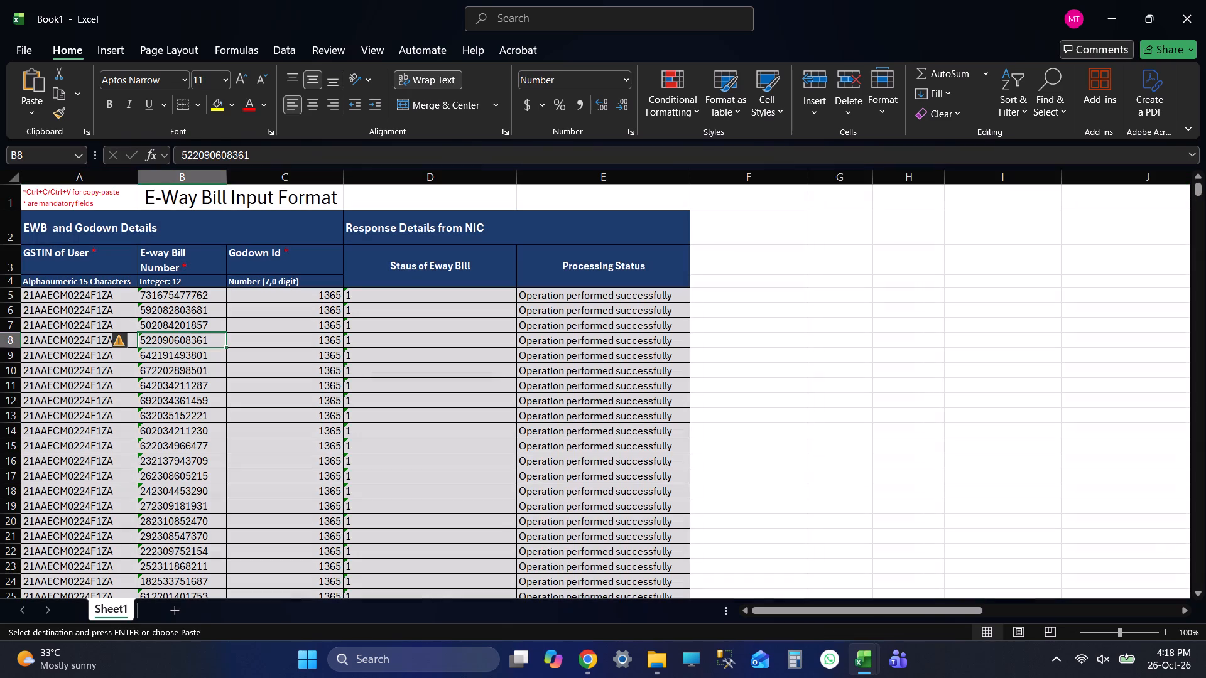
key("ctrl+Down")
key("Down")
key("Down")
key("Down")
key("Down")
key("Down")
key("Down")
key("Down")
key("Down")
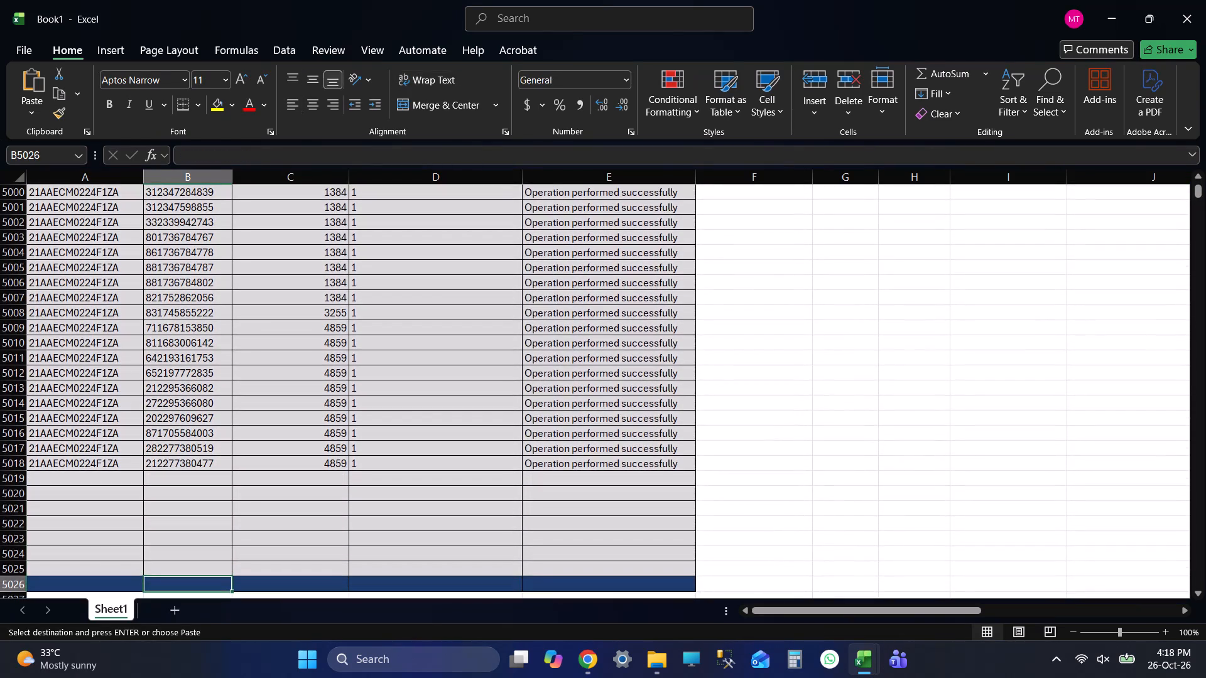
key("ctrl+Up")
key("ctrl+Up")
key("Up")
key("Up")
key("Up")
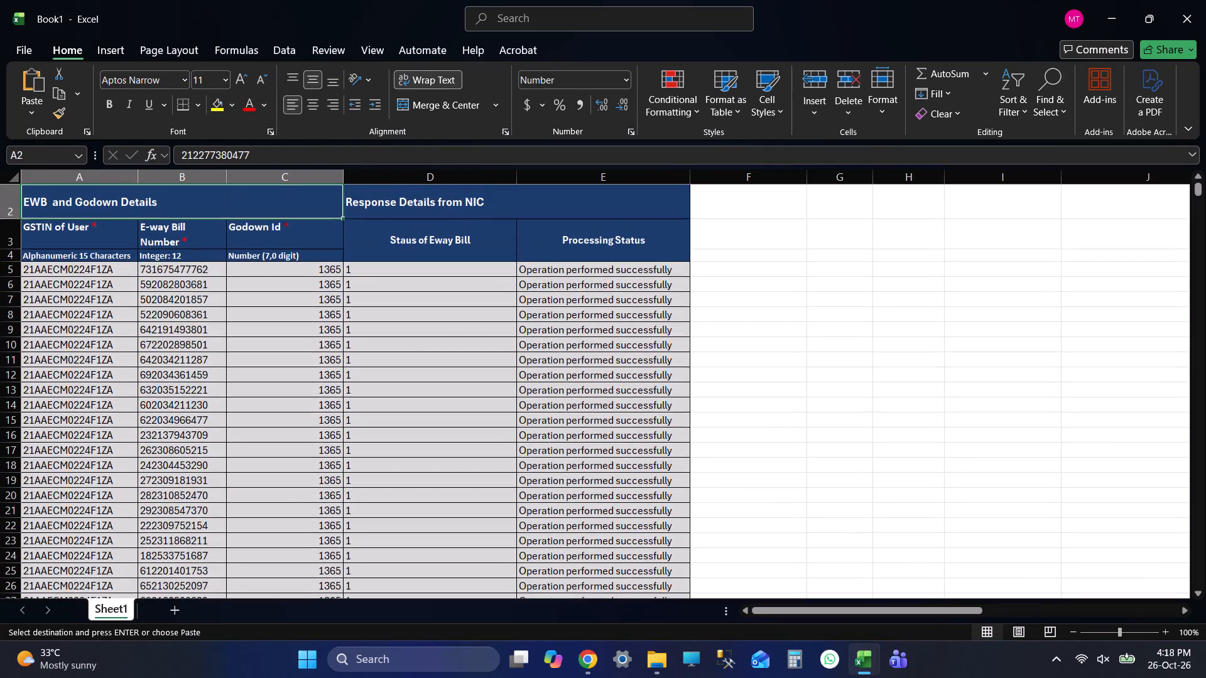
key("Up")
Recheck that the pasted e-way bill numbers run from the first data row down to the last filled row.
key("Down")
key("Down")
key("Down")
key("Down")
key("Down")
key("ctrl+Down")
key("Down")
key("Down")
key("Down")
key("Down")
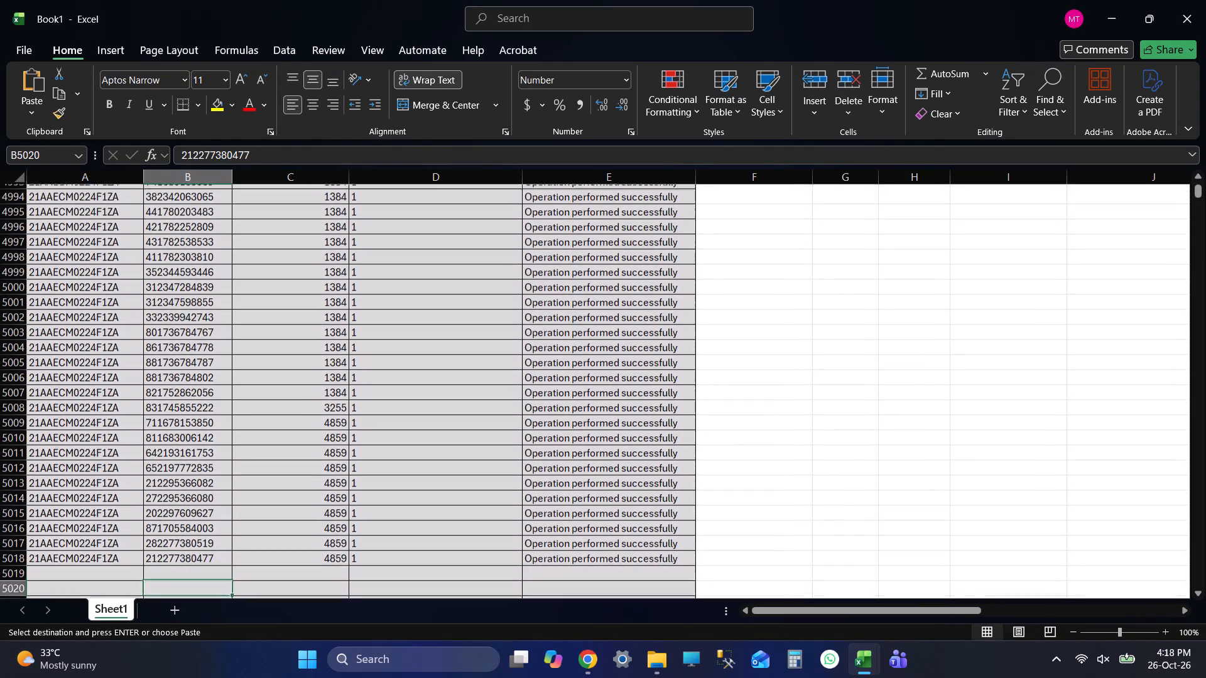
key("Down")
key("ctrl+Up")
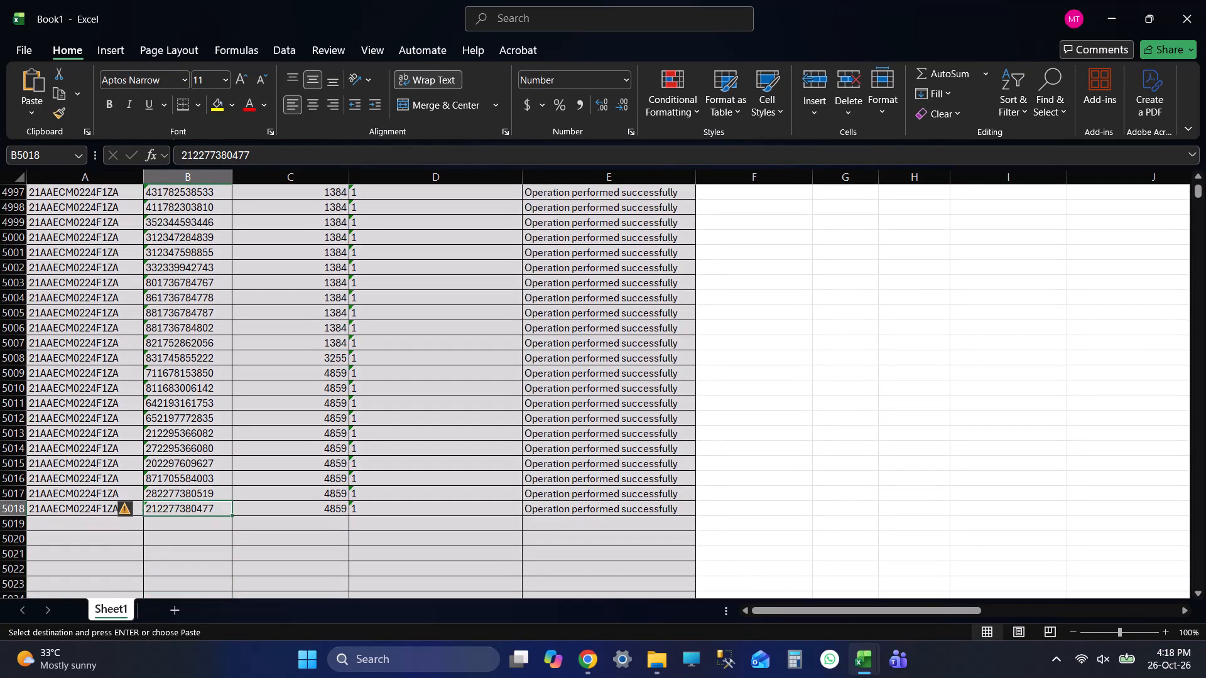
key("ctrl+Up")
key("Up")
key("Up")
key("Up")
key("Up")
Review the header rows and both ends of the E-way Bill Number column in the pasted copy once more.
key("Down")
key("Down")
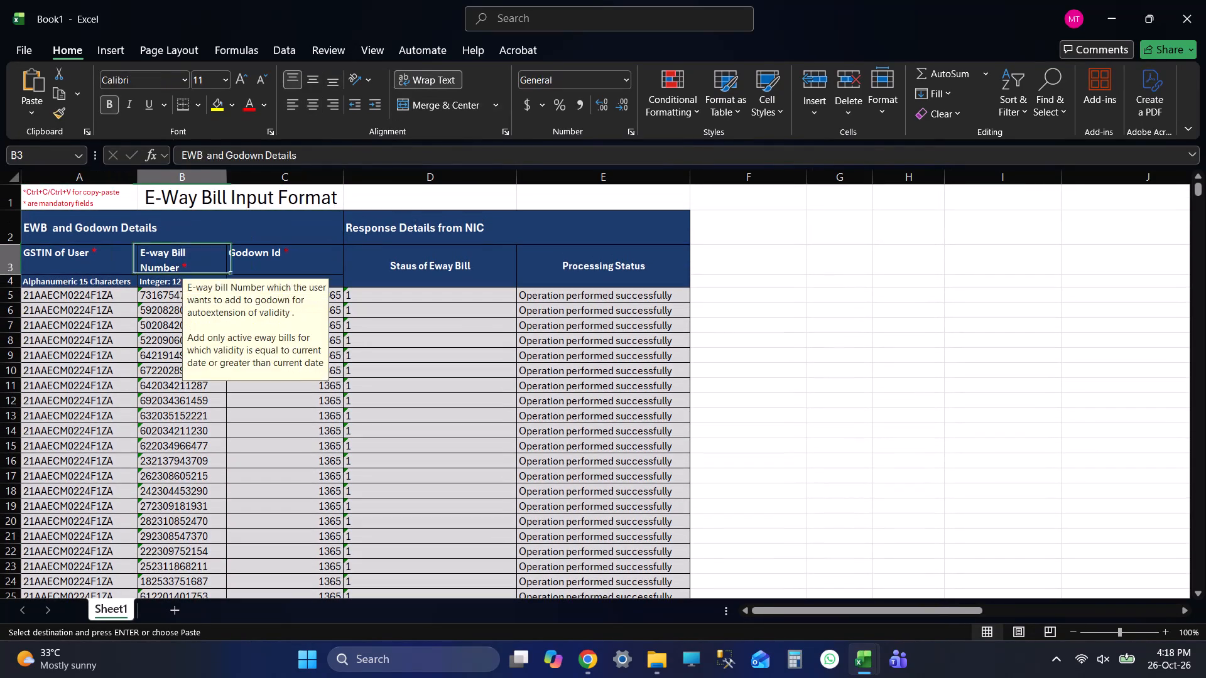
key("Down")
key("Down")
key("Down")
key("ctrl+Down")
key("ctrl+Up")
key("Up")
key("Up")
key("Up")
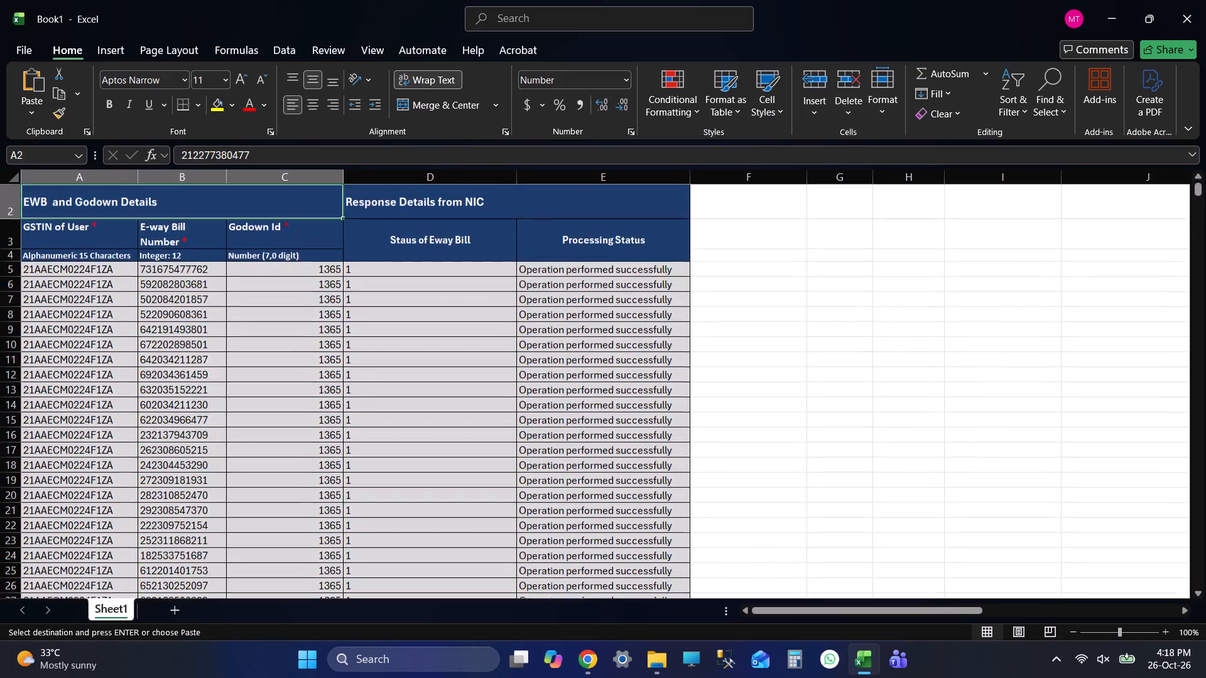
key("Up")
key("Up")
Save the new workbook as 20261026 godown in the abhijit folder on New Volume (F:).
left_click(21, 53)
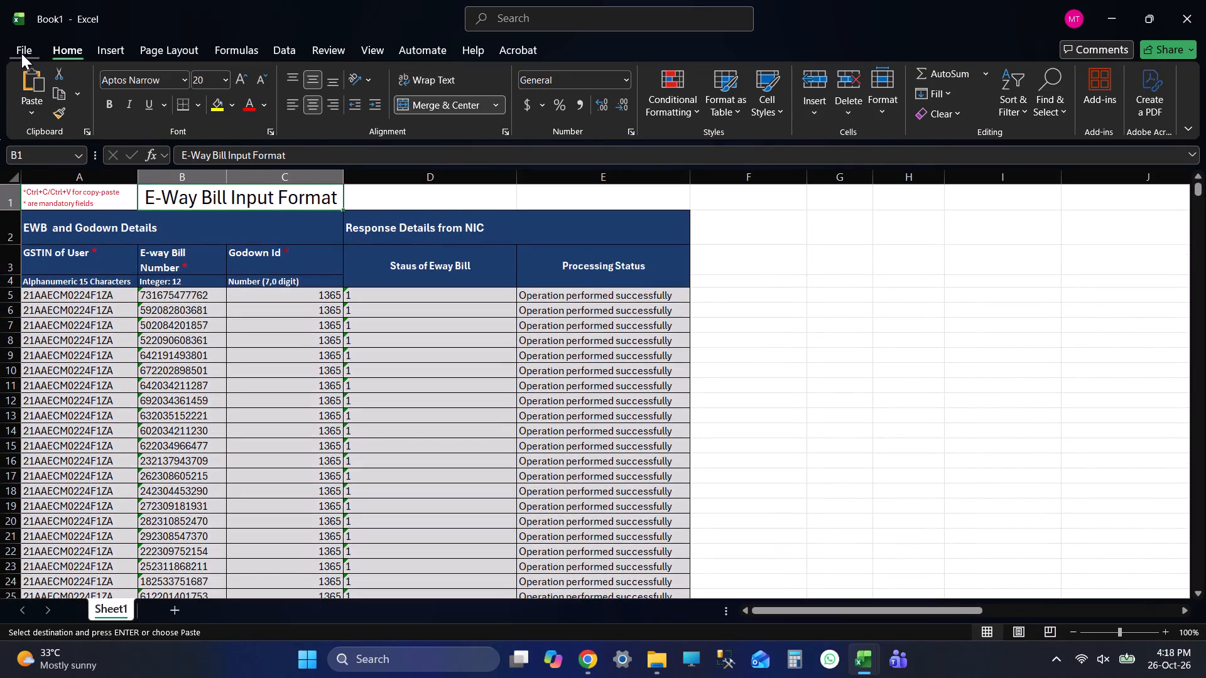
left_click(77, 264)
double_click(278, 305)
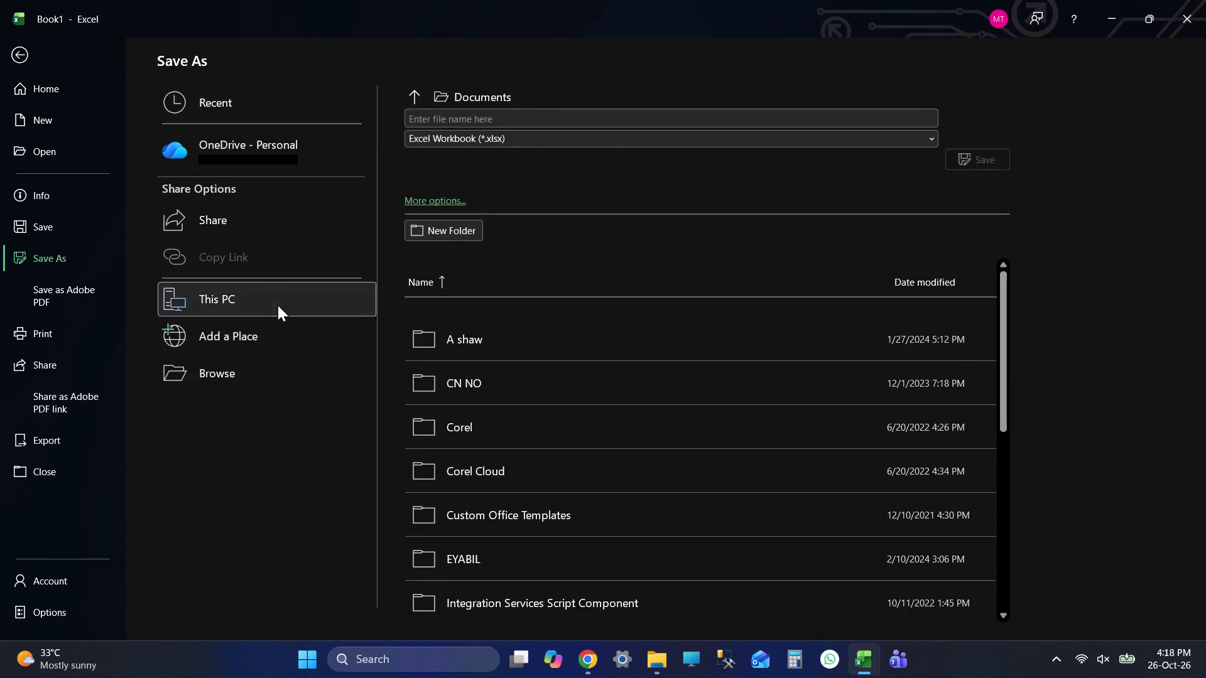
left_click_drag(118, 121, 119, 227)
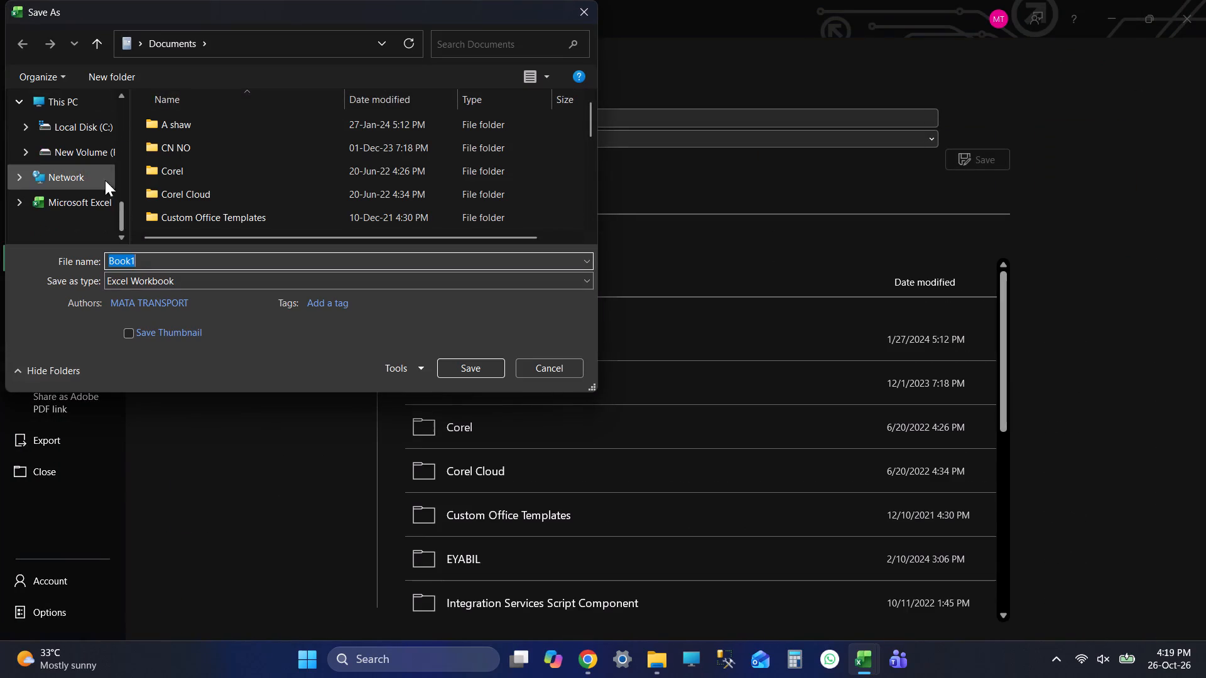
left_click(104, 151)
double_click(226, 172)
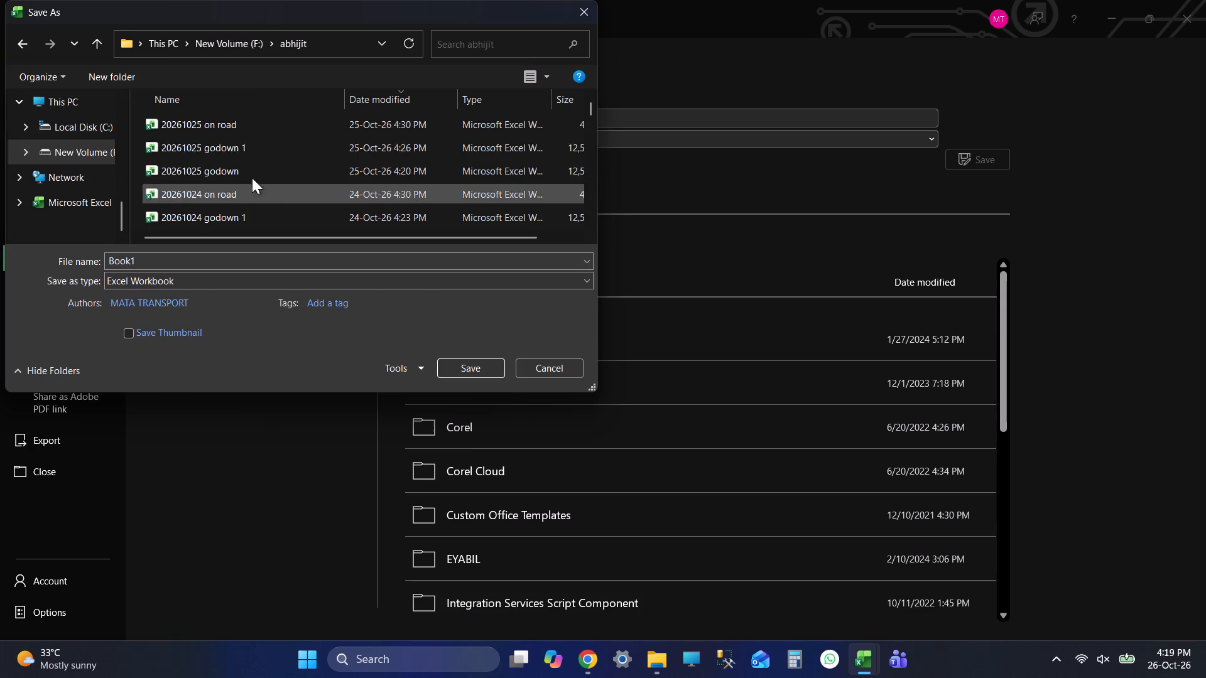
left_click(247, 161)
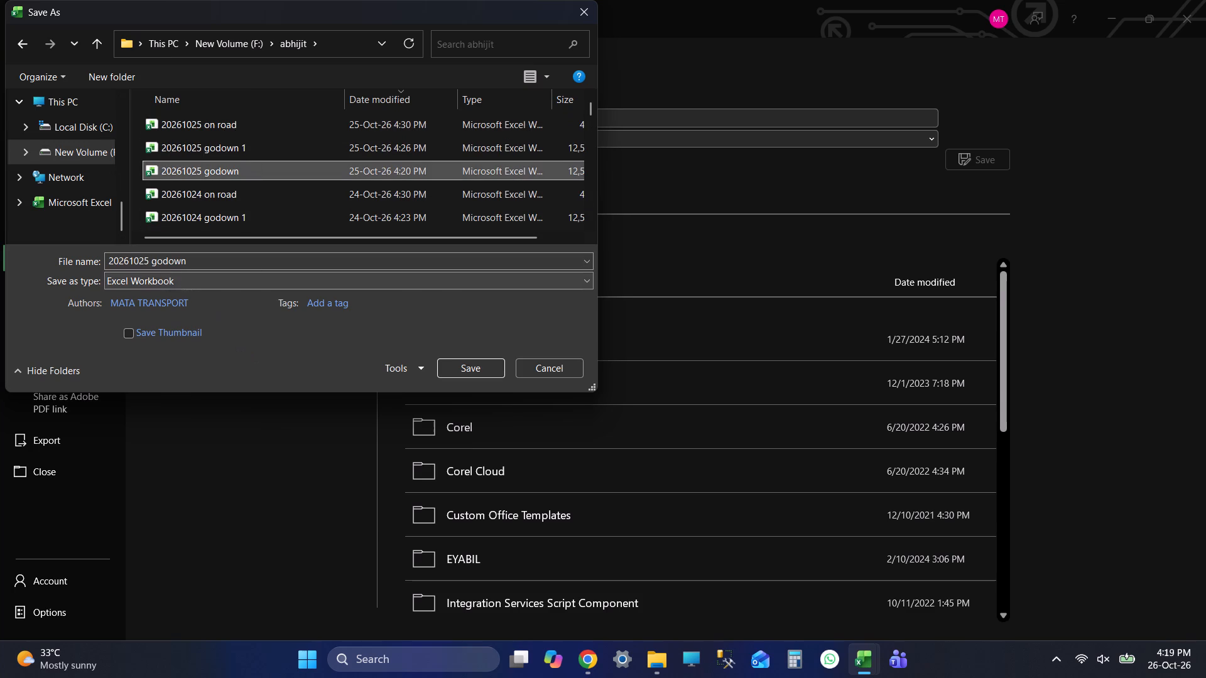
triple_click(144, 259)
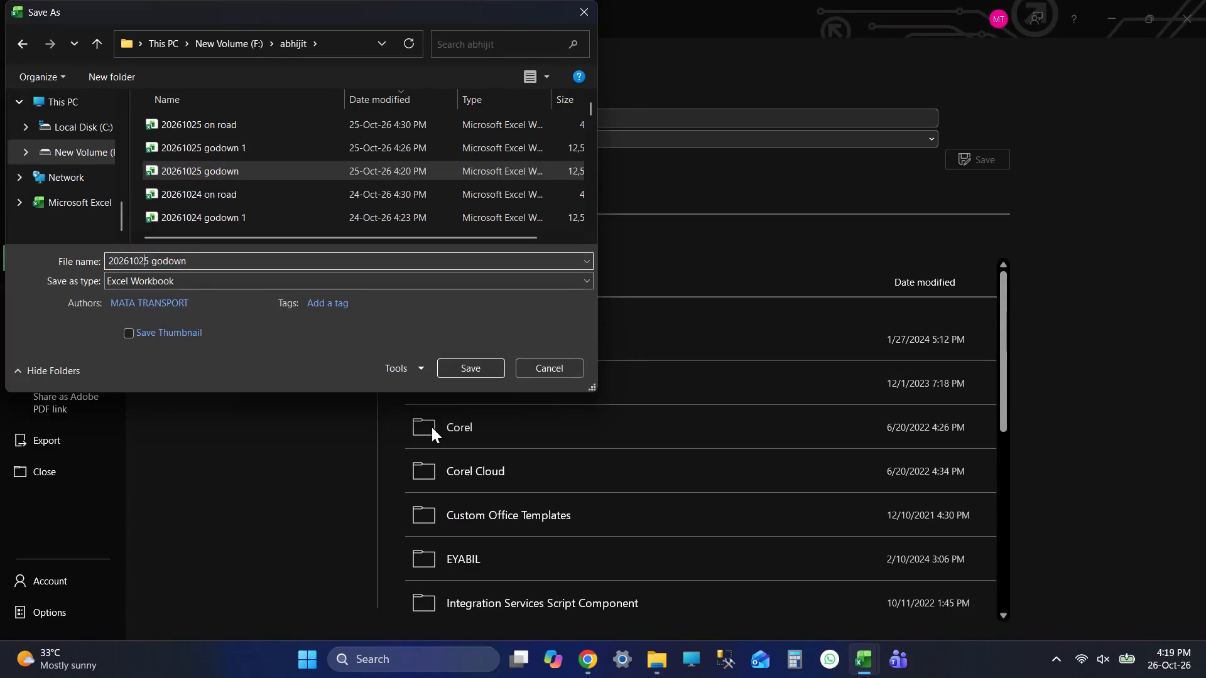
key("Delete")
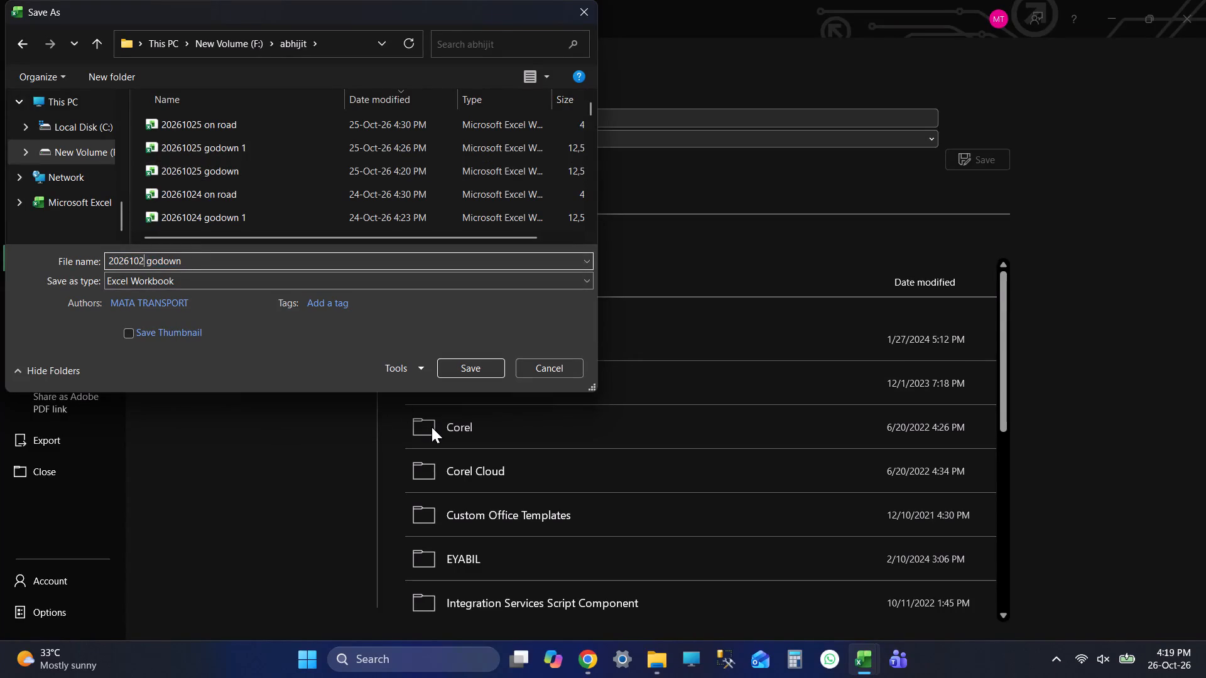
key("6")
left_click(465, 373)
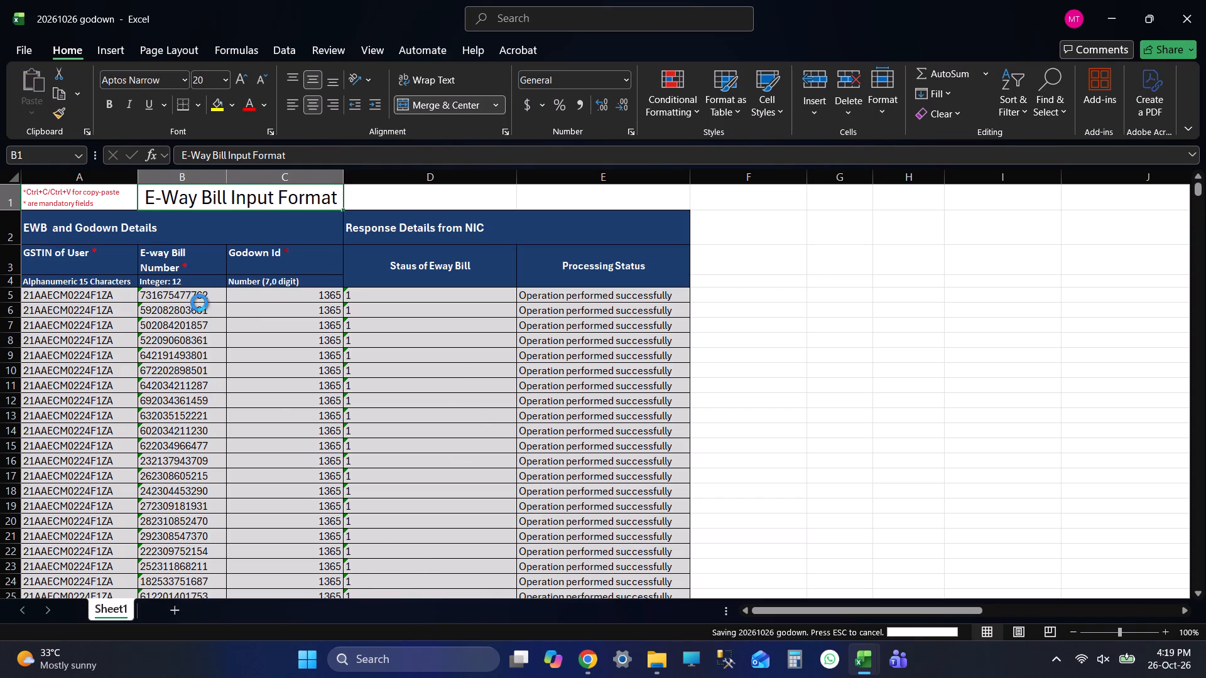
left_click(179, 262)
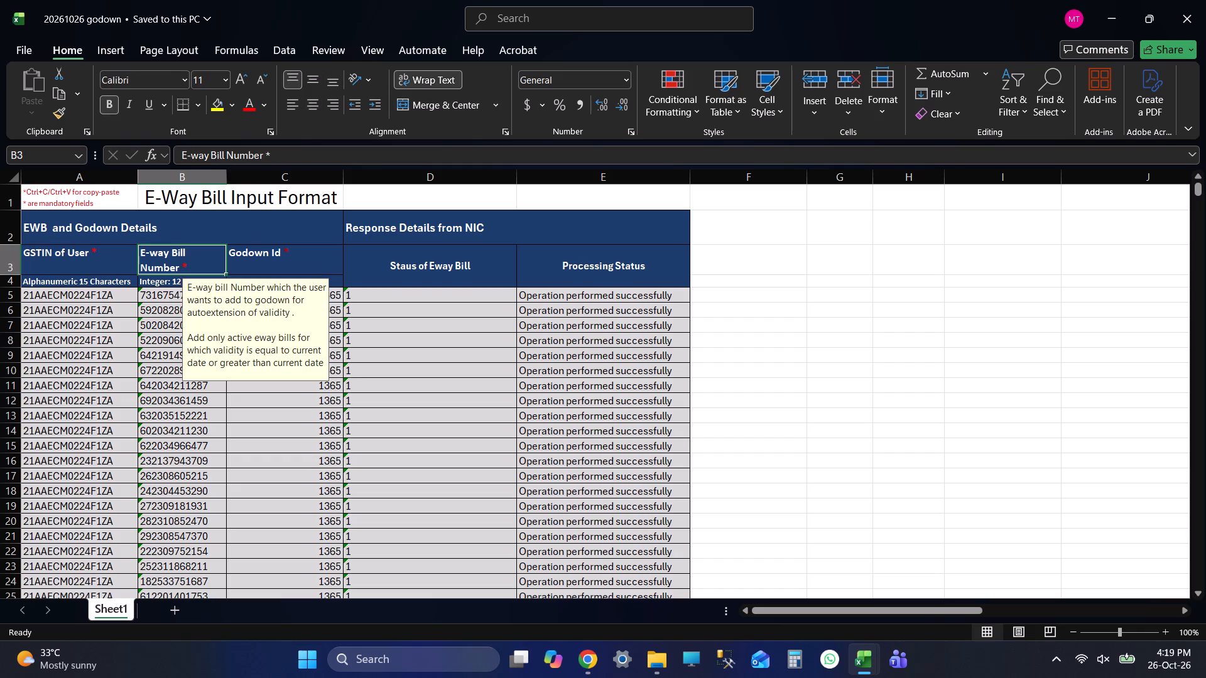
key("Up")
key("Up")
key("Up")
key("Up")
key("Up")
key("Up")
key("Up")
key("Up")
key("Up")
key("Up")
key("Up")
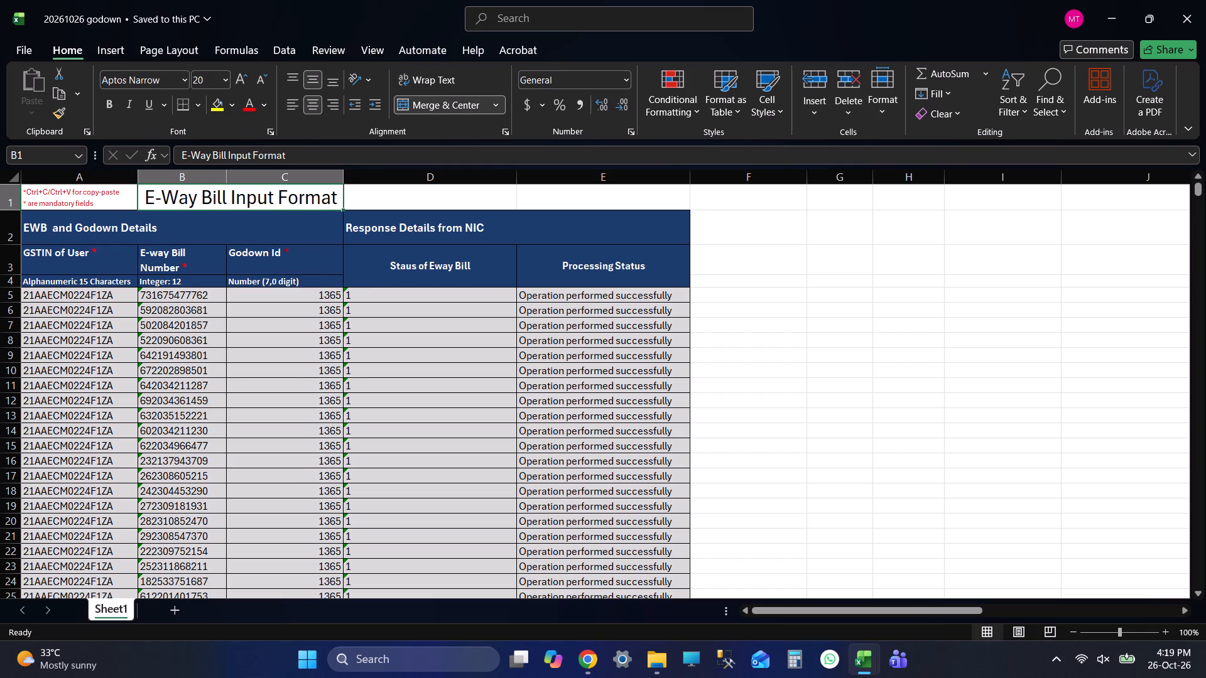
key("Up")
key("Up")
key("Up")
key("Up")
Select the e-way bill numbers from B5 down to the last filled row to check how many were saved.
key("Down")
key("Down")
key("Down")
key("Down")
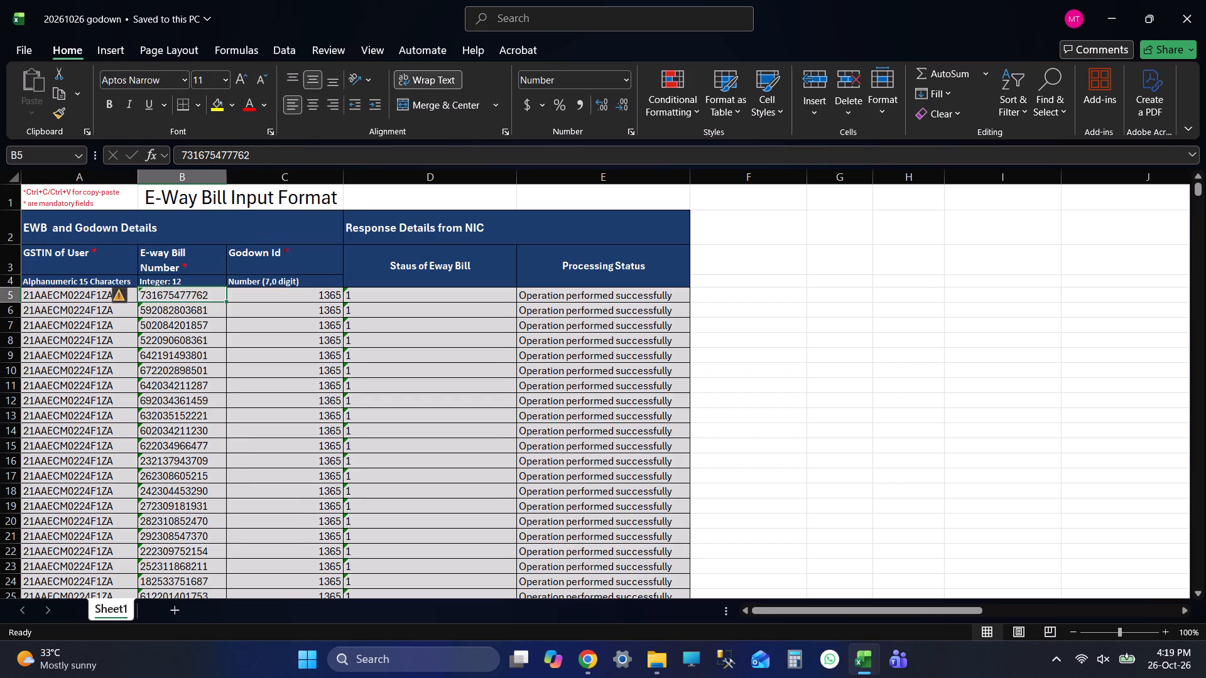
key("ctrl+shift+Down")
scroll(442, 332, "down", 1)
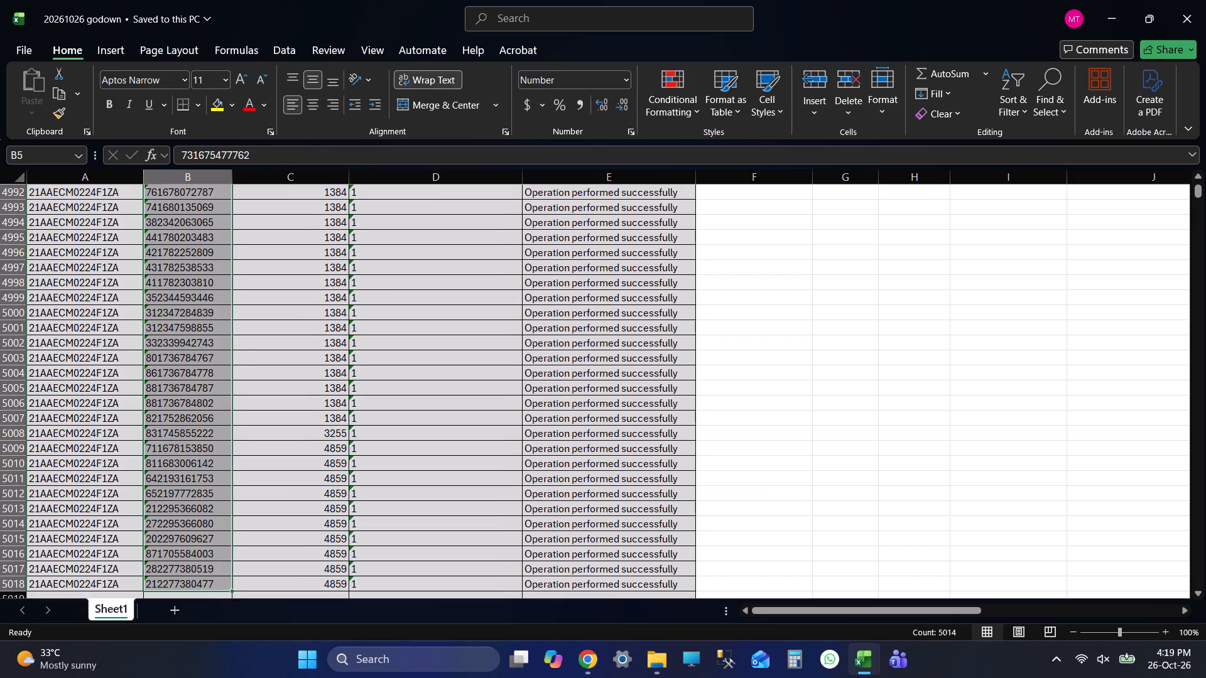
scroll(442, 341, "down", 2)
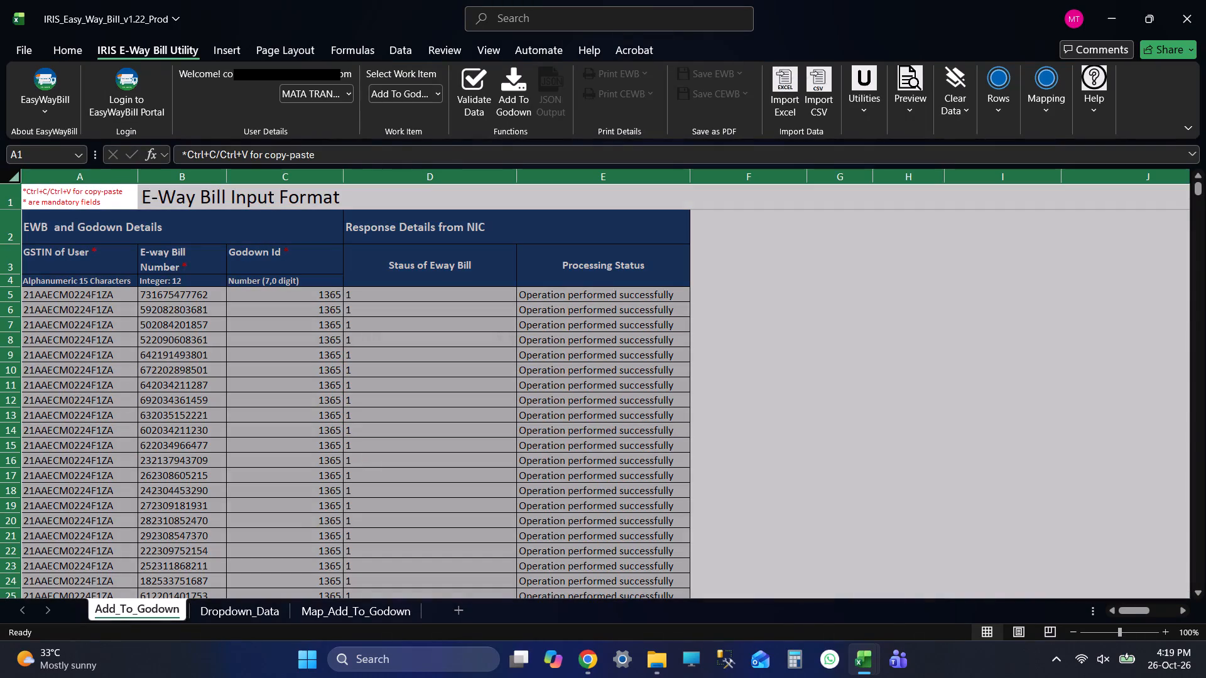
Clear the whole-sheet selection on Add_To_Godown and save the IRIS_Easy_Way_Bill_v1.22_Prod workbook.
left_click(105, 191)
key("ctrl+s")
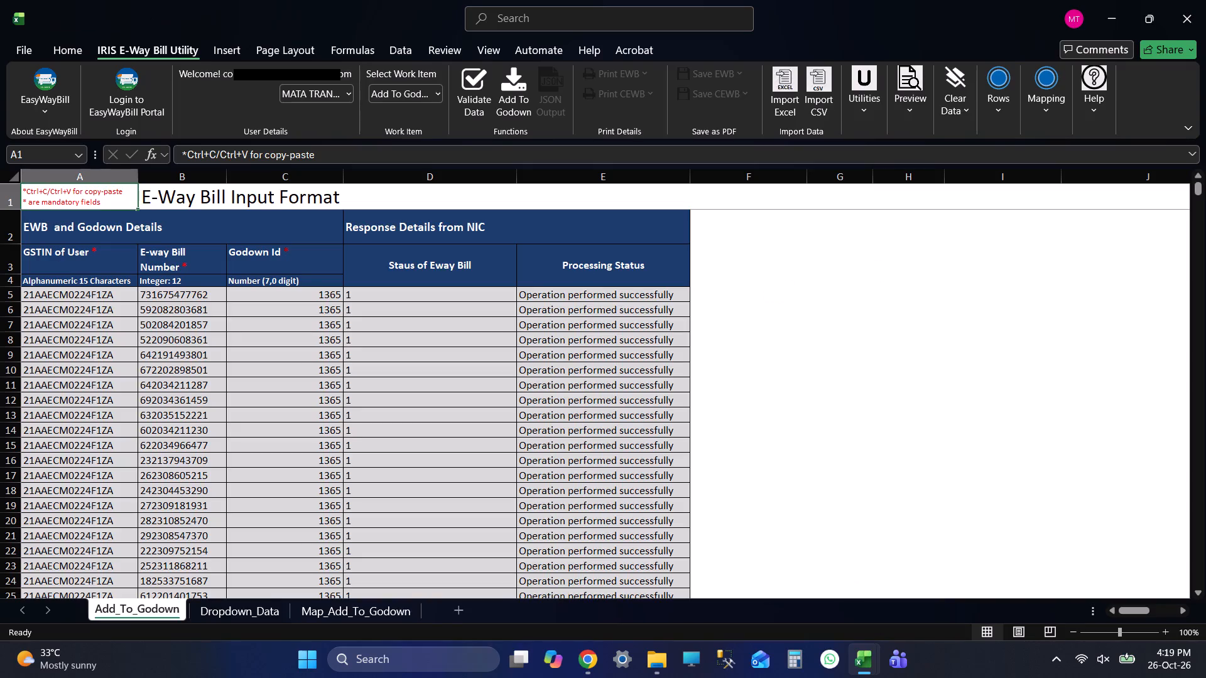
Clear the old e-way bill numbers and godown IDs from B2:C2 down in the add to godown workbook, and save it.
key("alt+Tab")
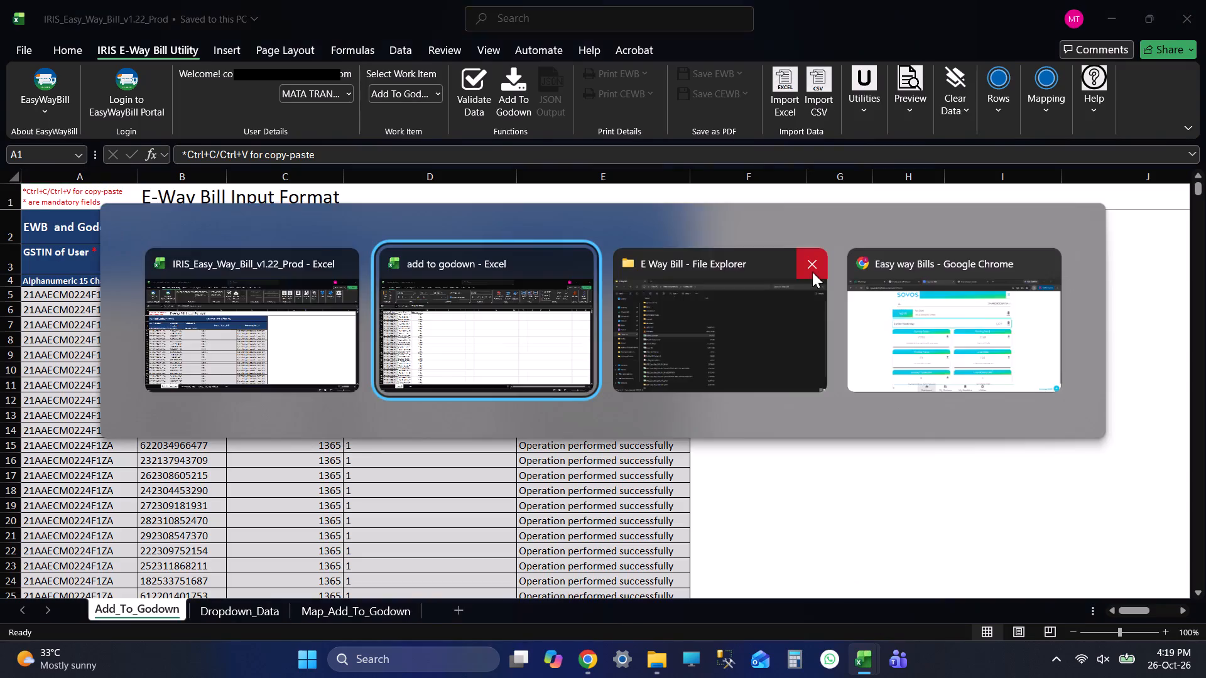
key("Up")
key("Up")
key("Down")
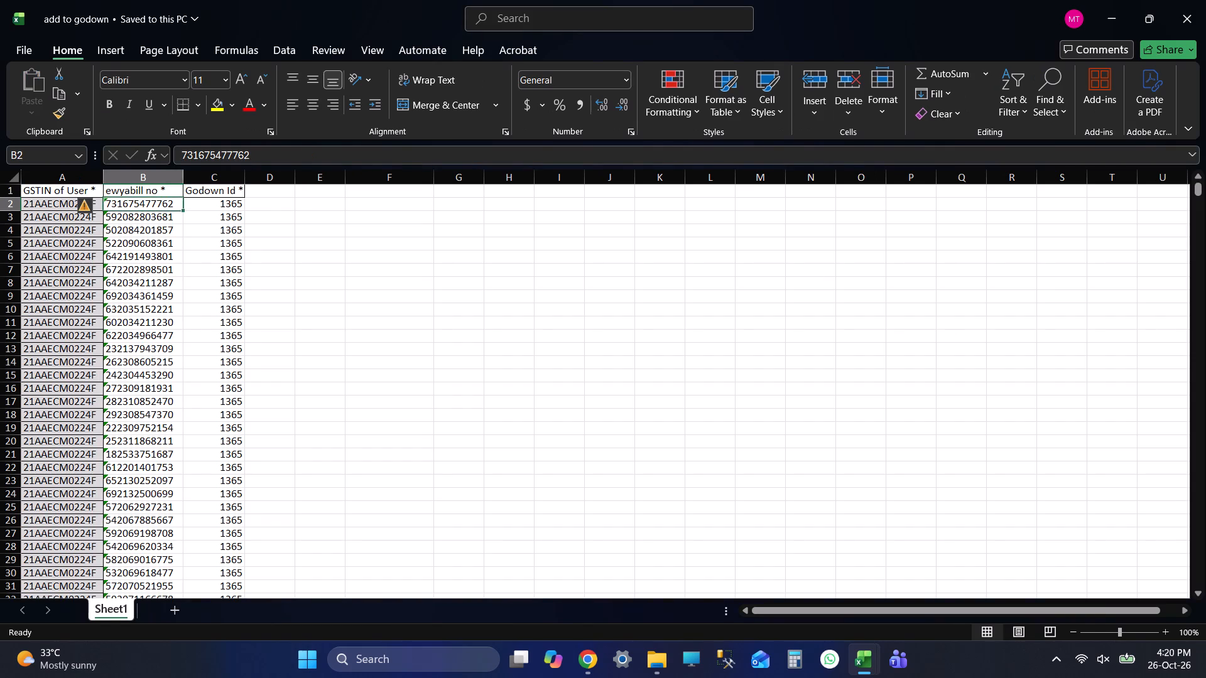
key("ctrl+shift+Right")
key("ctrl+shift+Down")
key("Delete")
key("Up")
key("Up")
key("Up")
key("Up")
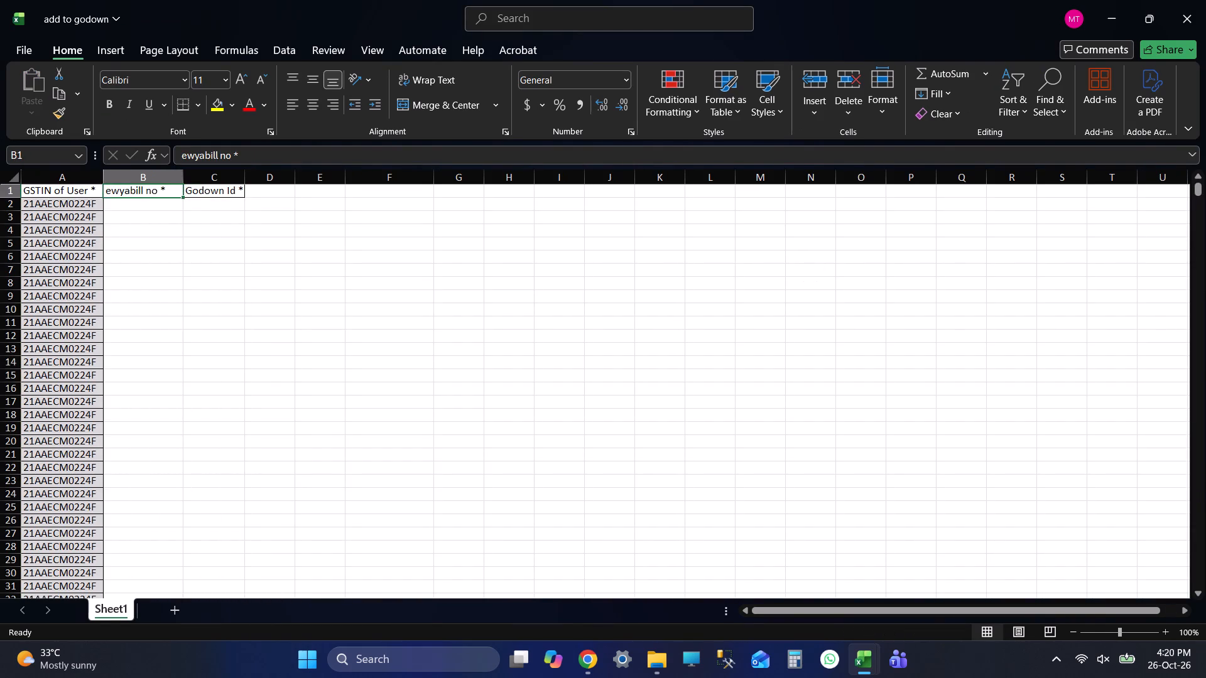
key("Up")
key("Up")
key("Down")
key("ctrl+s")
Open the workbook EXTENDED FILE 20261026 from the EXTENDED FILES folder inside E Way Bill.
key("alt+Tab")
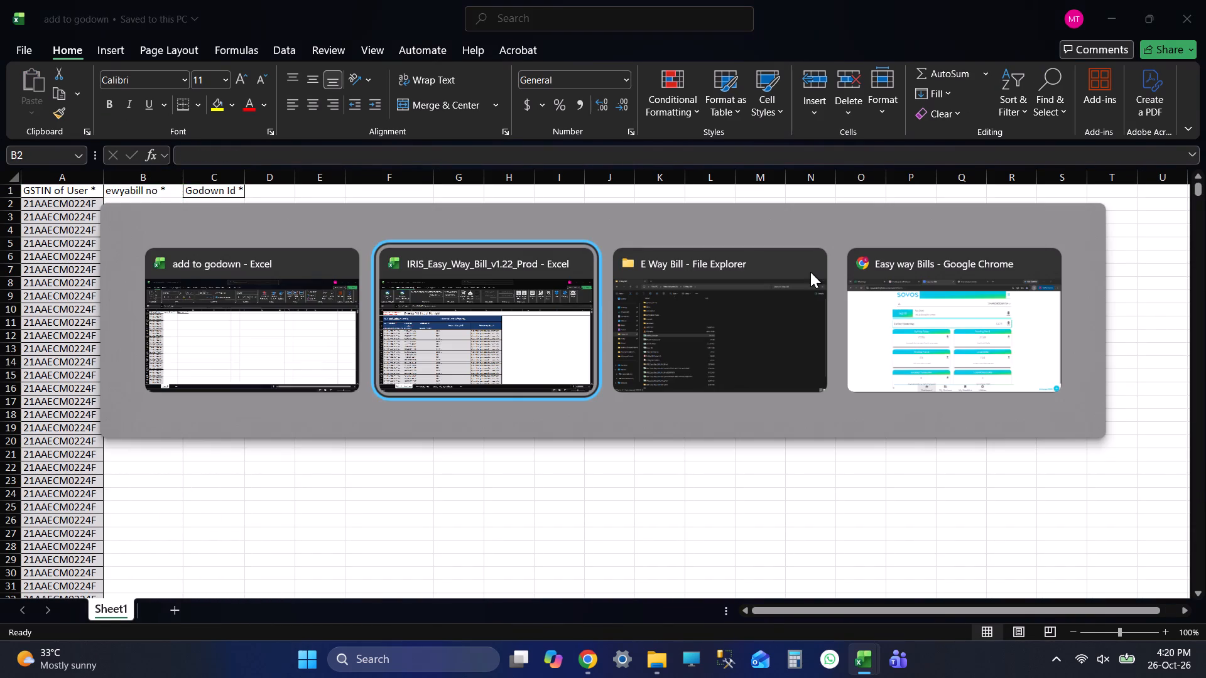
key("alt+Tab")
double_click(224, 198)
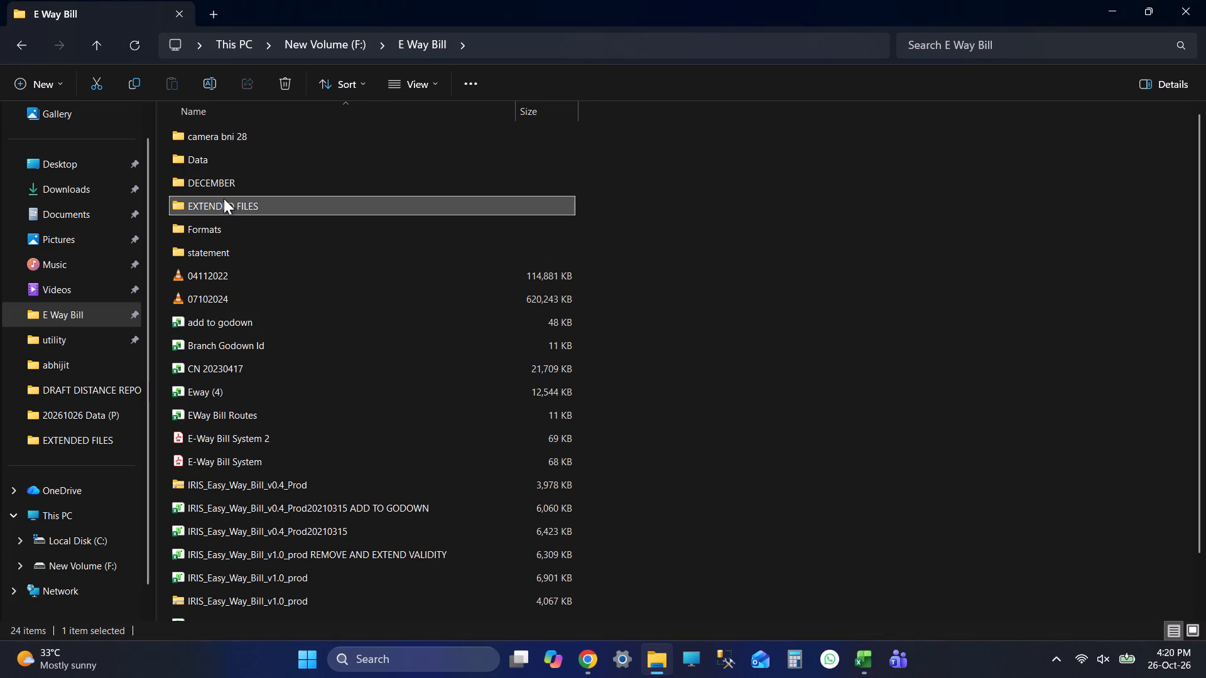
key("alt+Tab")
key("alt+Tab")
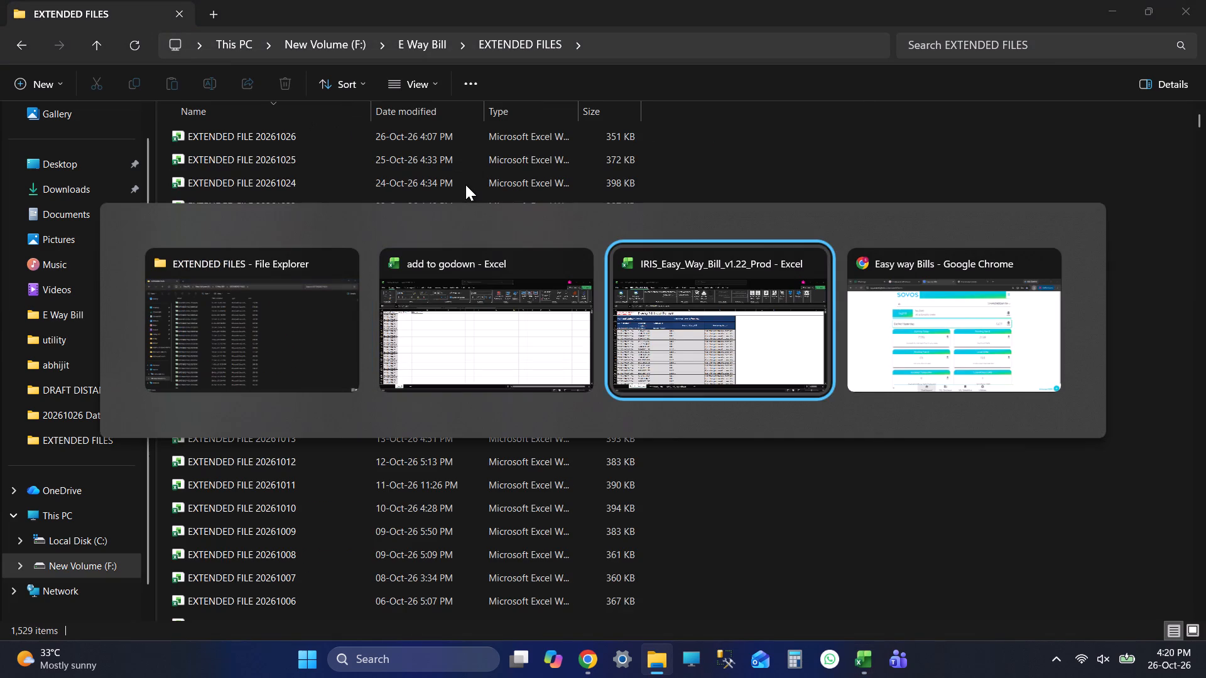
key("alt+Tab")
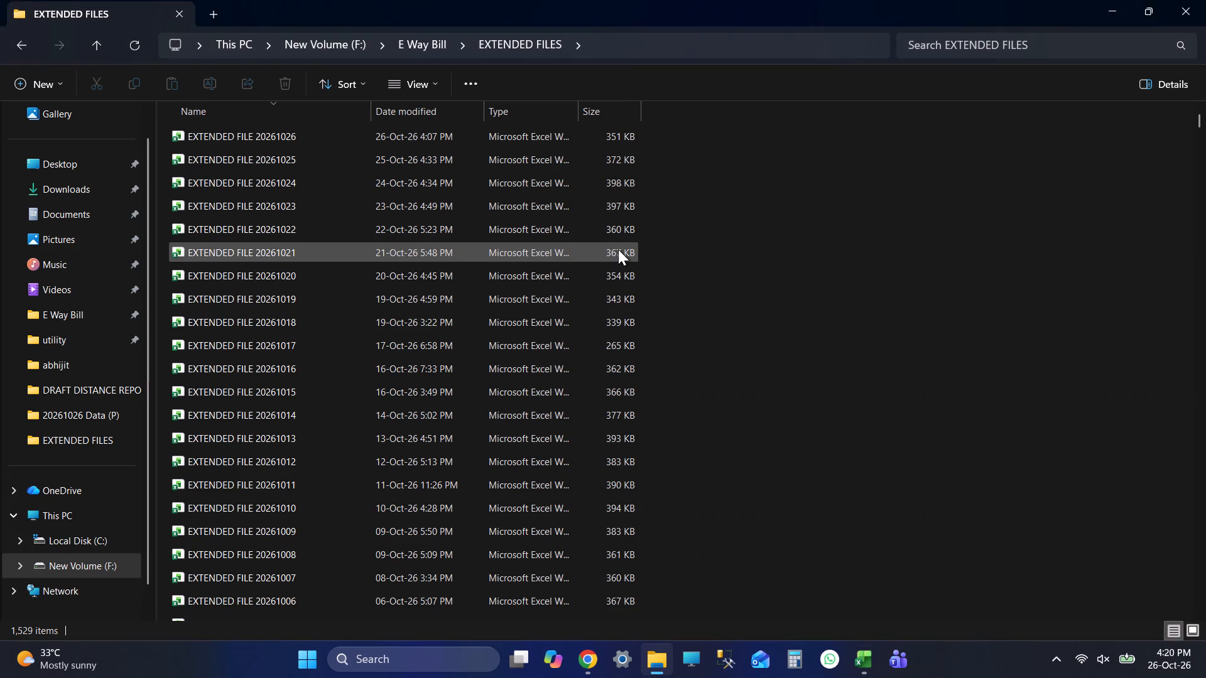
key("alt+Tab")
key("alt+Tab")
key("alt+Tab")
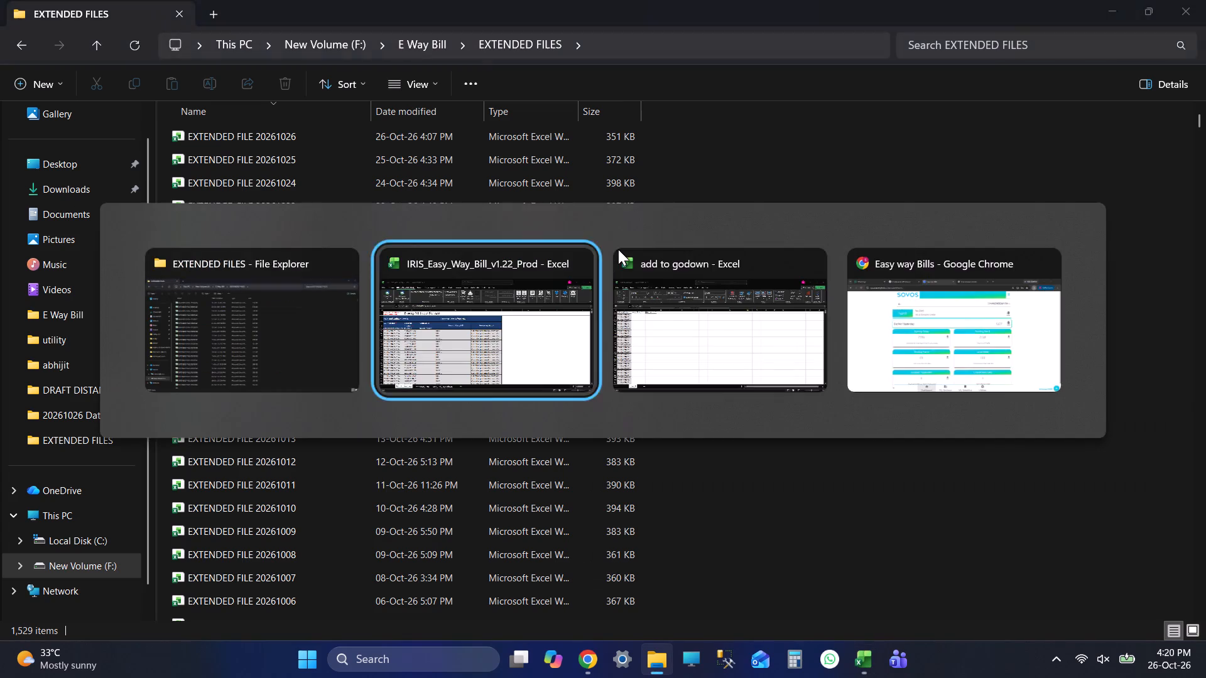
key("alt+Tab")
key("alt+Tab")
key("alt+Tab")
key("alt+Tab")
key("alt+Tab")
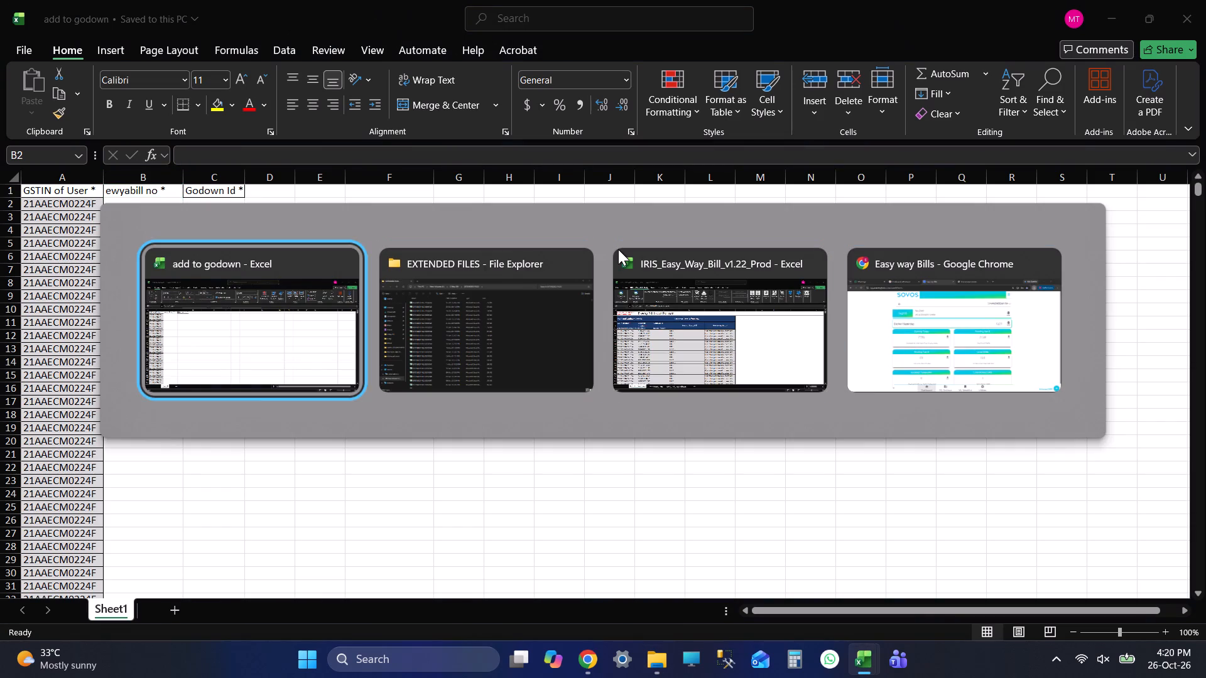
key("alt+Tab")
scroll(242, 116, "up", 3)
double_click(237, 131)
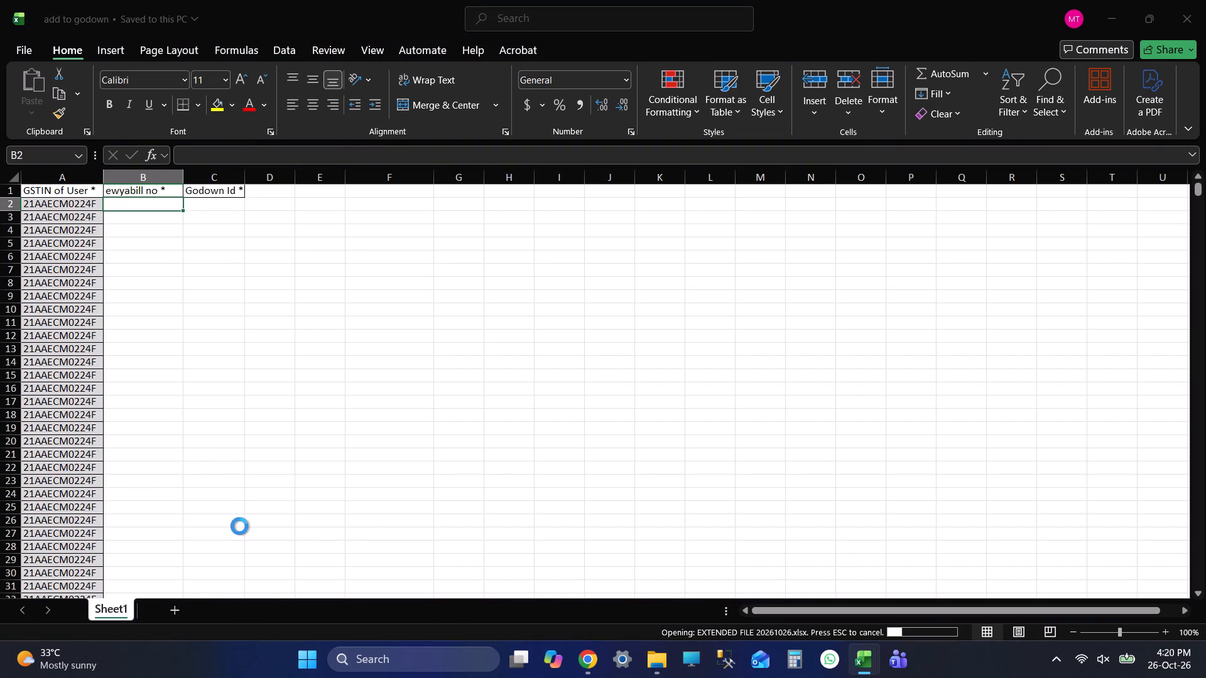
Copy the GODOWN sheet's e-way bill numbers from B5016 to the last filled row into add to godown, starting at B2.
left_click(127, 608)
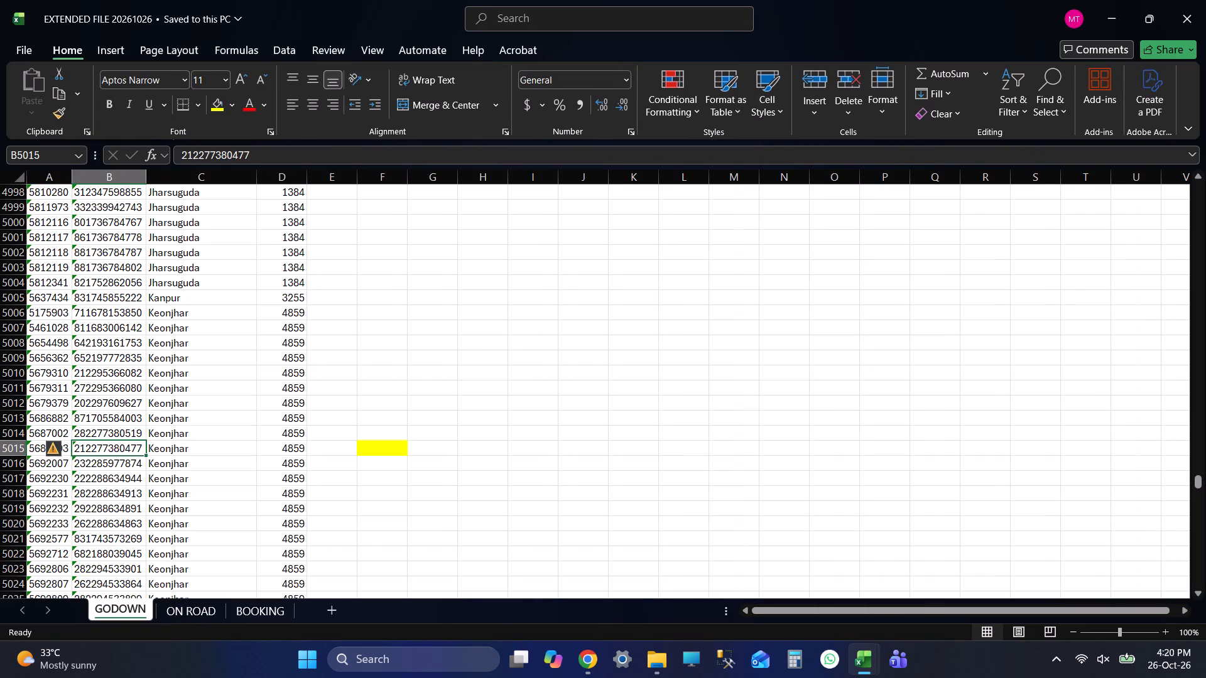
left_click(375, 444)
key("shift+Tab")
key("shift+Tab")
key("shift+Tab")
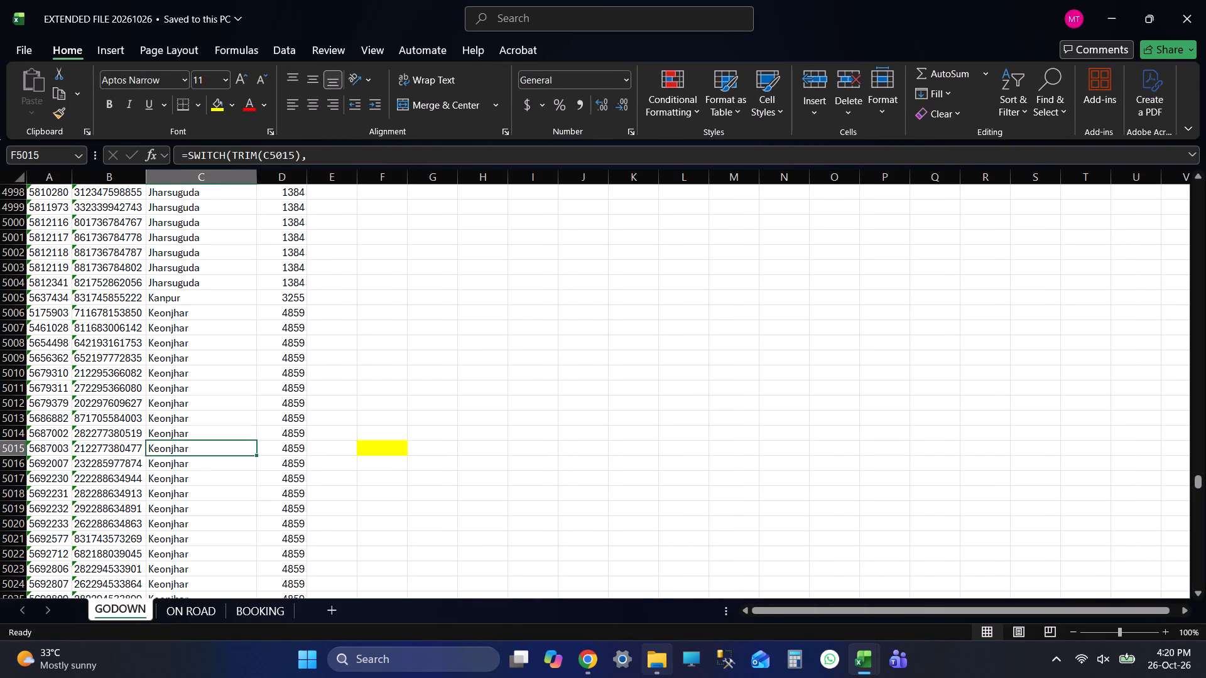
key("shift+Tab")
key("Down")
key("ctrl+shift+Down")
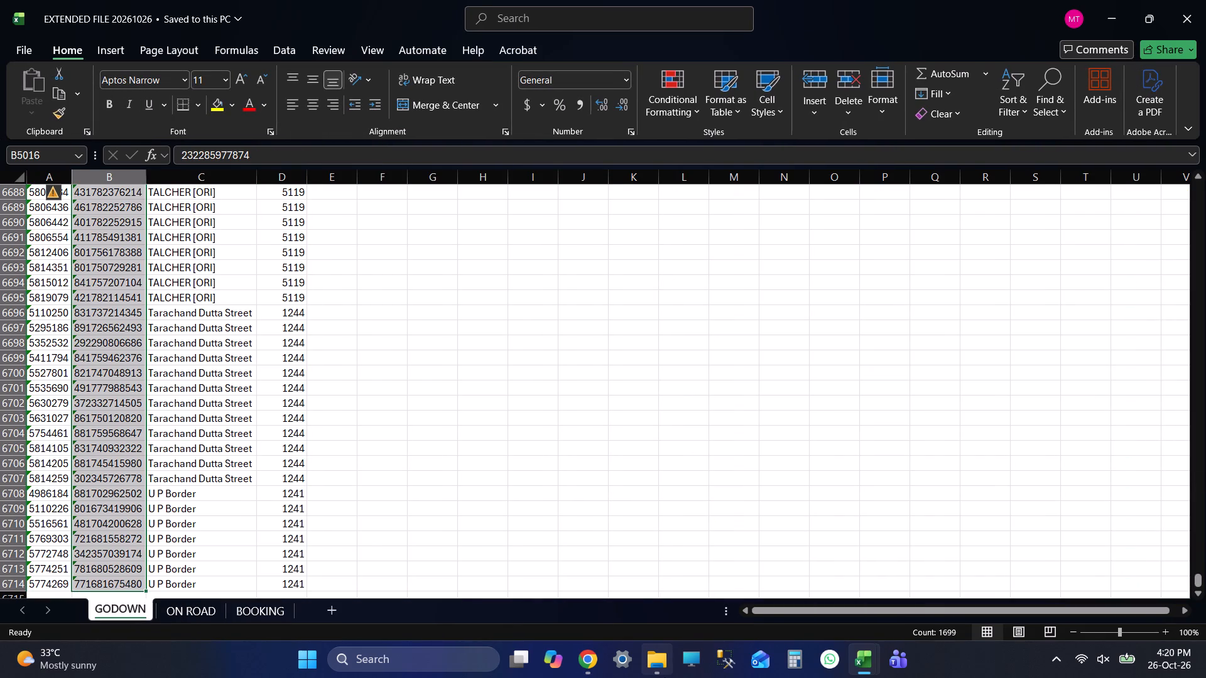
key("ctrl+c")
key("ctrl+c")
key("alt+Tab")
key("Up")
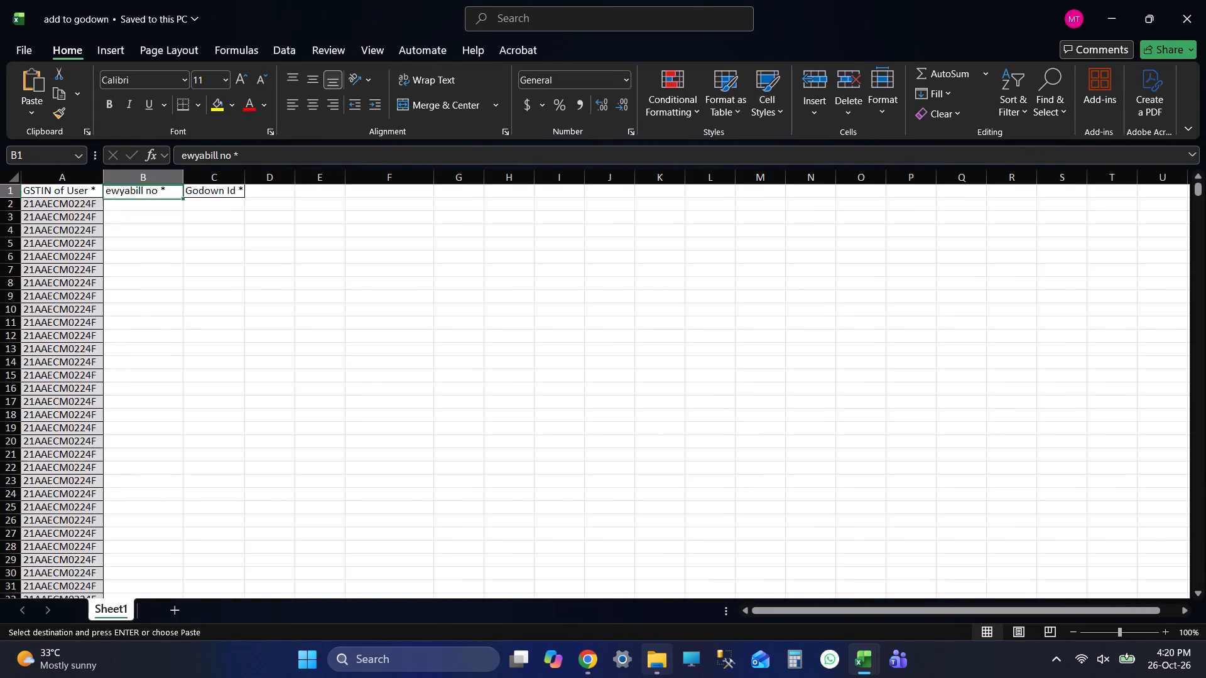
key("Down")
key("ctrl+v")
Return to the GODOWN sheet and locate row 5016, the first copied row, just below the yellow marker cell F5015.
key("Right")
key("alt+Tab")
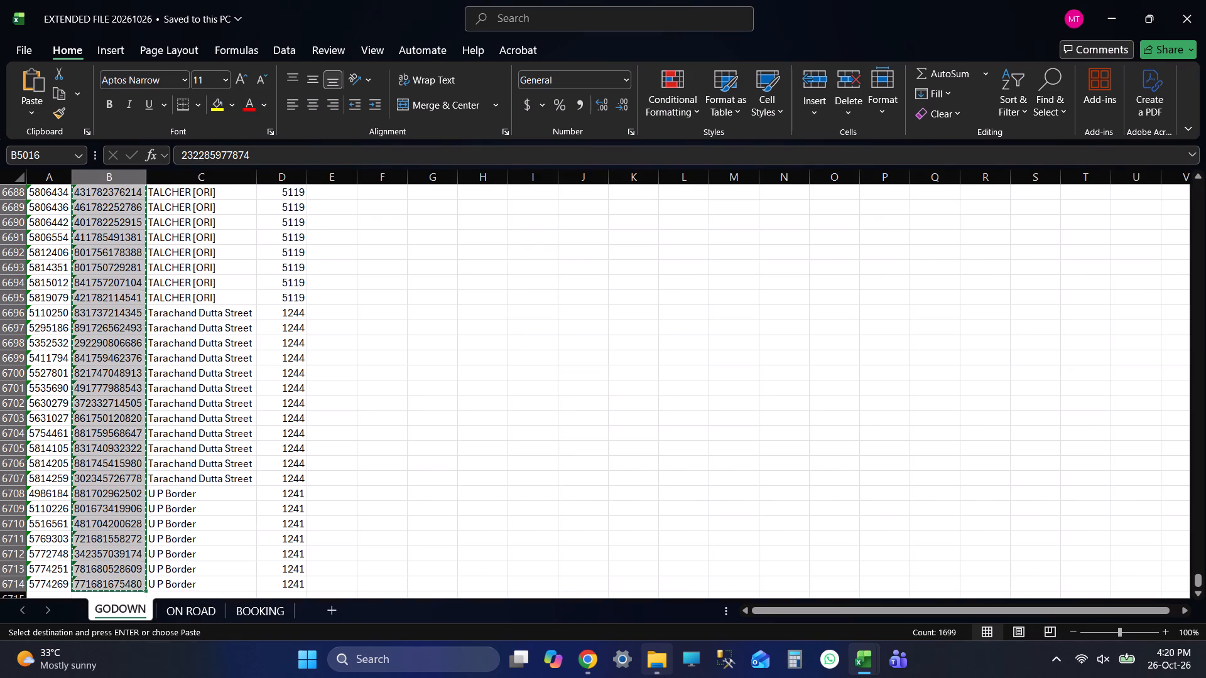
key("Tab")
key("Tab")
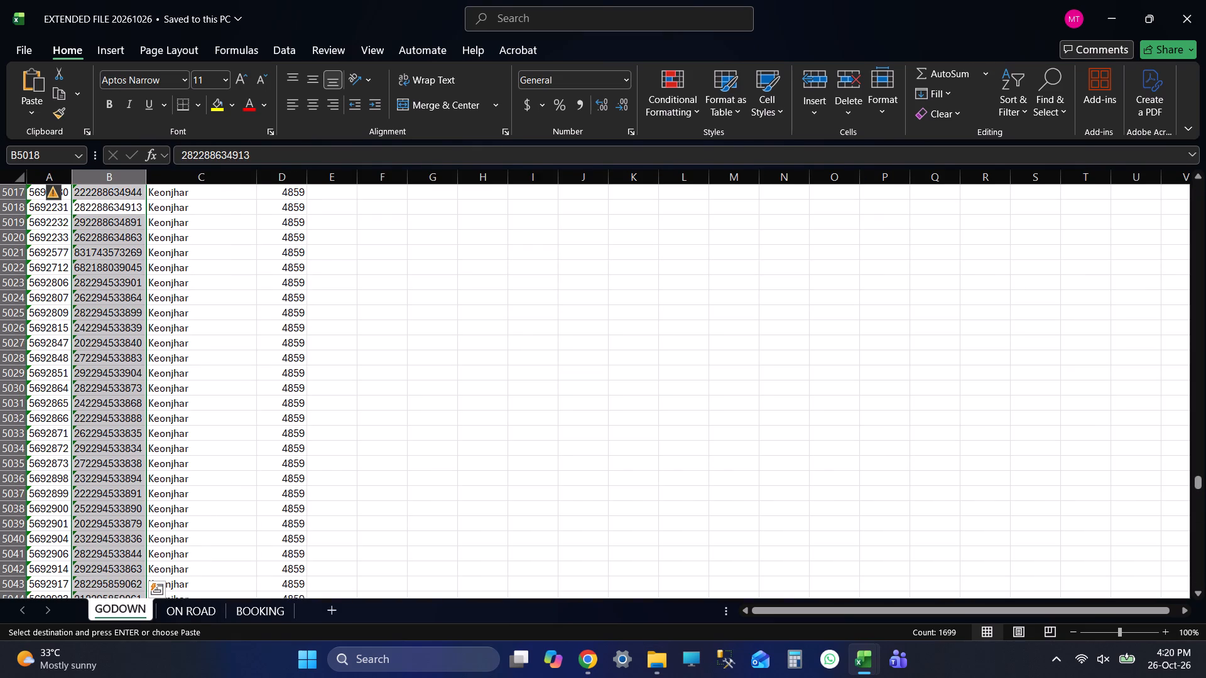
scroll(124, 304, "up", 3)
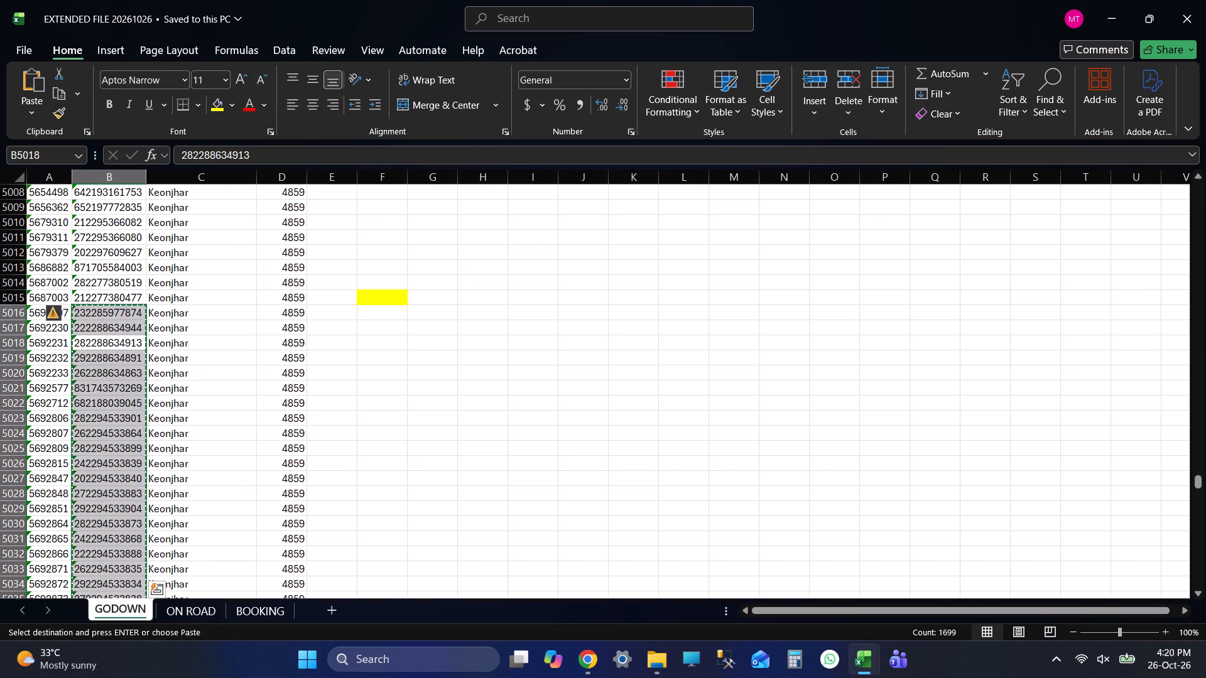
left_click(378, 298)
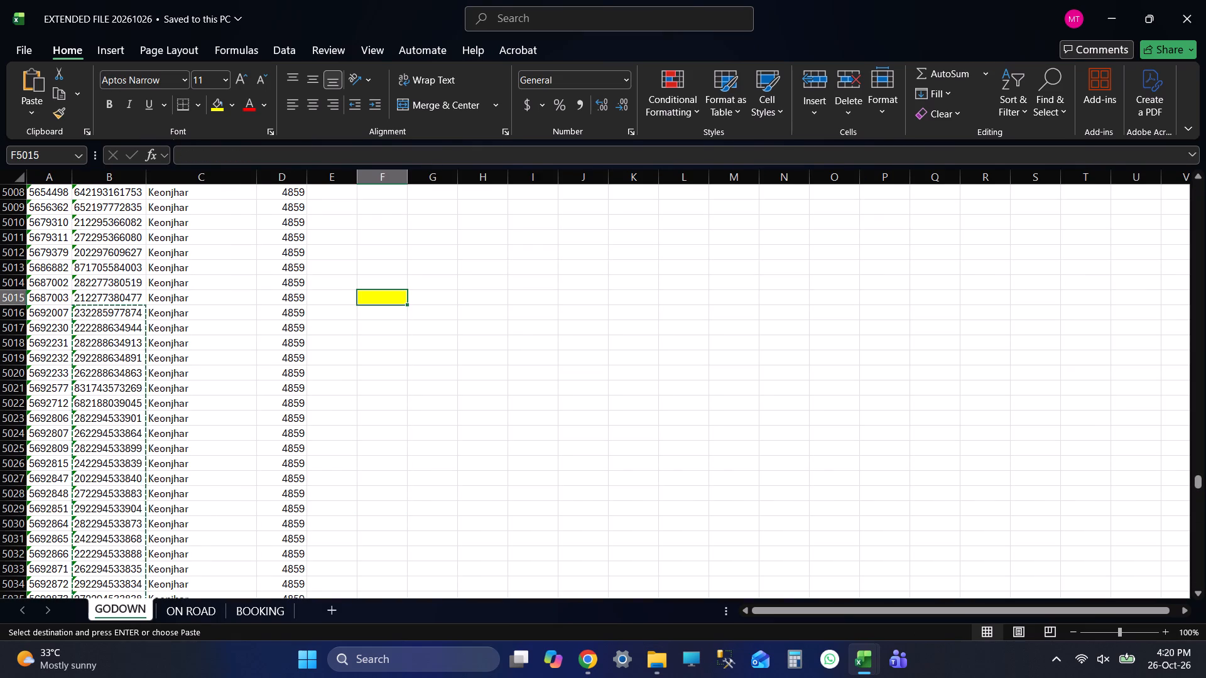
key("Down")
key("Left")
key("Left")
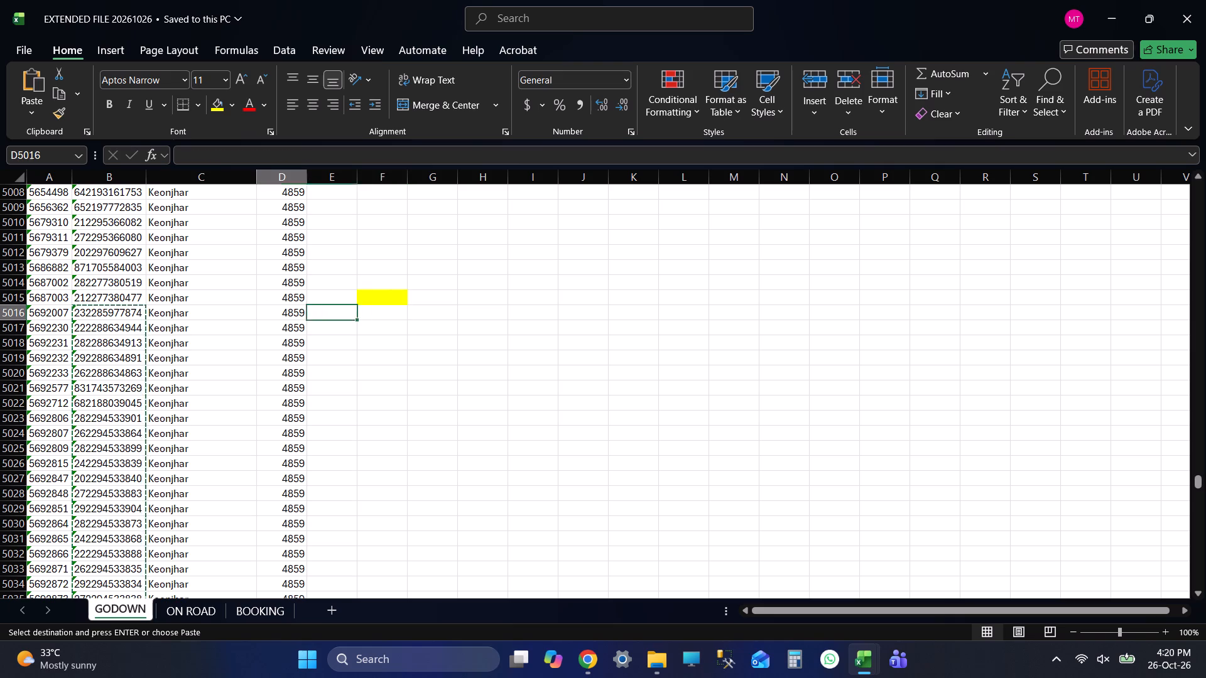
key("Left")
key("Left")
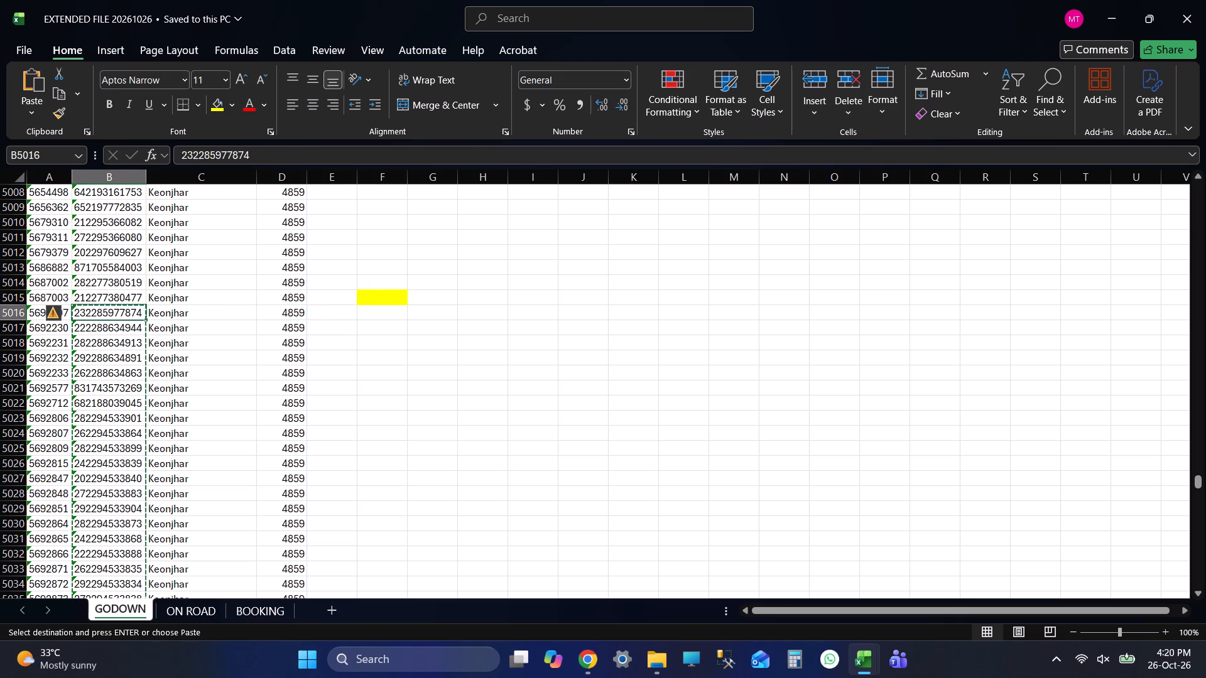
key("Right")
key("Left")
key("Up")
key("Down")
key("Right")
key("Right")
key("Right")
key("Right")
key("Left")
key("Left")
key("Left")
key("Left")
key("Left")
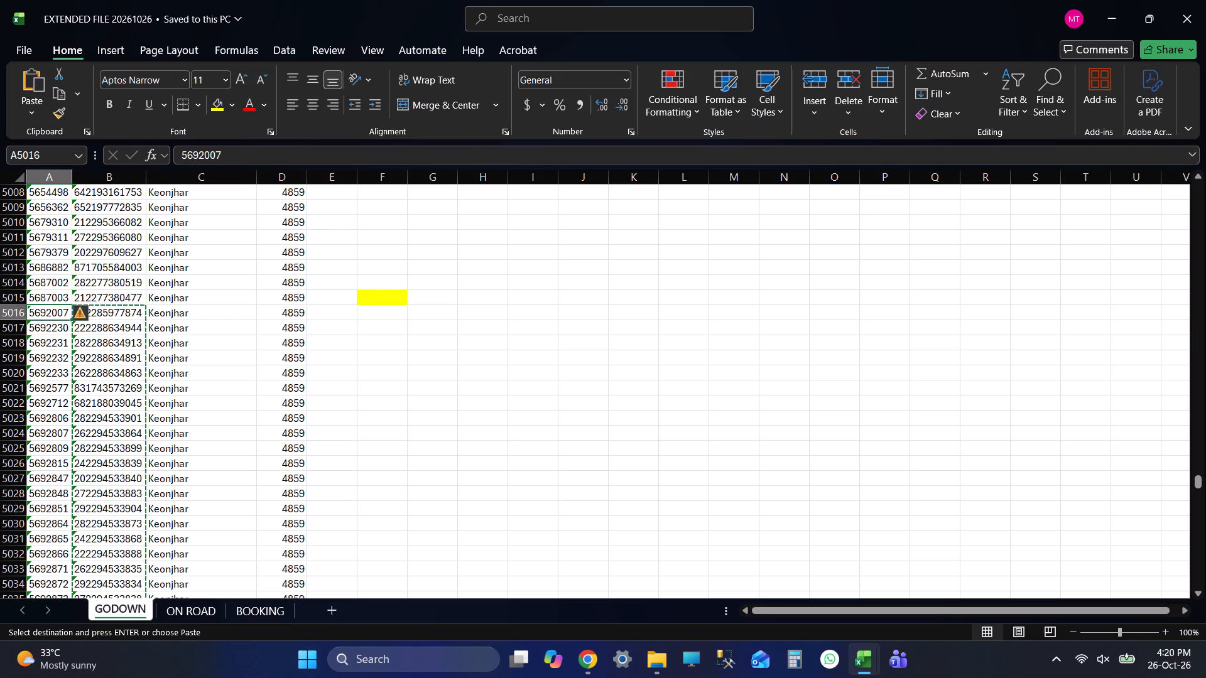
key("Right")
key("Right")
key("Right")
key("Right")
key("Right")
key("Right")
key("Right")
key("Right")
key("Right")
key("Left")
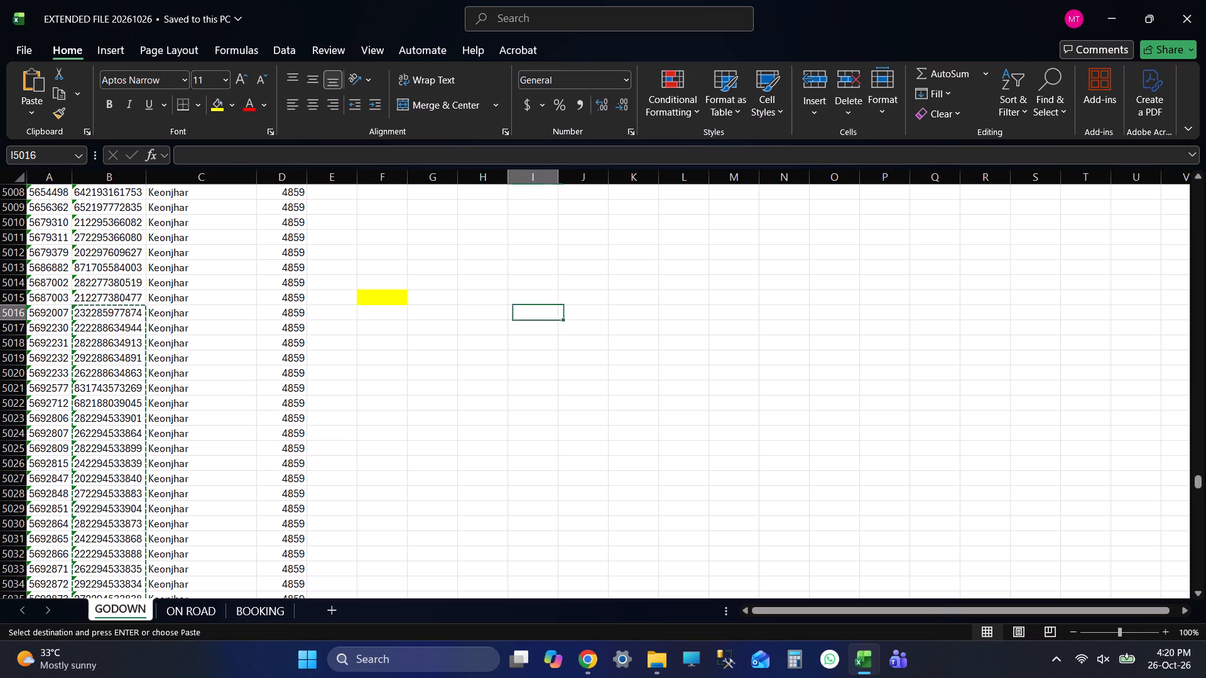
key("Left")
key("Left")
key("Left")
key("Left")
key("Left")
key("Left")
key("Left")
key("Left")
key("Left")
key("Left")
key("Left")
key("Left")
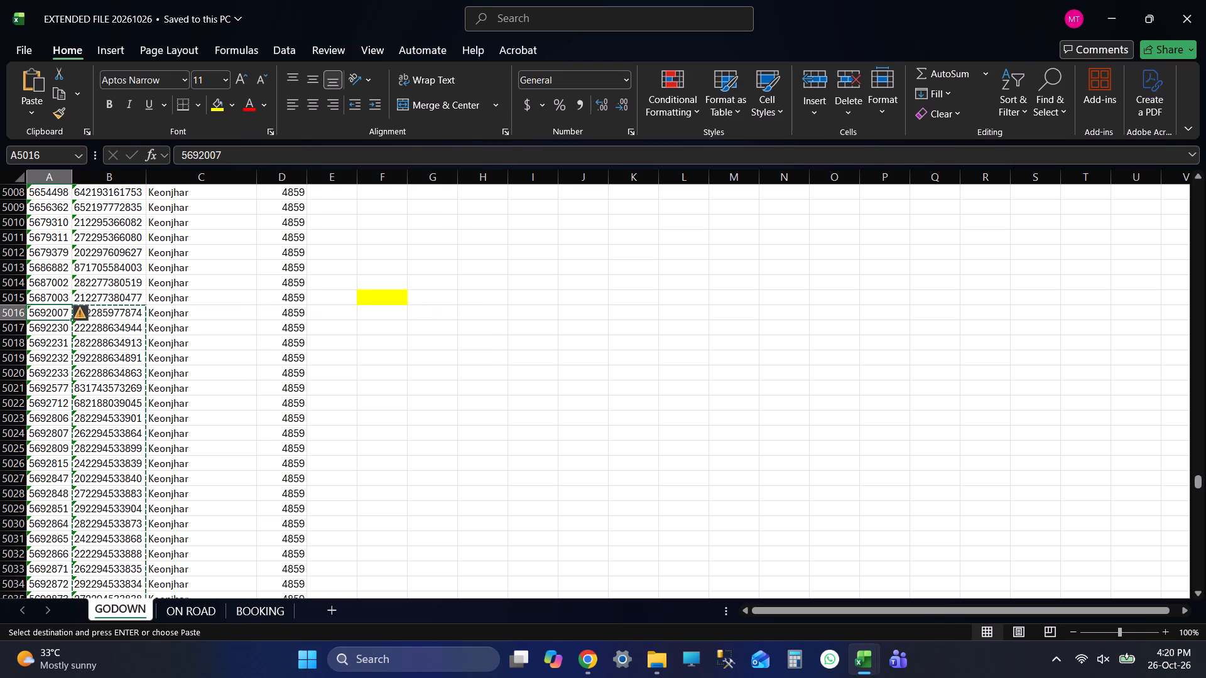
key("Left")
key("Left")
Copy the godown IDs from D5016 to the last filled row, paste them as values from C2 in add to godown, and save.
key("Right")
key("Right")
key("Right")
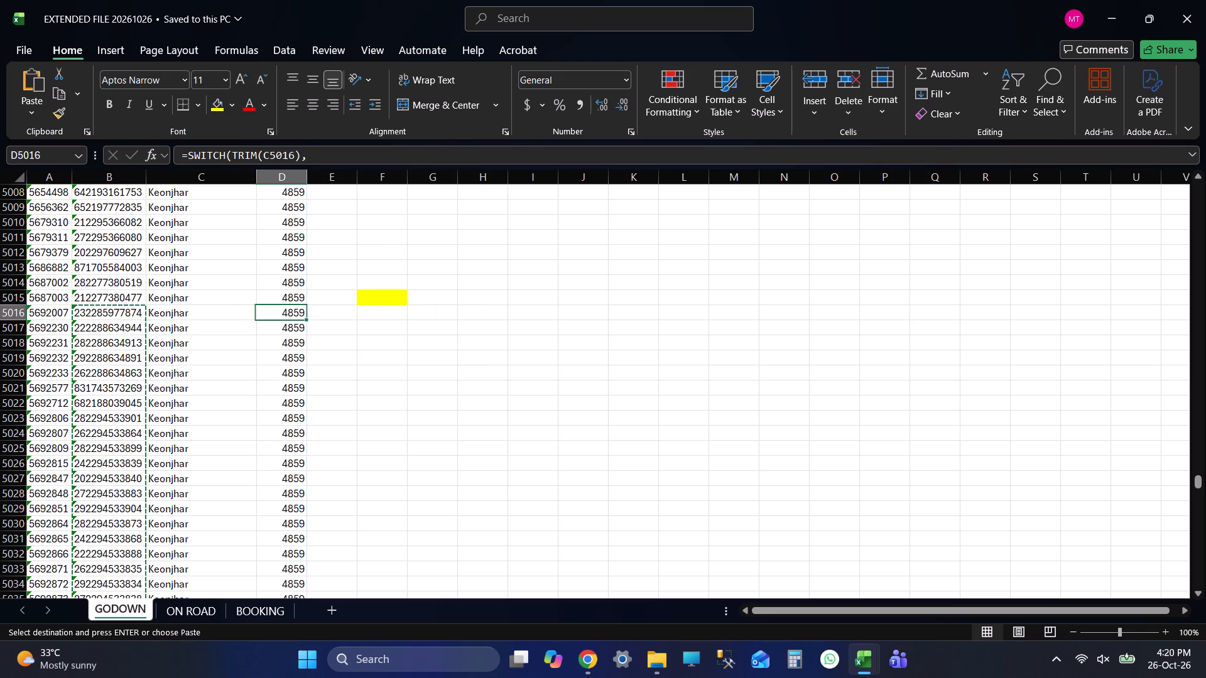
key("ctrl+shift+Down")
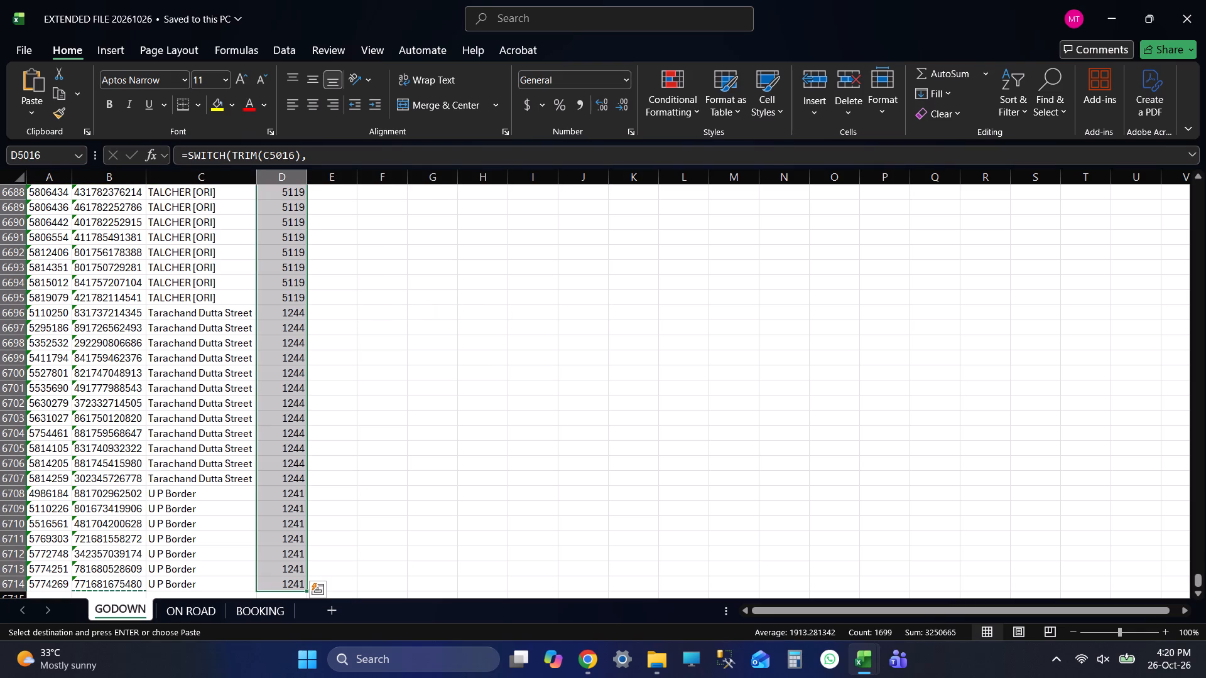
key("ctrl+c")
key("ctrl+c")
key("ctrl+c")
scroll(484, 337, "down", 3)
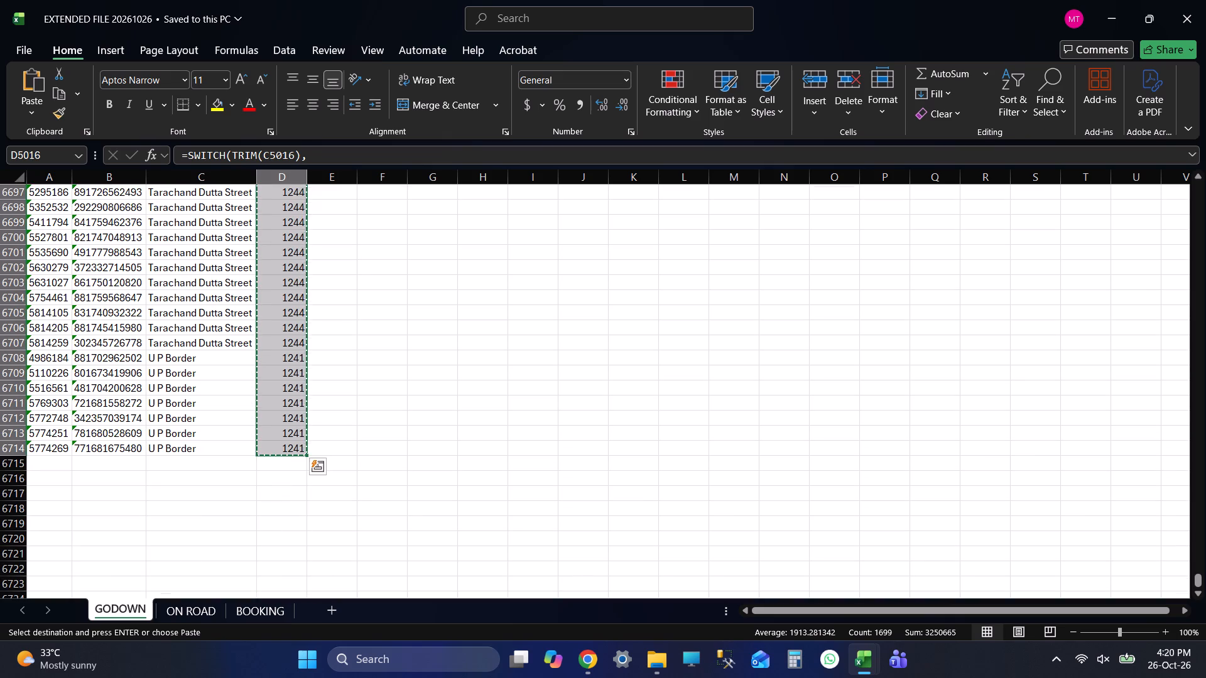
key("alt+Tab")
key("Up")
key("Up")
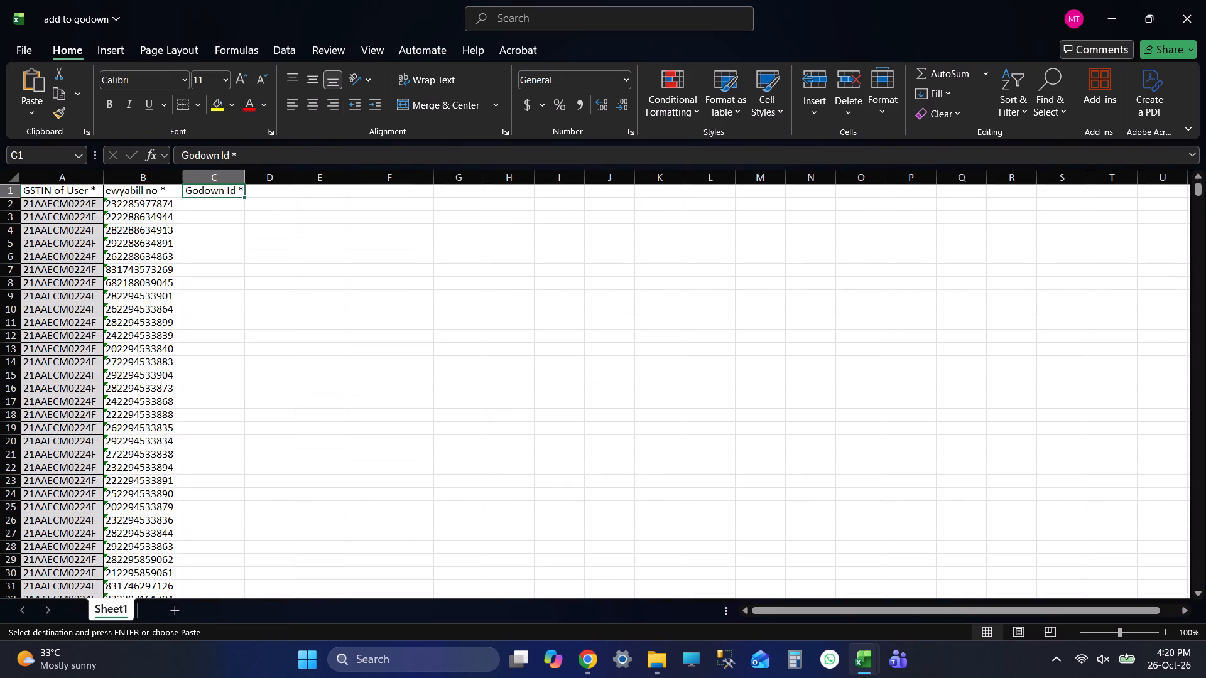
key("Up")
key("Down")
key("ctrl+alt+v")
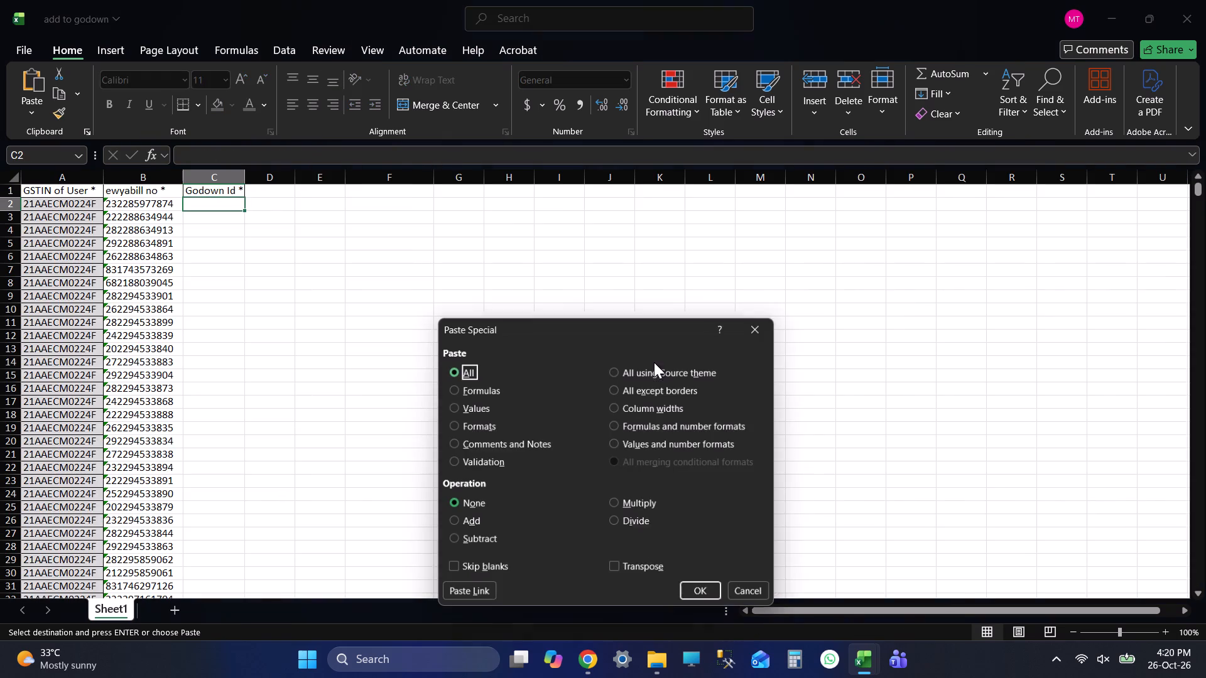
left_click(482, 409)
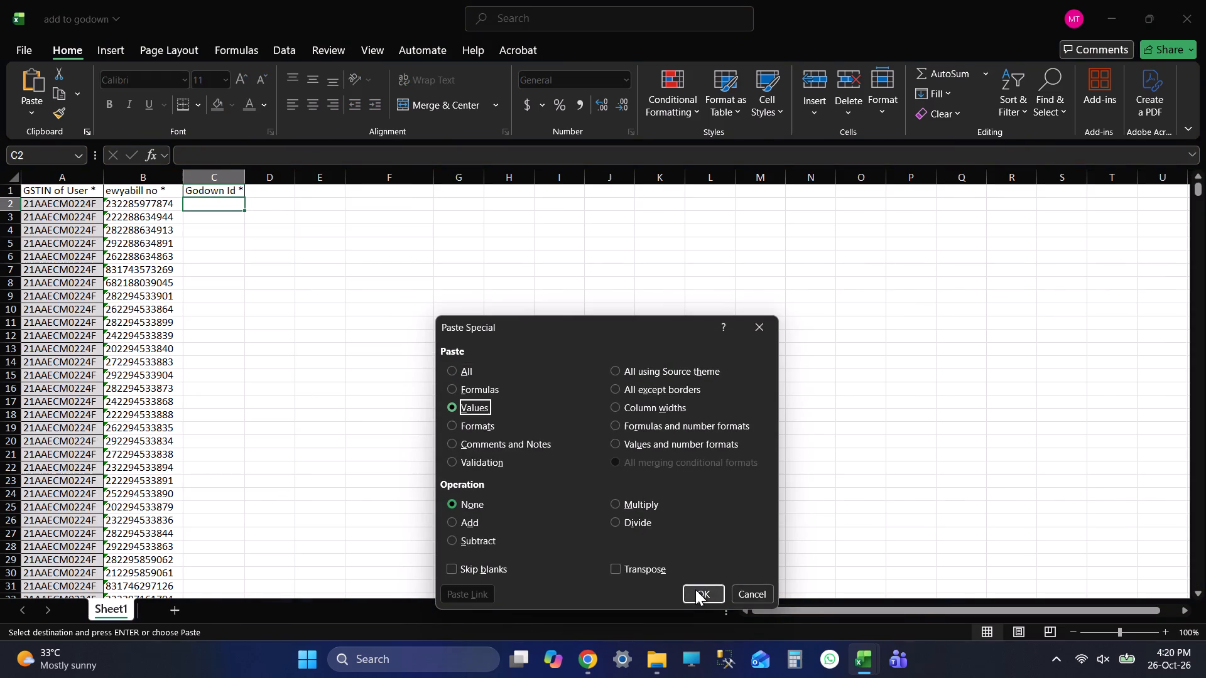
left_click(695, 589)
left_click(325, 282)
key("ctrl+s")
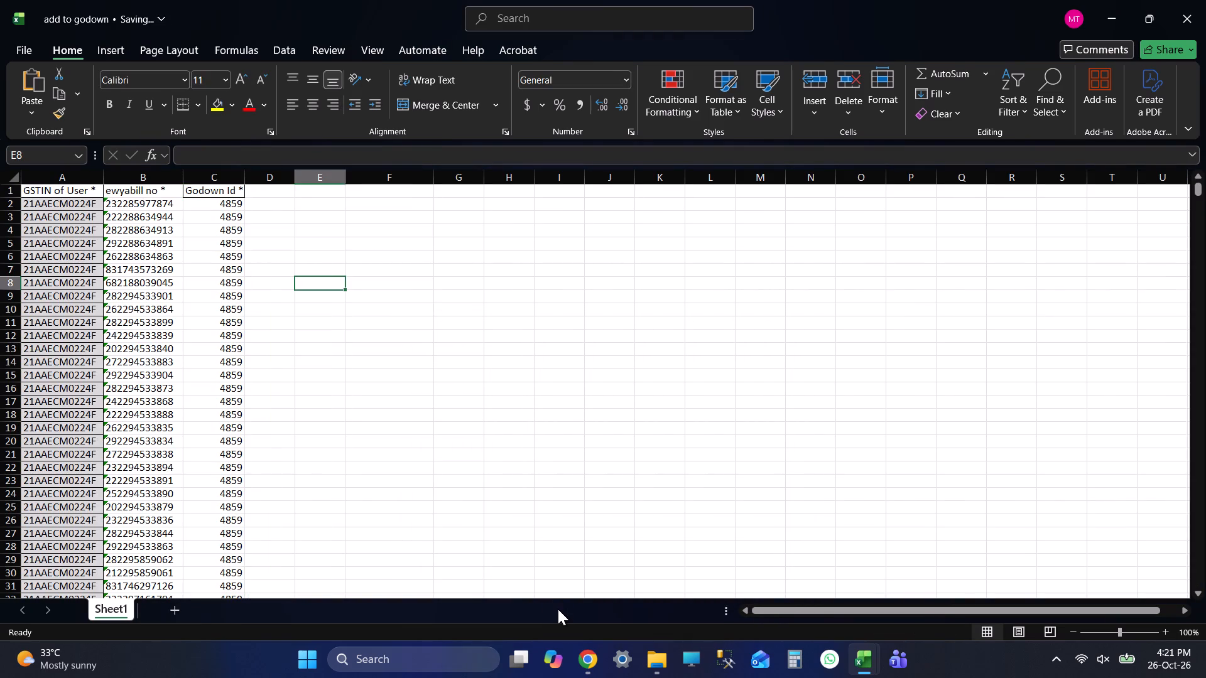
Compare the last filled rows of add to godown and the GODOWN sheet to check that the pasted bill numbers and godown IDs match.
key("Left")
key("Left")
key("ctrl+Down")
key("Down")
key("Down")
key("Down")
key("Down")
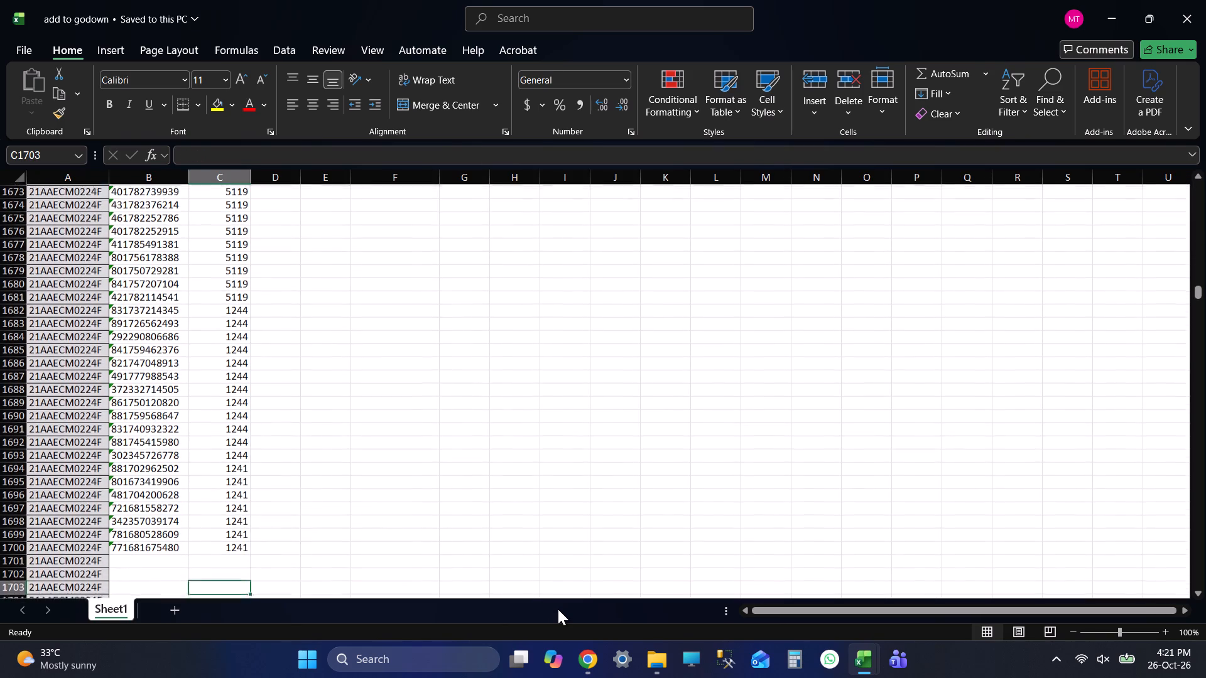
key("ctrl+Up")
key("alt+Tab")
key("ctrl+Down")
key("Down")
key("Down")
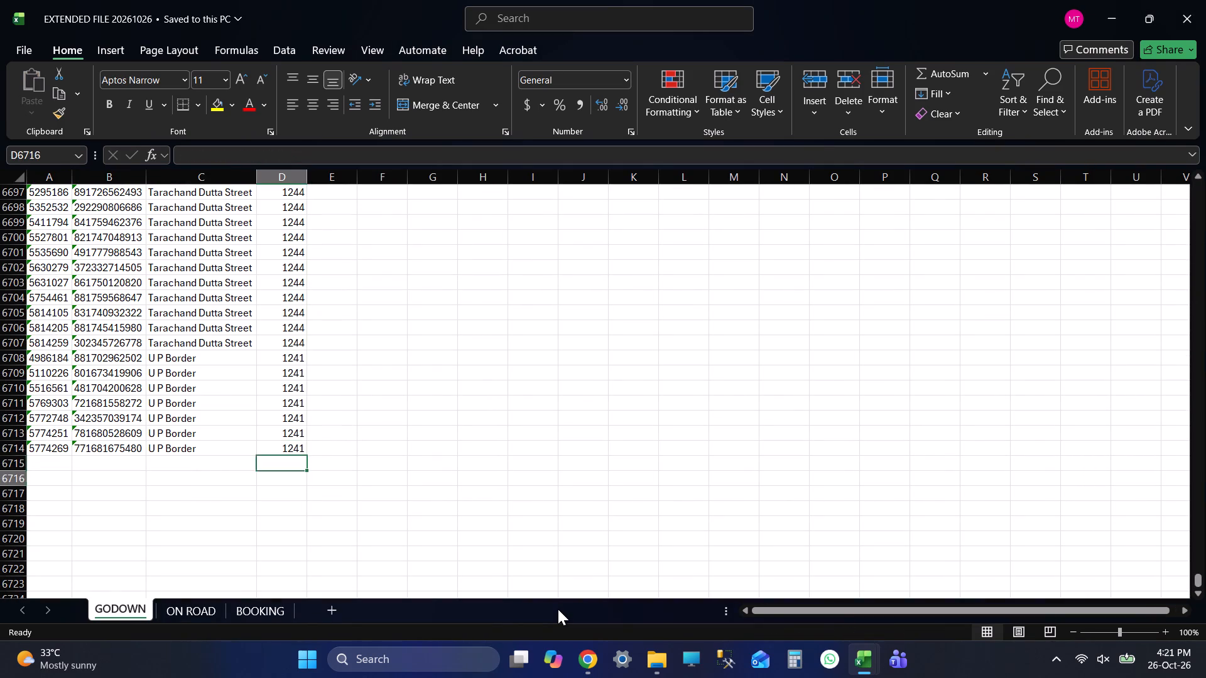
key("Down")
key("Down")
key("Down")
key("ctrl+Up")
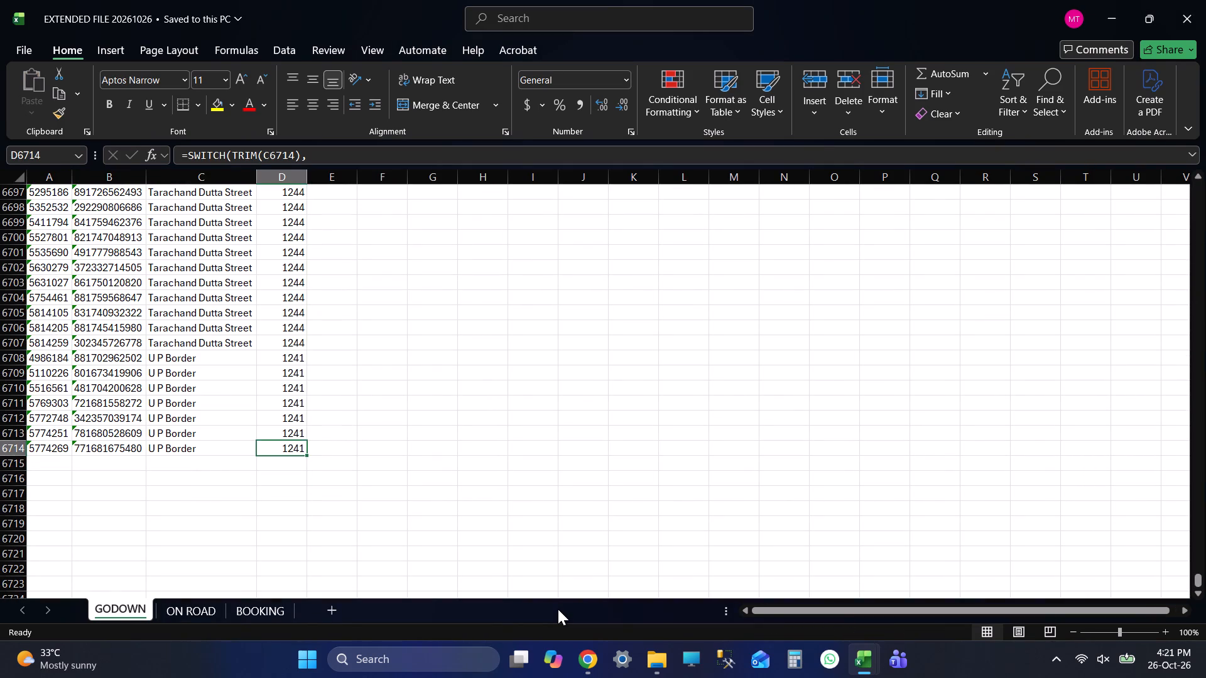
key("alt+Tab")
key("Down")
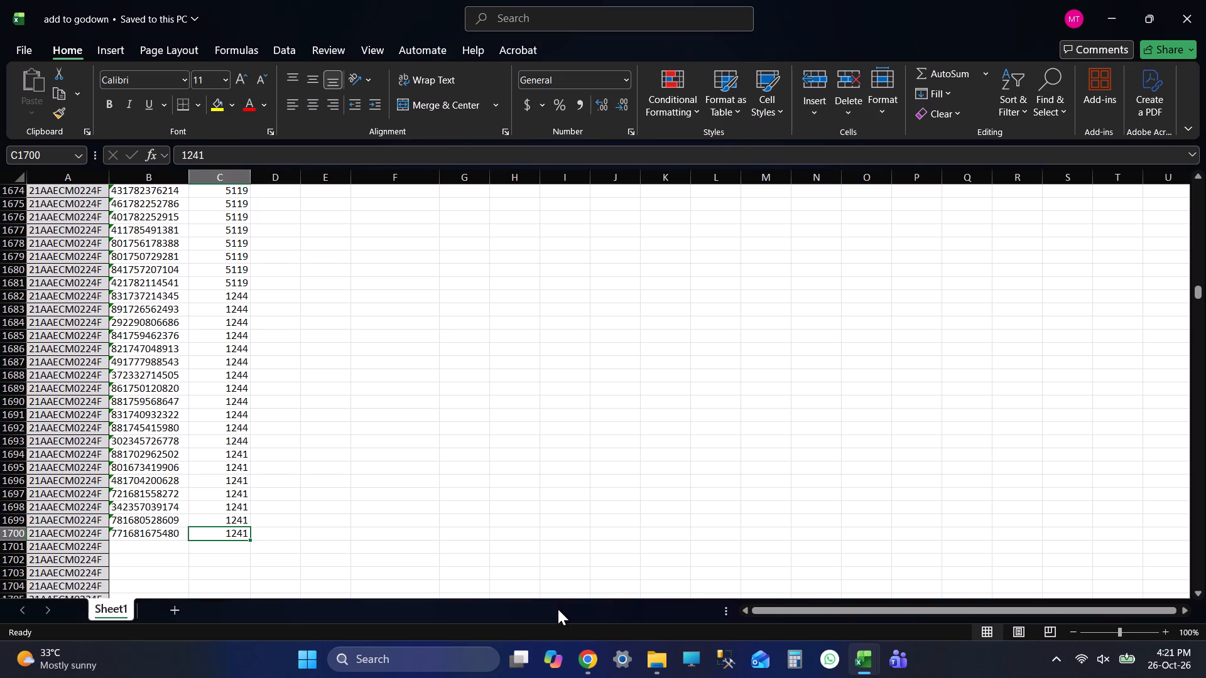
Recheck the last filled rows of add to godown against the last rows of the GODOWN sheet.
key("Down")
key("Down")
key("Down")
key("ctrl+Up")
key("Down")
key("Down")
key("Down")
key("Down")
key("Down")
key("Down")
key("ctrl+Up")
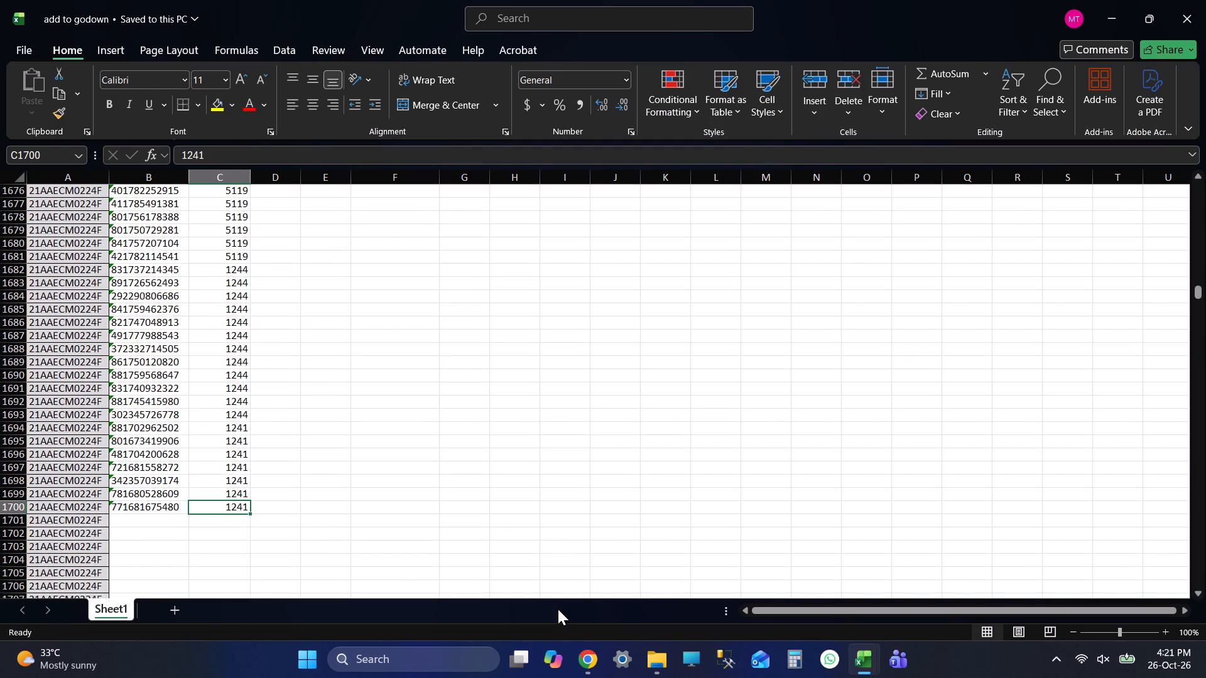
key("alt+Tab")
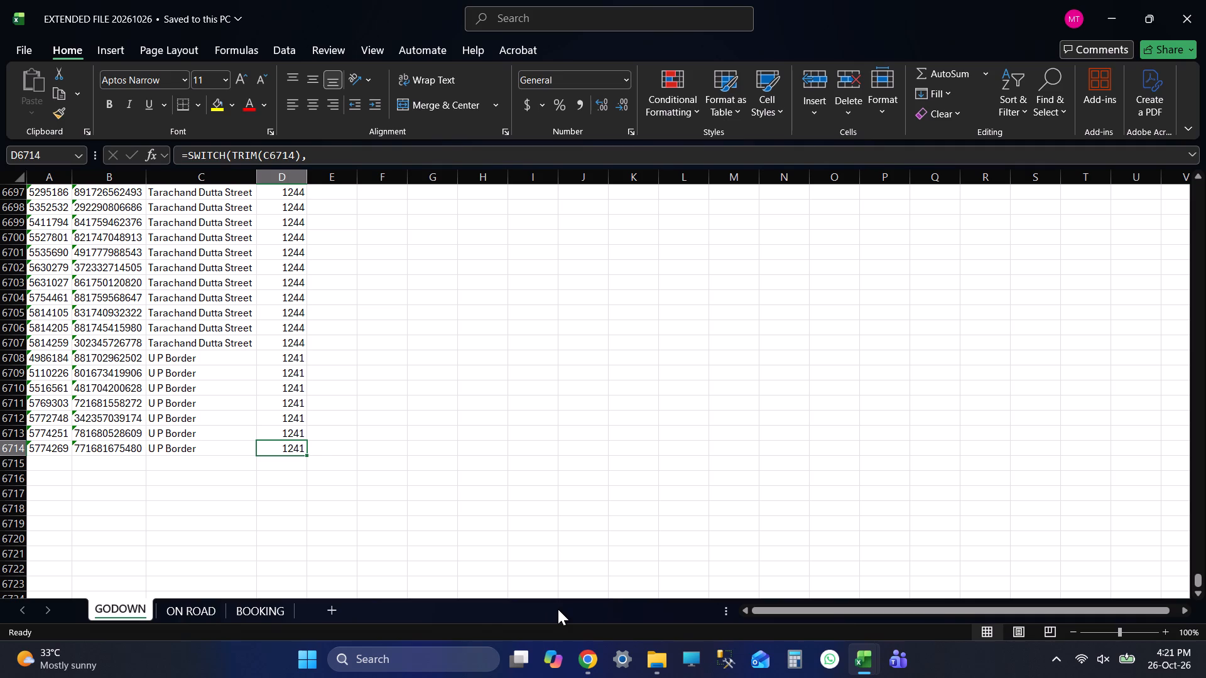
key("alt+Tab")
key("Down")
key("Down")
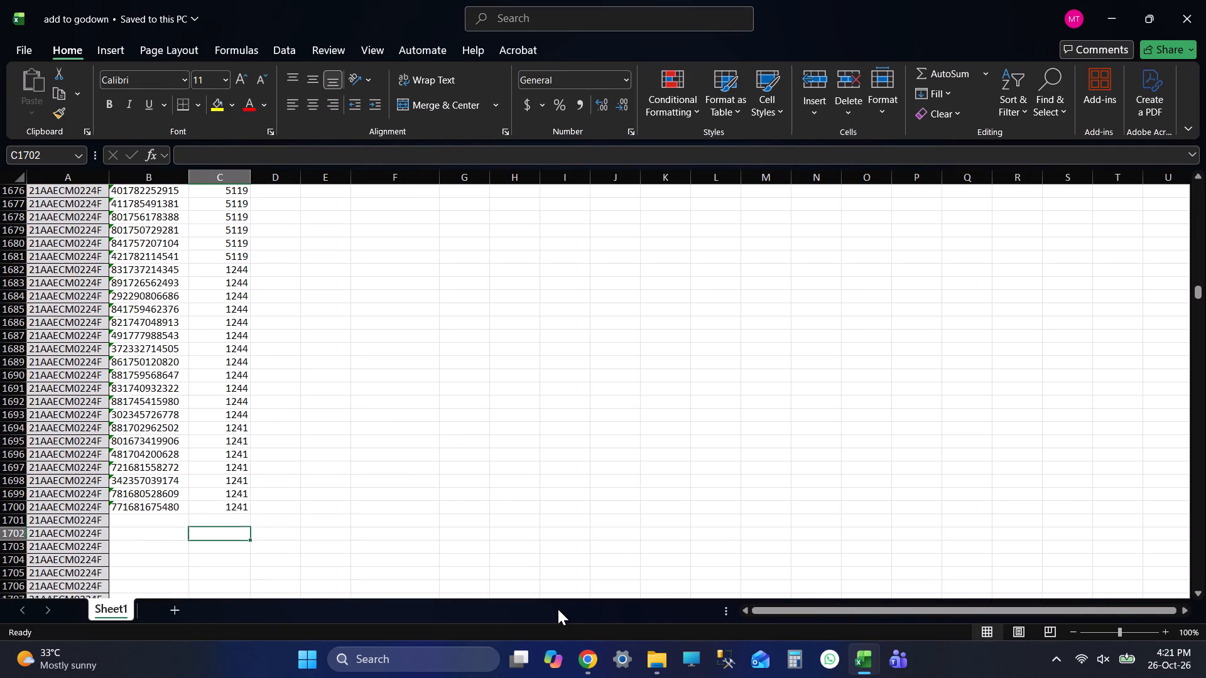
key("Down")
key("Down")
key("ctrl+Up")
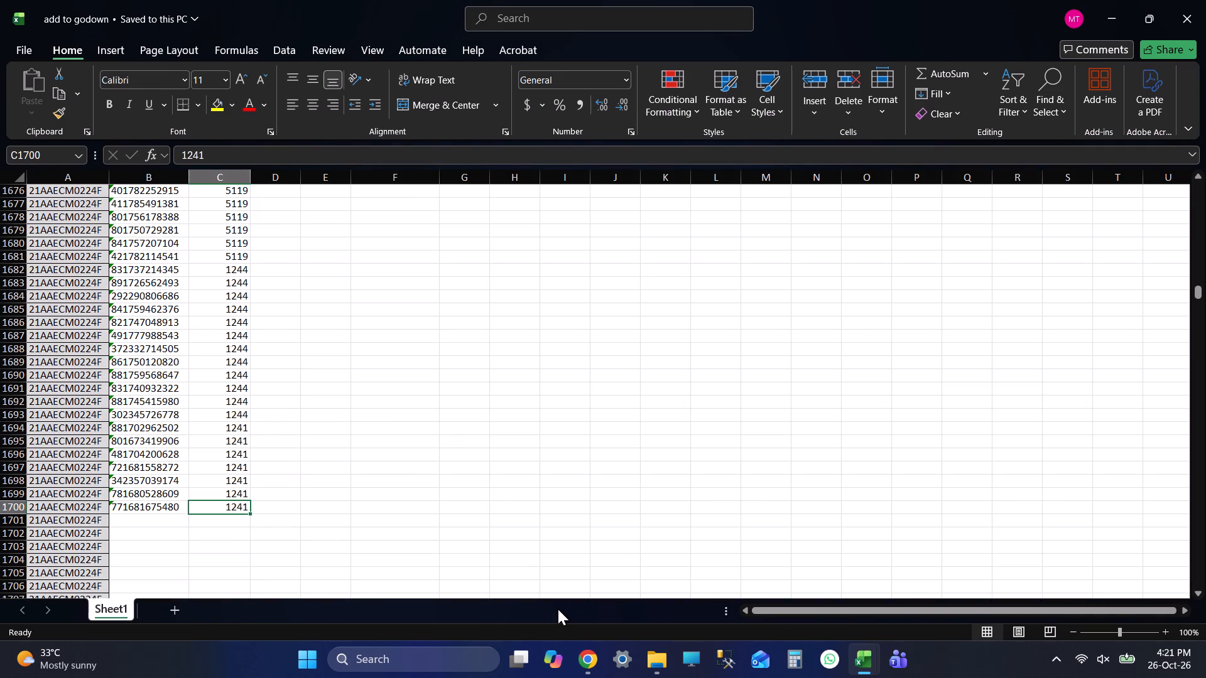
key("alt+Tab")
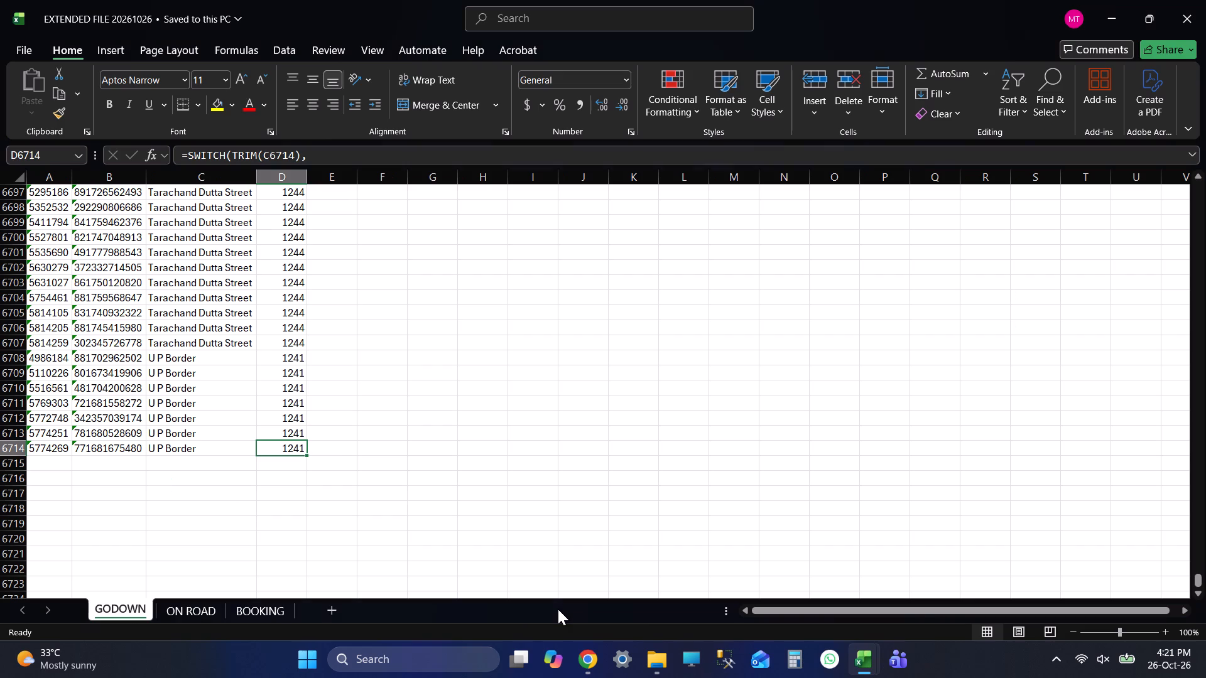
Clear the surplus GSTIN entries from A1701 downward in add to godown and save the workbook.
key("alt+Tab")
key("Left")
key("Left")
key("Left")
key("Down")
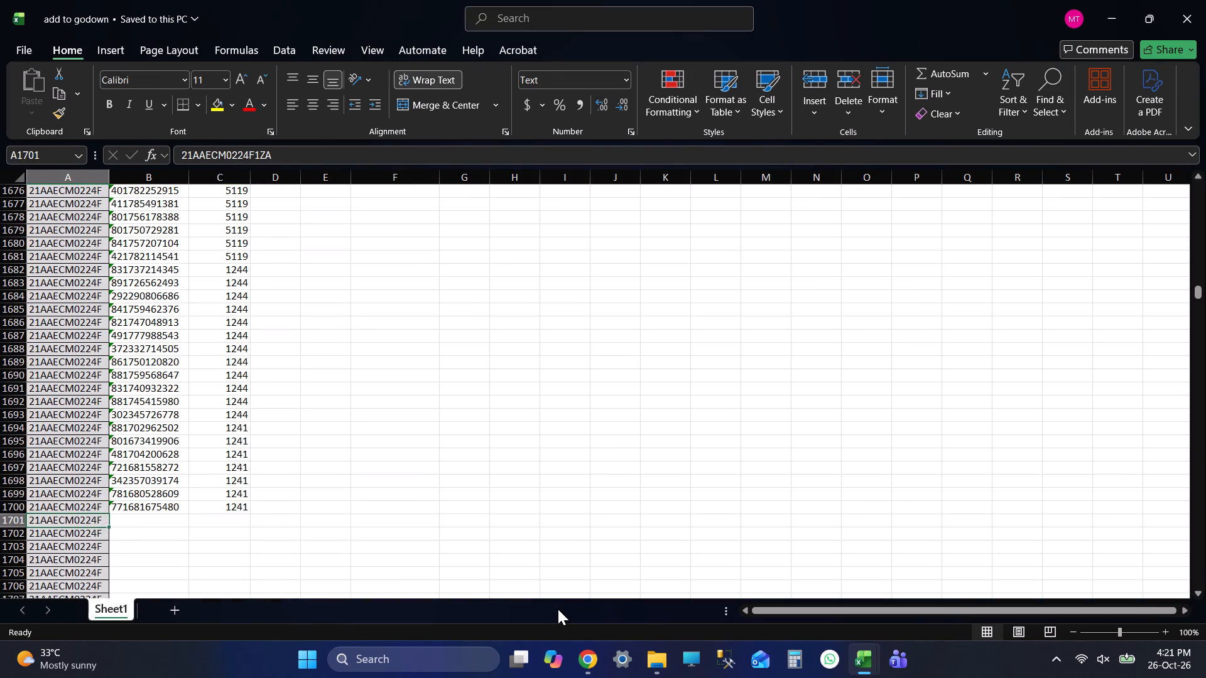
key("ctrl+shift+Down")
key("Delete")
key("ctrl+Up")
key("Up")
key("Right")
key("Right")
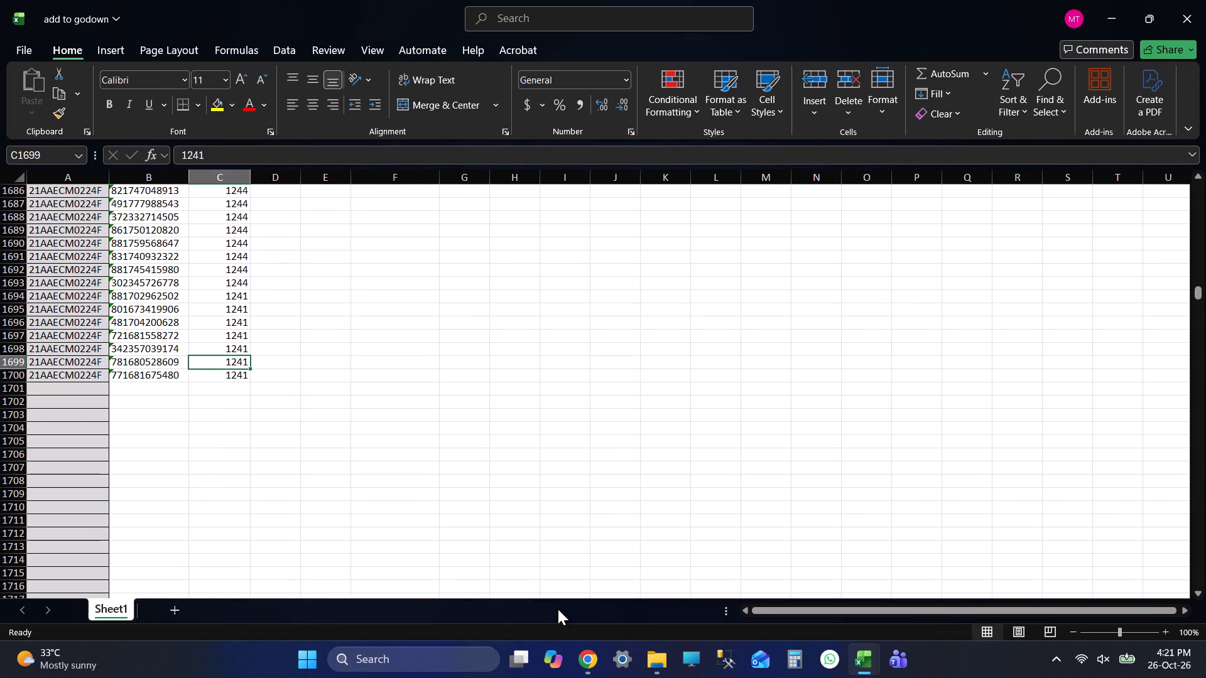
key("Left")
key("ctrl+Up")
key("Up")
key("Up")
key("Up")
key("ctrl+s")
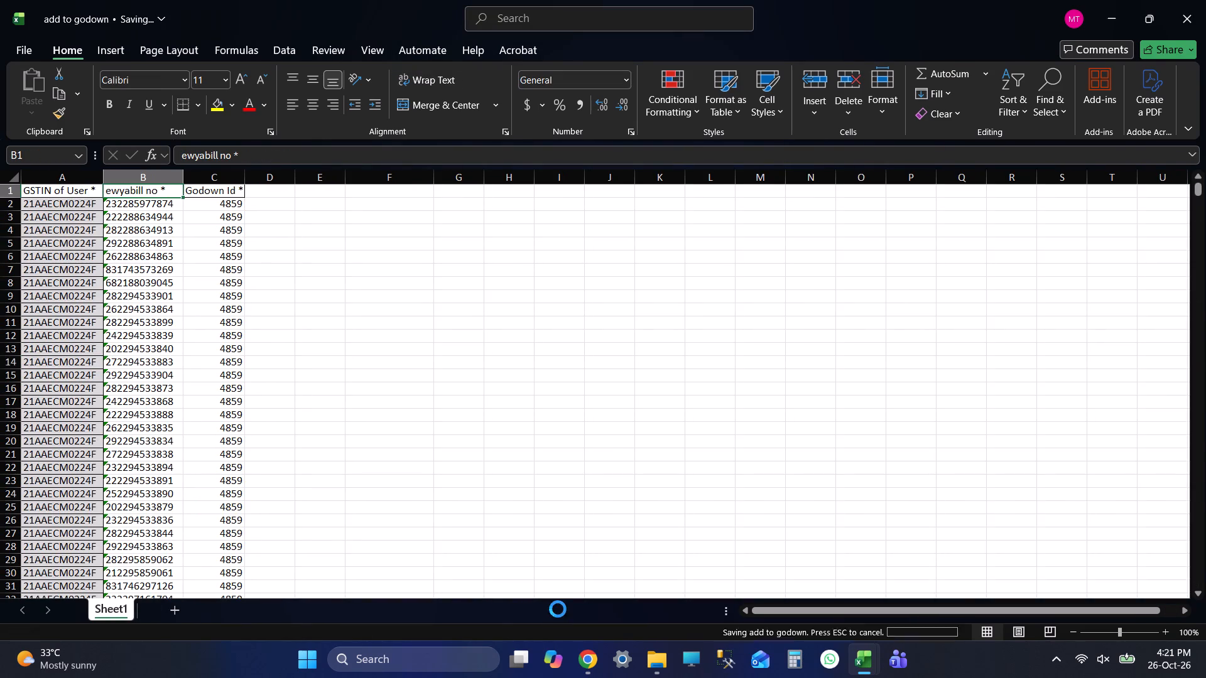
Check where the e-way bill numbers end in column B of add to godown and save the workbook again.
key("Down")
key("Down")
key("ctrl+Down")
key("Down")
key("Down")
key("Down")
key("Down")
key("Down")
key("ctrl+Up")
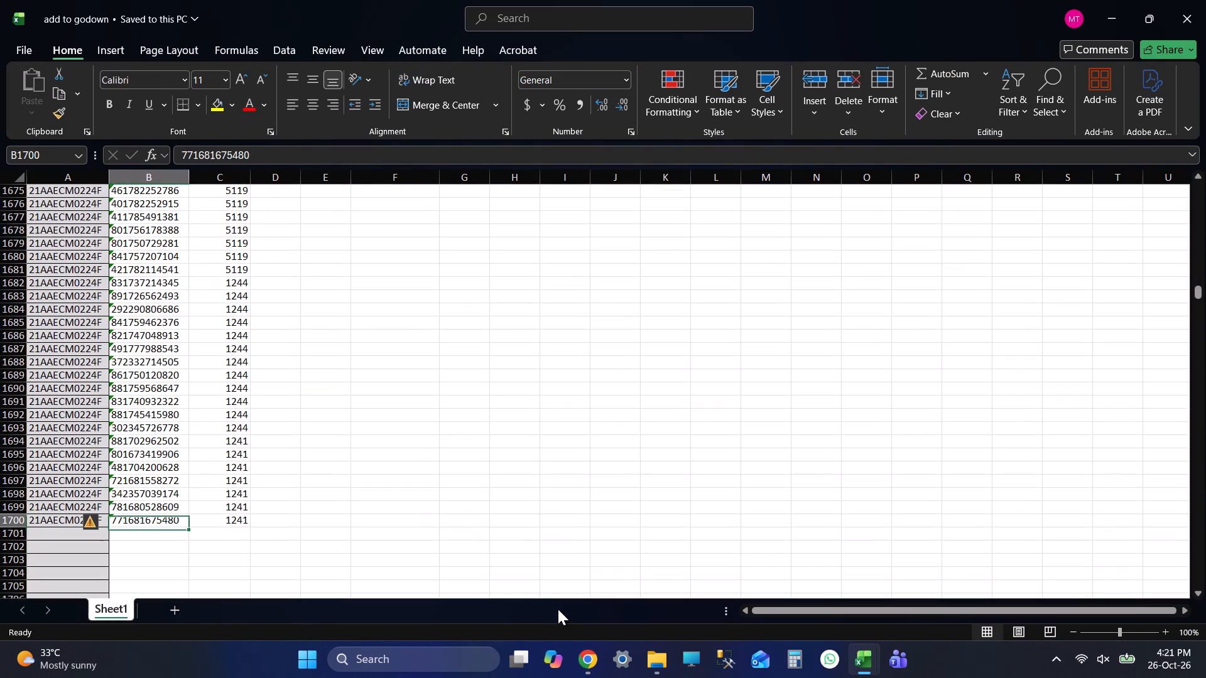
key("ctrl+s")
key("ctrl+s")
key("ctrl+Up")
key("Up")
key("Up")
key("Up")
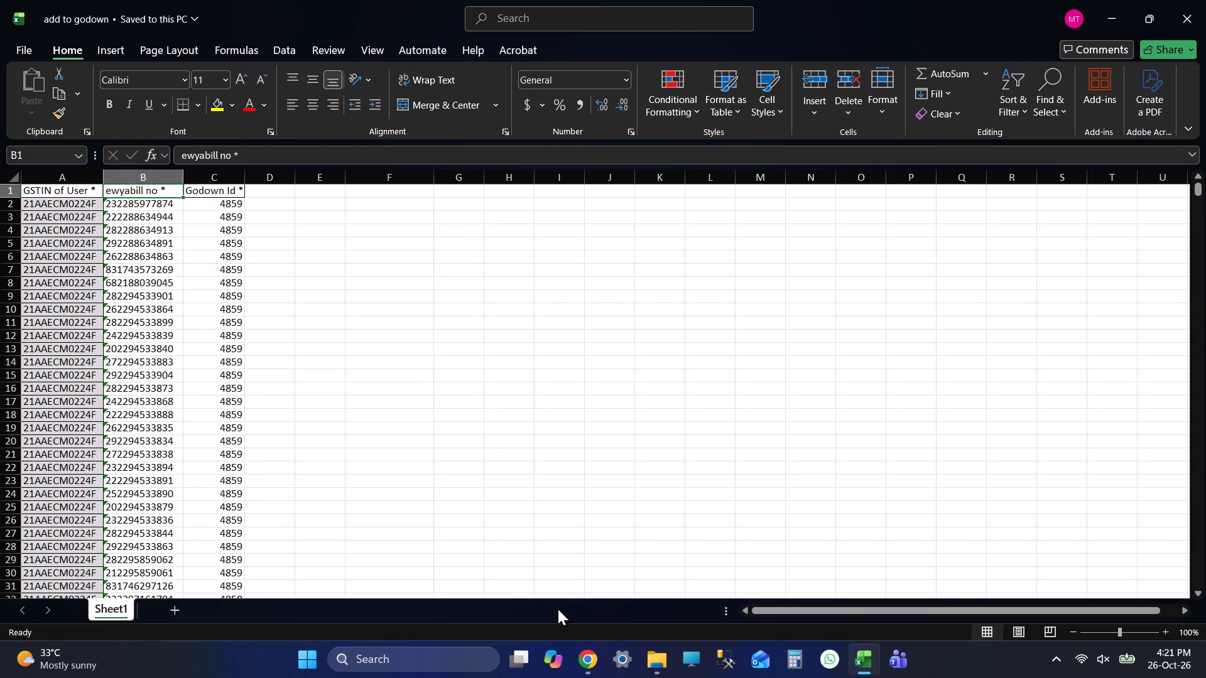
key("ctrl+s")
Save and close EXTENDED FILE 20261026.
key("alt+Tab")
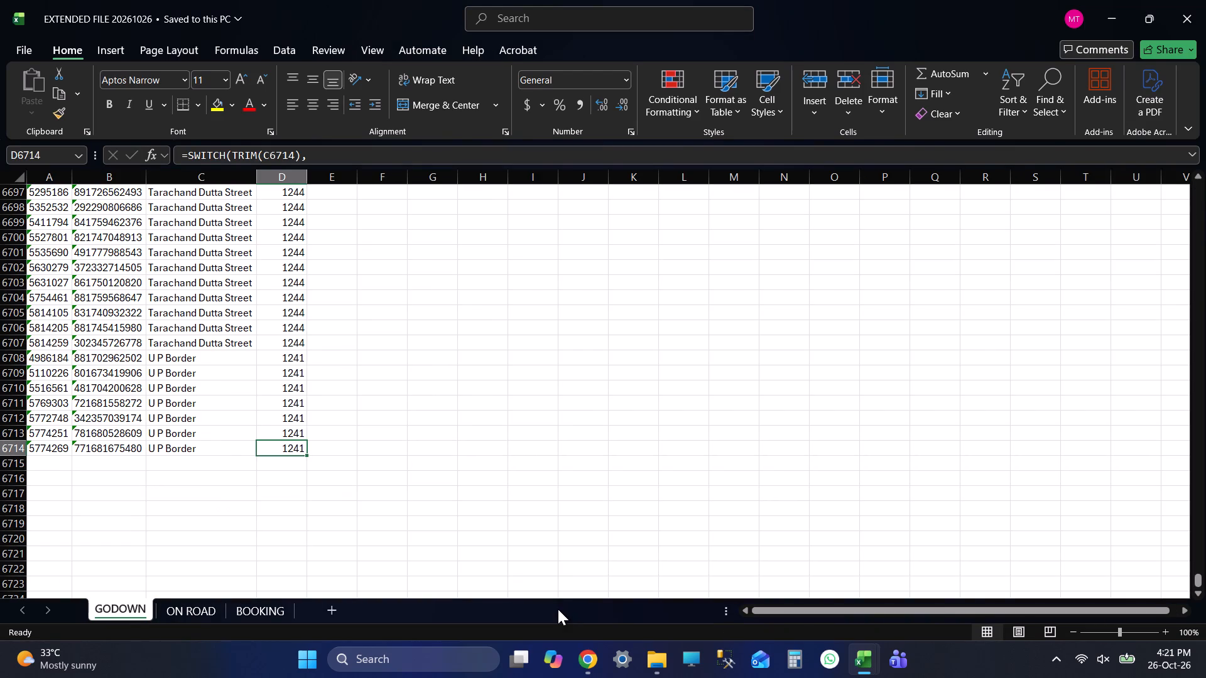
key("ctrl+s")
left_click(1205, 0)
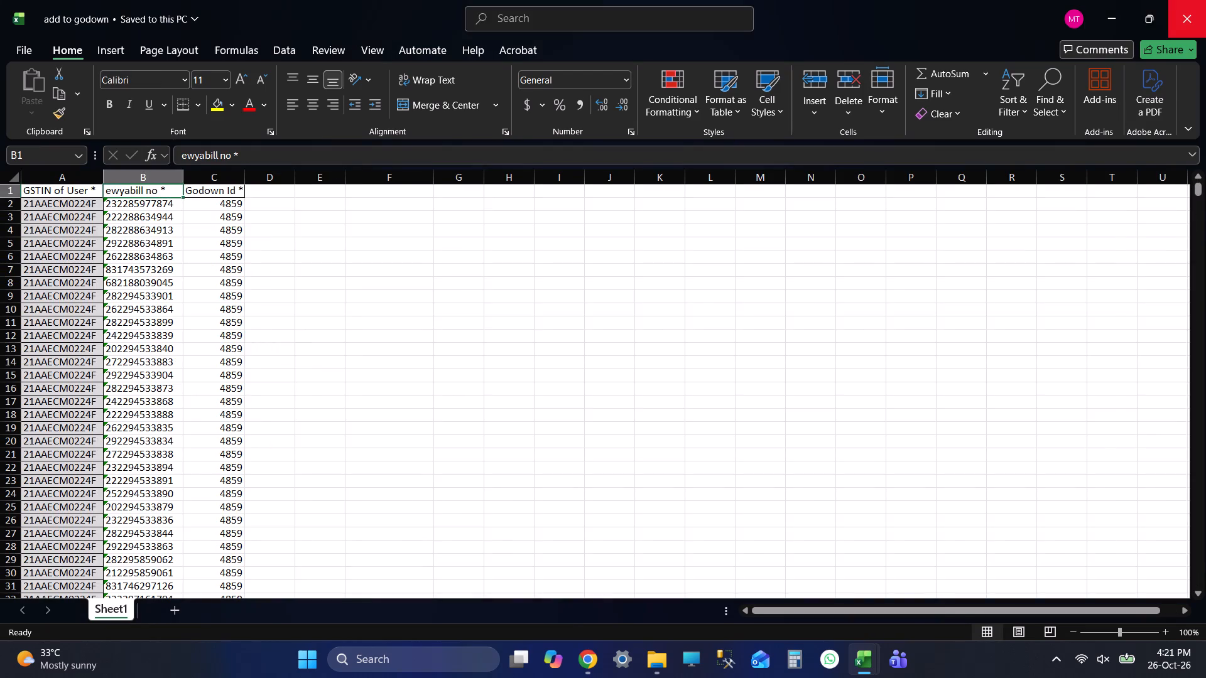
Check the end of column B in add to godown once more, then save and close the workbook.
key("alt+Tab")
key("alt+Tab")
key("ctrl+s")
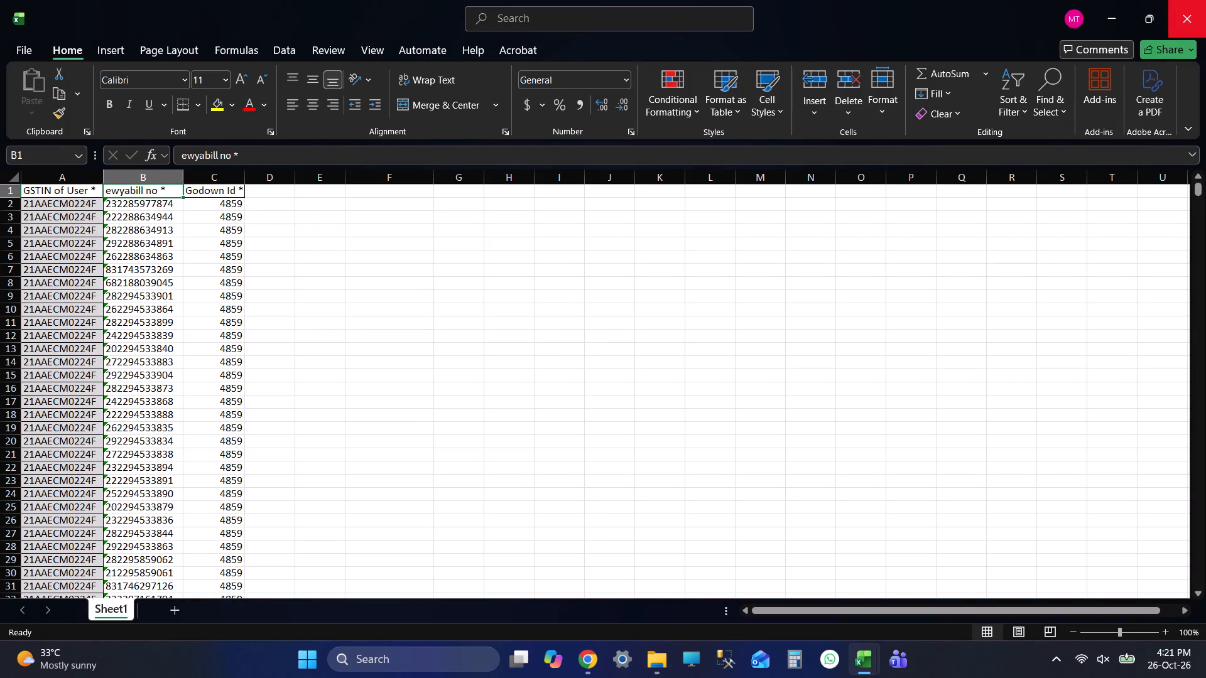
key("Down")
key("Down")
key("Down")
key("Down")
key("Down")
key("Down")
key("Down")
key("ctrl+Down")
key("Down")
key("Down")
key("Down")
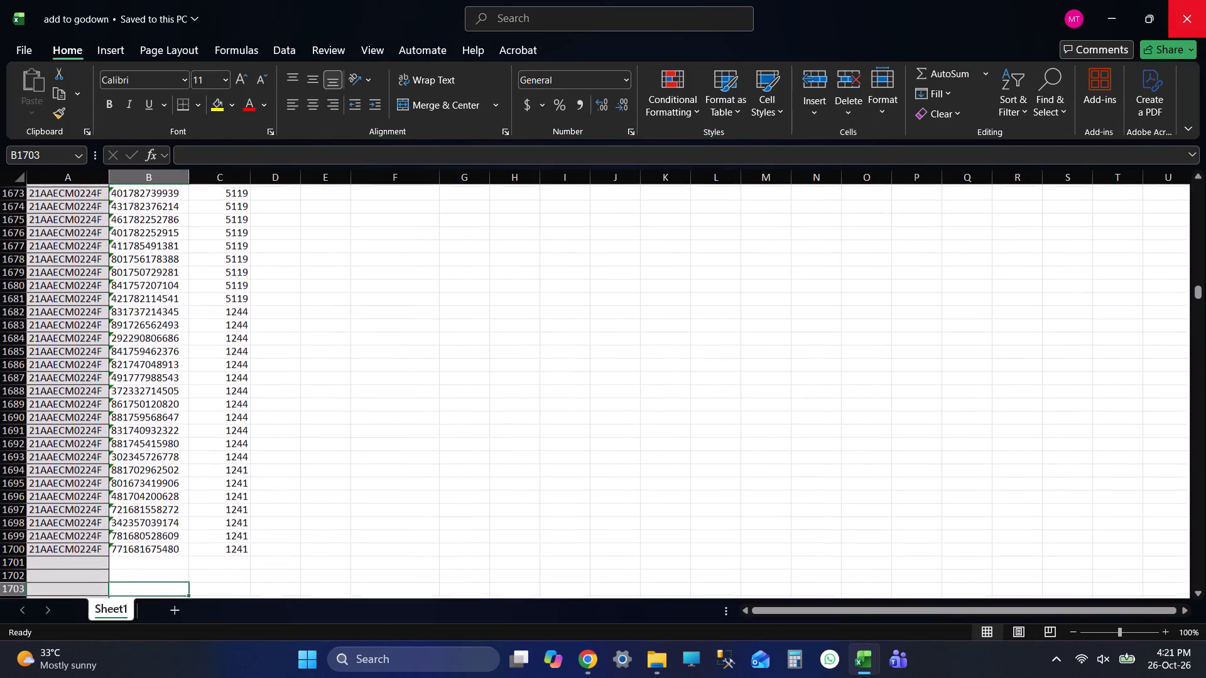
key("Down")
key("Down")
key("ctrl+Up")
key("ctrl+s")
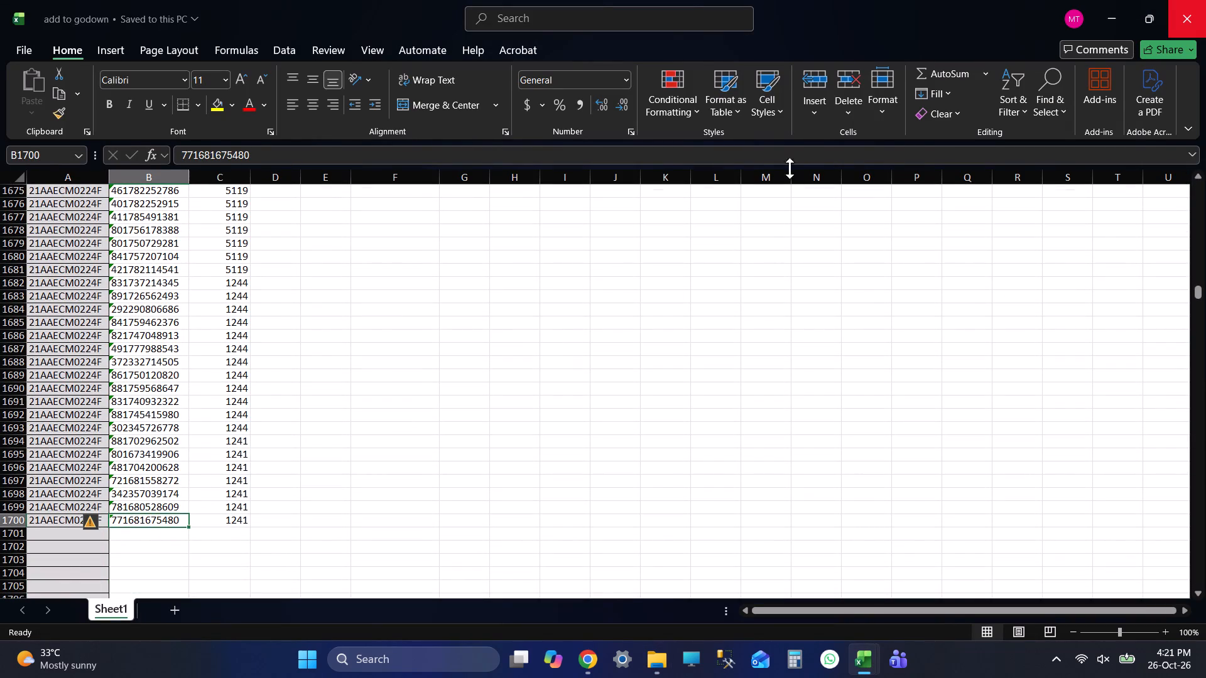
left_click(1205, 0)
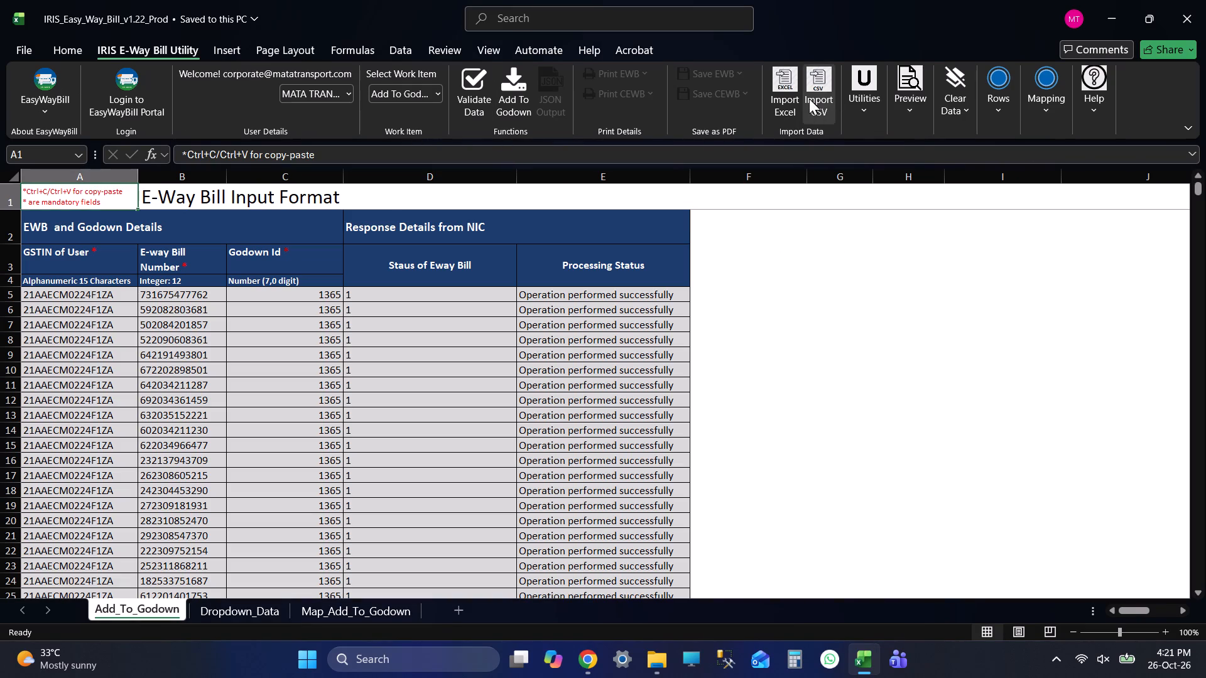
Import the XLSX file add to godown from F:\E Way Bill into the IRIS Add_To_Godown sheet with Overwrite Data selected.
left_click(791, 97)
left_click(718, 286)
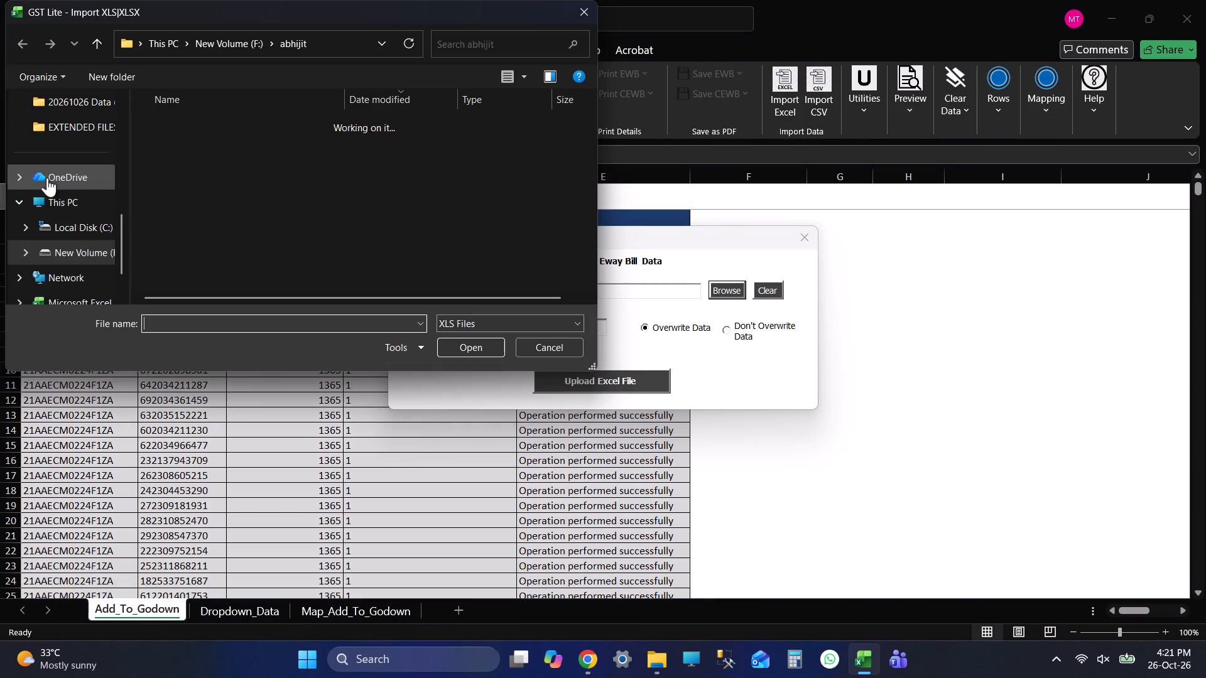
left_click(82, 254)
double_click(191, 191)
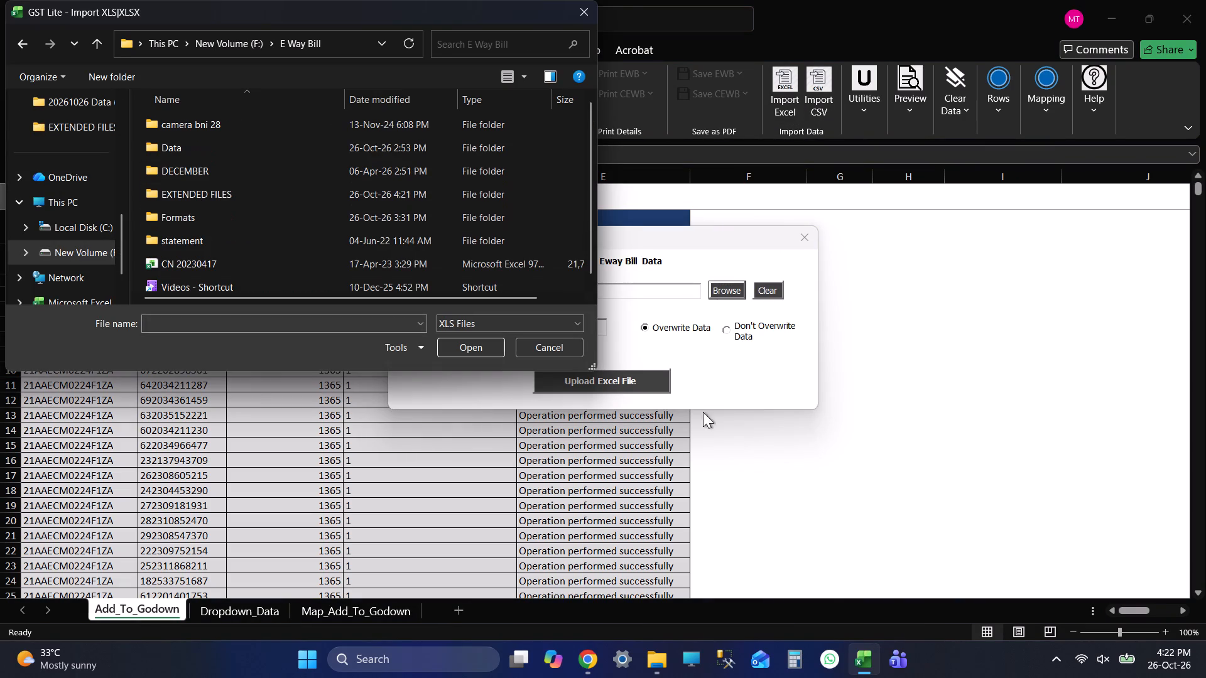
left_click(483, 313)
left_click(470, 325)
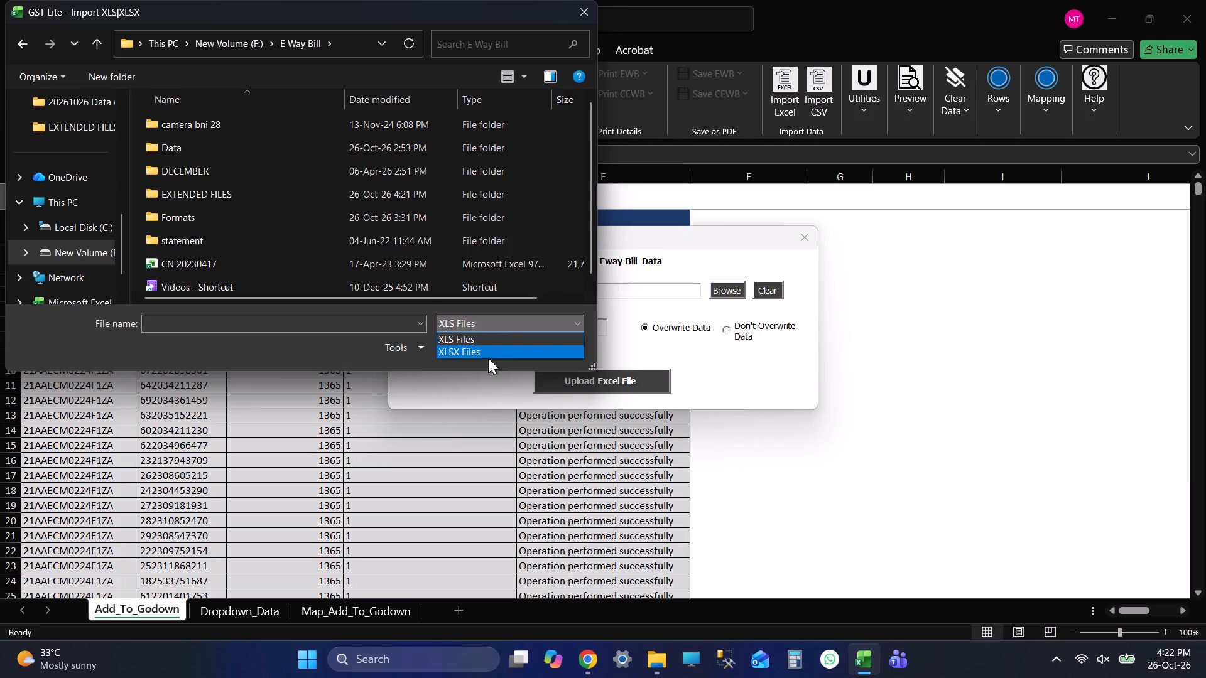
left_click(488, 350)
left_click(217, 265)
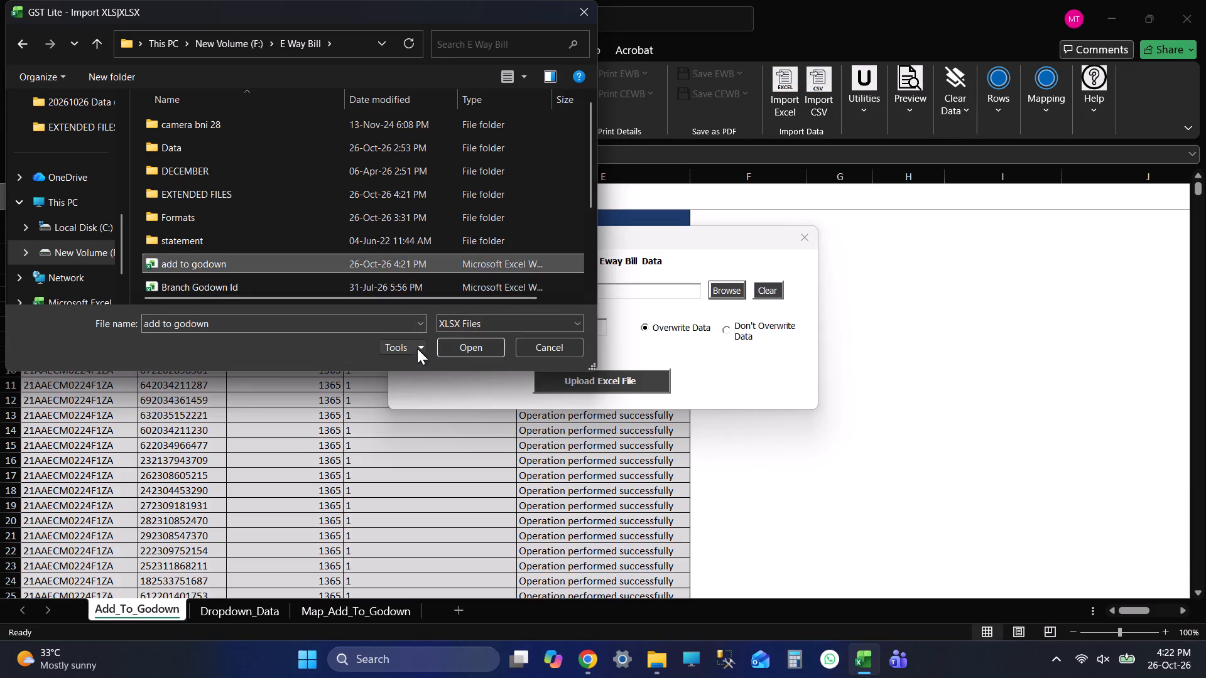
left_click(474, 351)
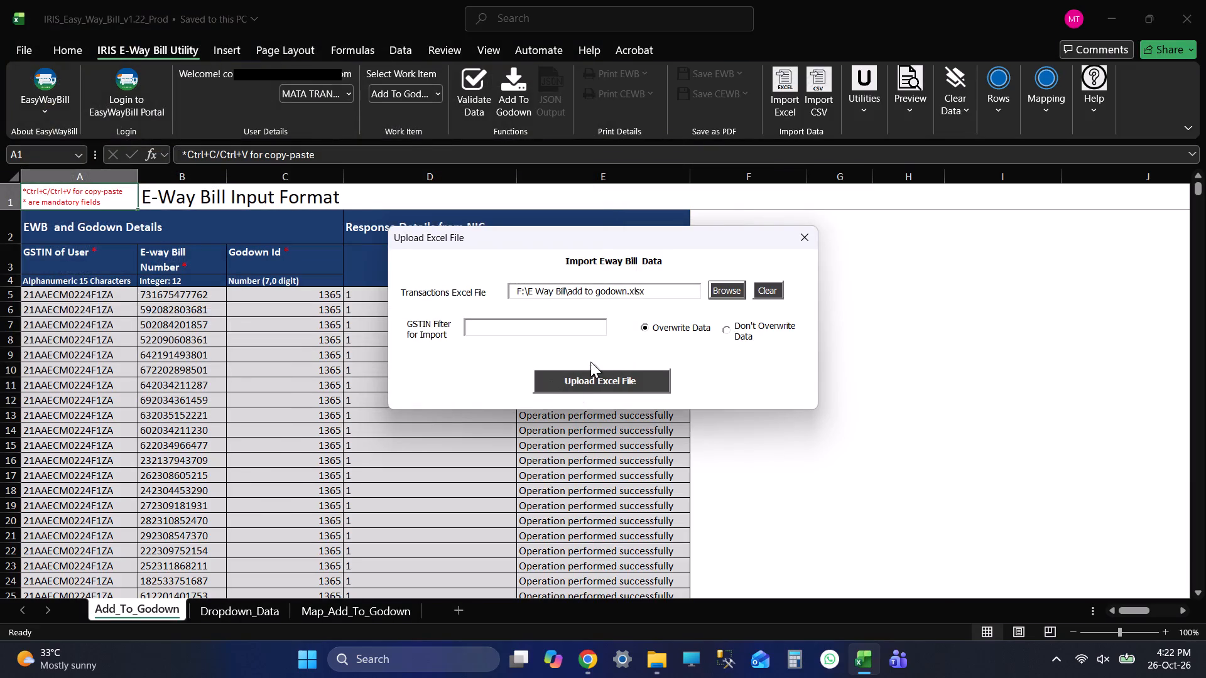
left_click(619, 377)
left_click(584, 376)
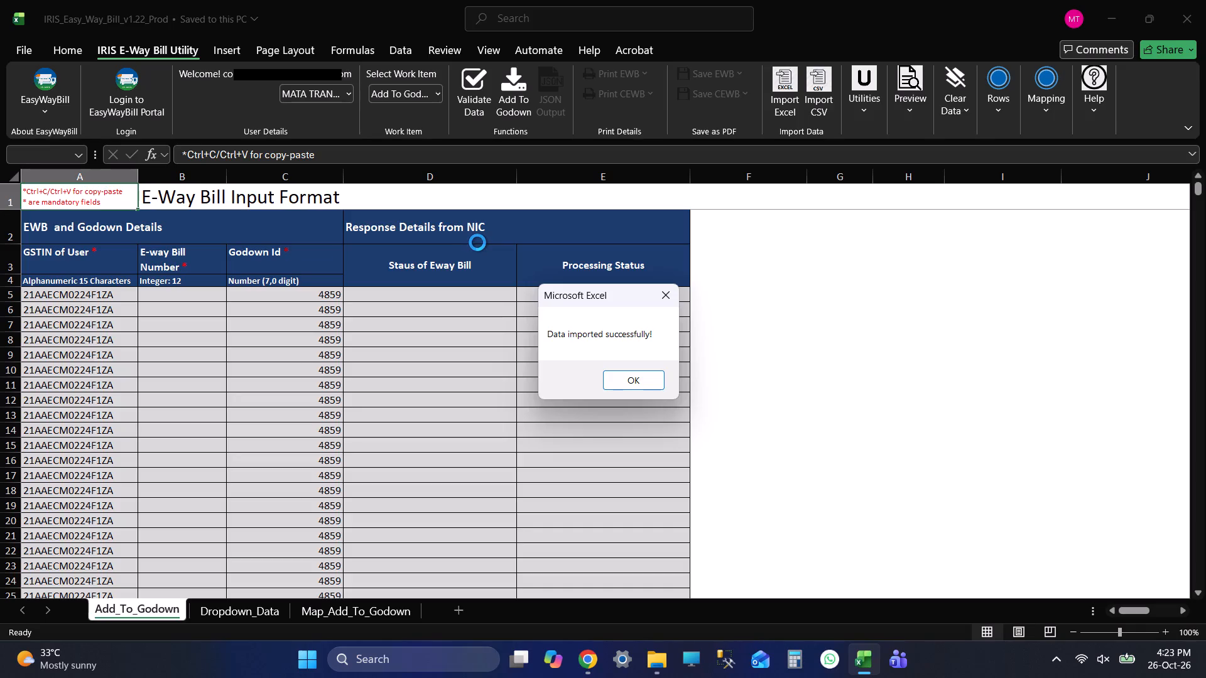
left_click(624, 373)
Examine the imported Godown Id column down to its last filled row and the blank rows below it.
left_click(285, 297)
left_click(293, 372)
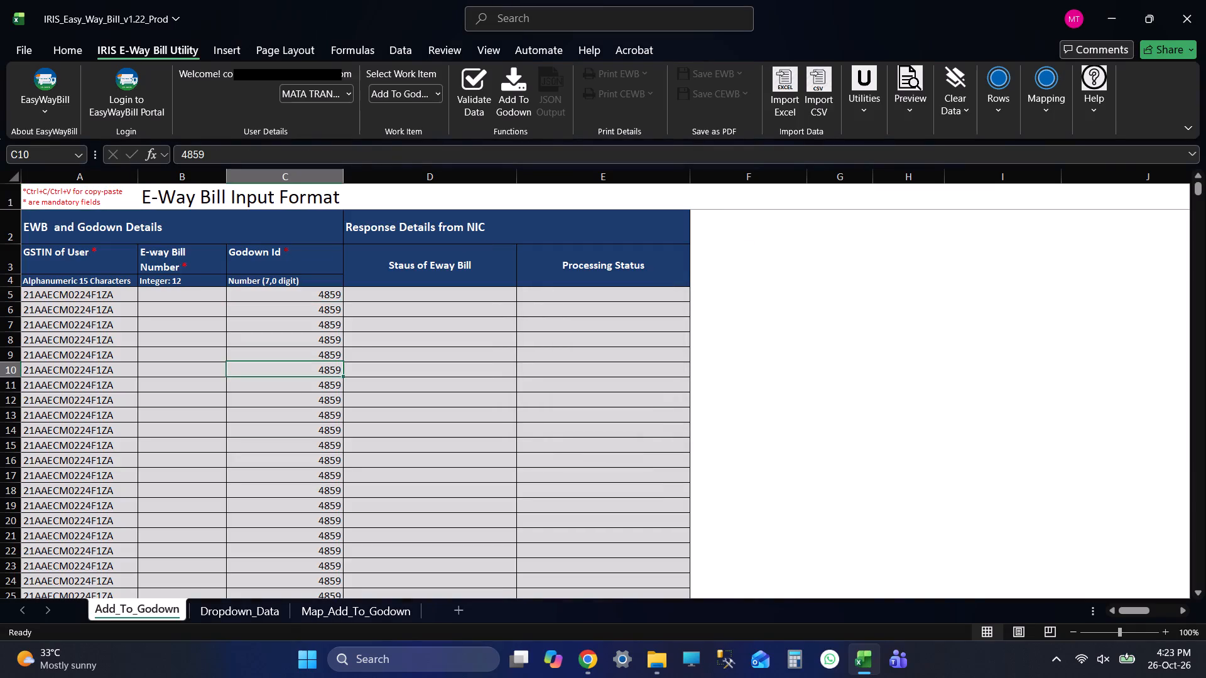
key("ctrl+Down")
key("Down")
key("Down")
key("Down")
key("Down")
key("Down")
key("Down")
key("Down")
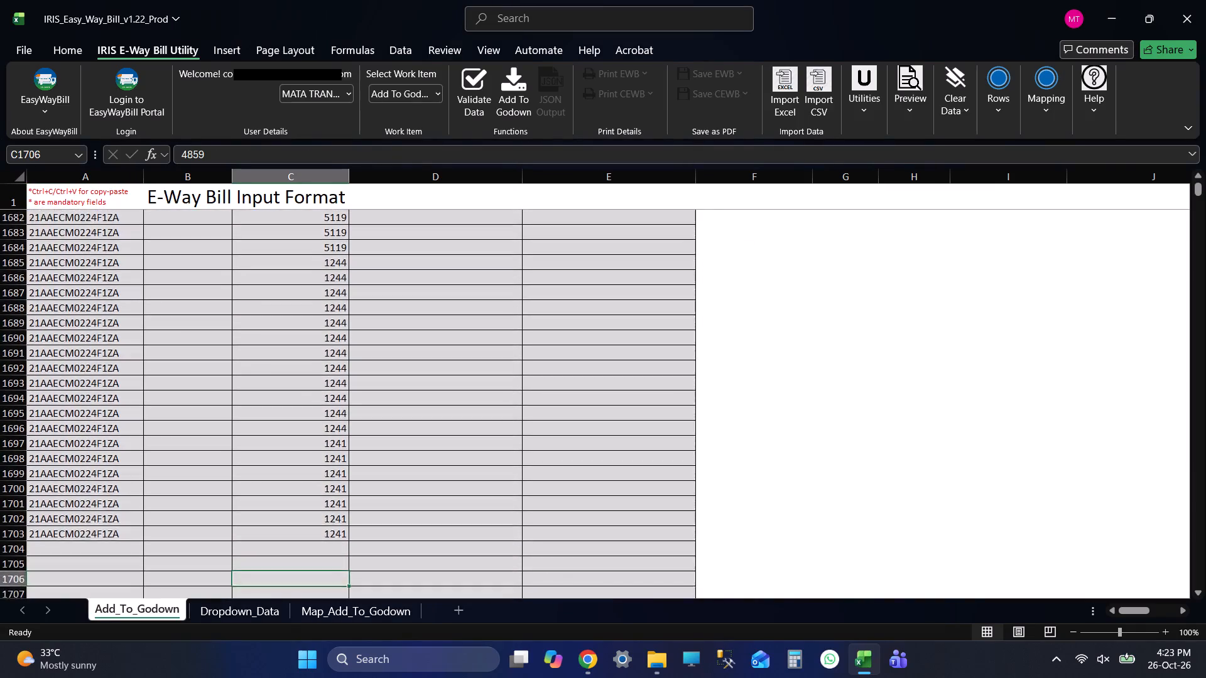
key("Down")
key("Down")
key("Down")
key("Down")
key("Down")
key("ctrl+Up")
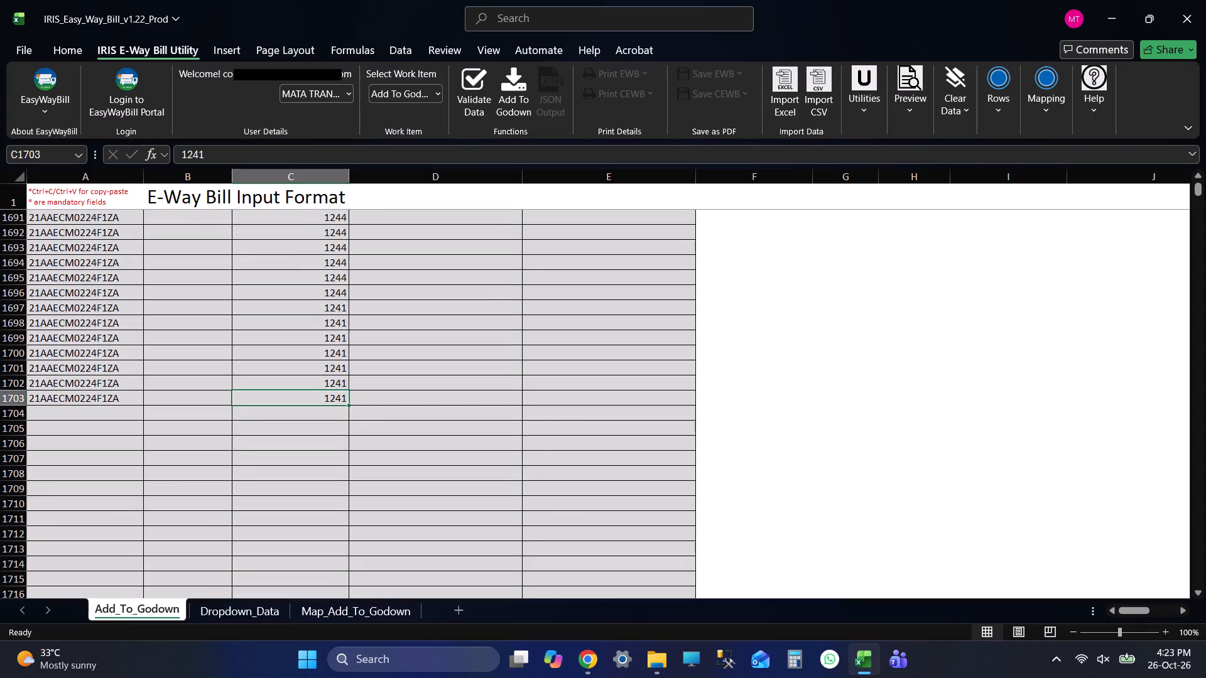
key("Up")
key("Up")
key("Up")
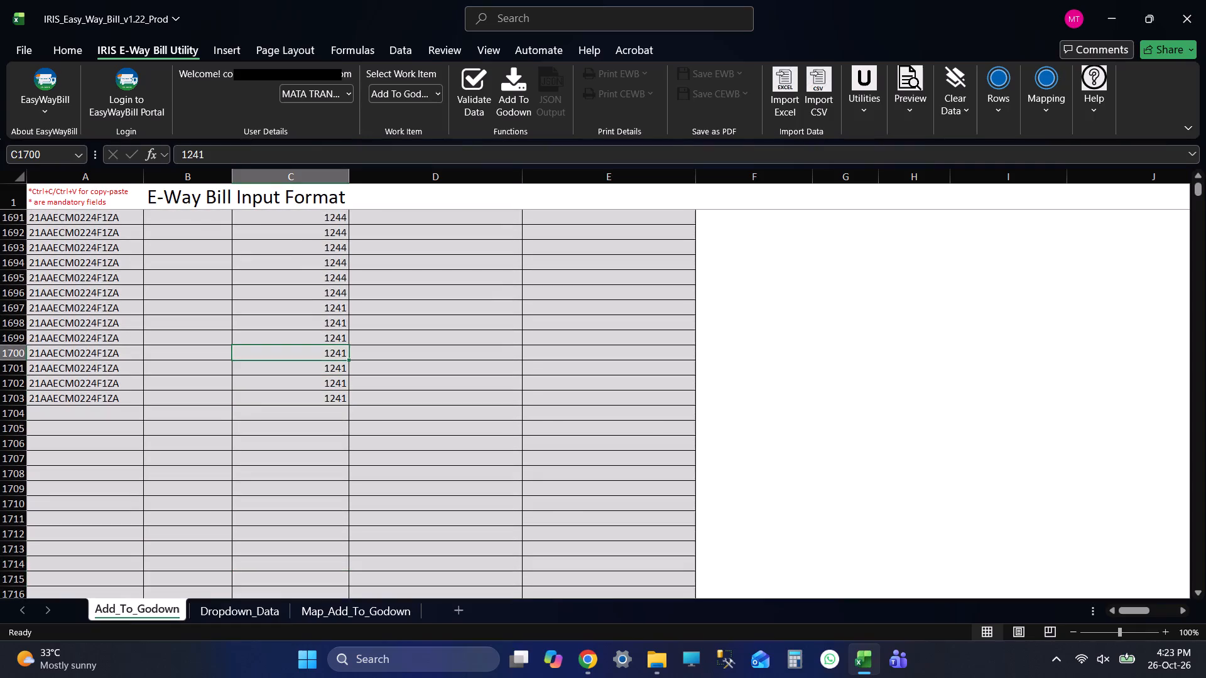
key("ctrl+Down")
key("Down")
key("Down")
key("Down")
key("Down")
key("Down")
key("Down")
key("Down")
key("Down")
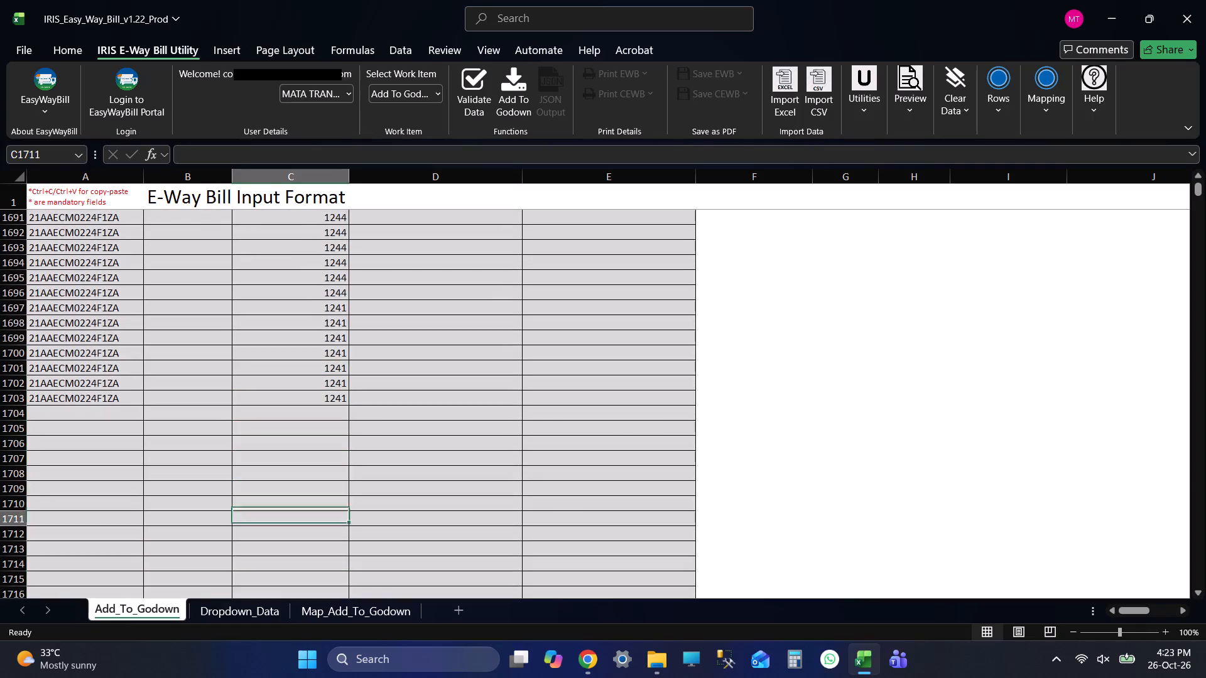
key("Down")
key("ctrl+Up")
Return to the top of the Add_To_Godown sheet and inspect the E-way Bill Number column and its header note.
key("ctrl+Up")
key("Up")
key("Up")
key("Up")
key("Up")
key("Up")
key("Up")
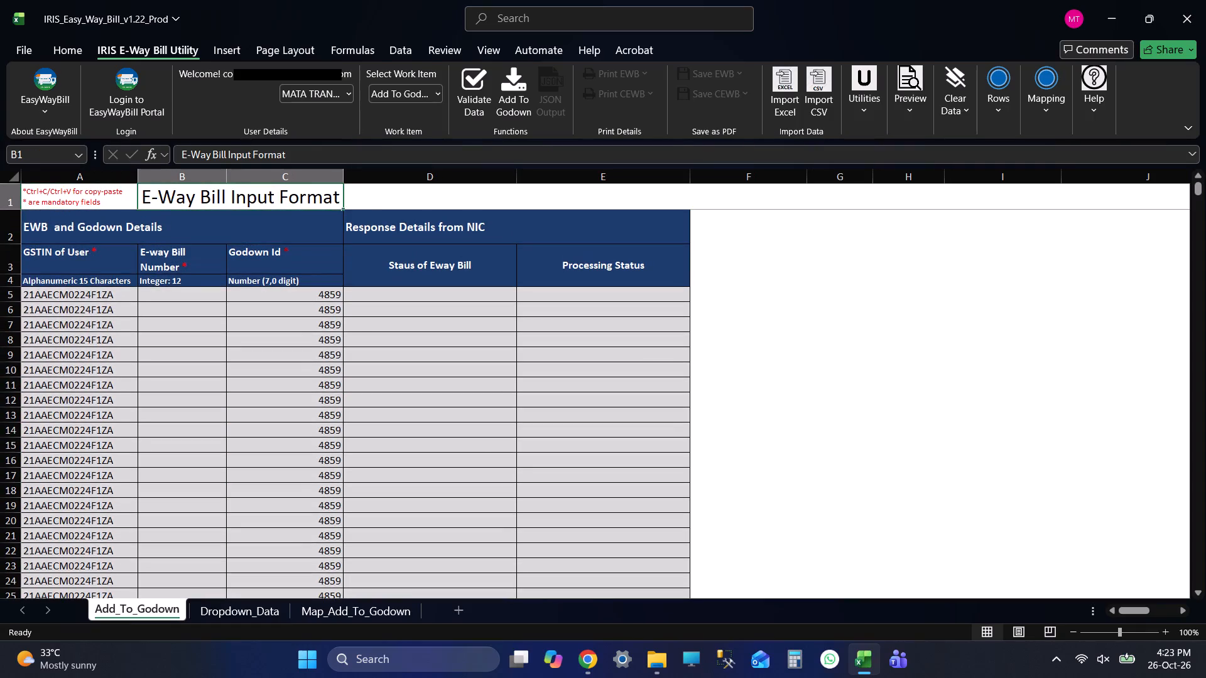
key("Up")
key("Left")
key("Right")
key("Down")
key("Down")
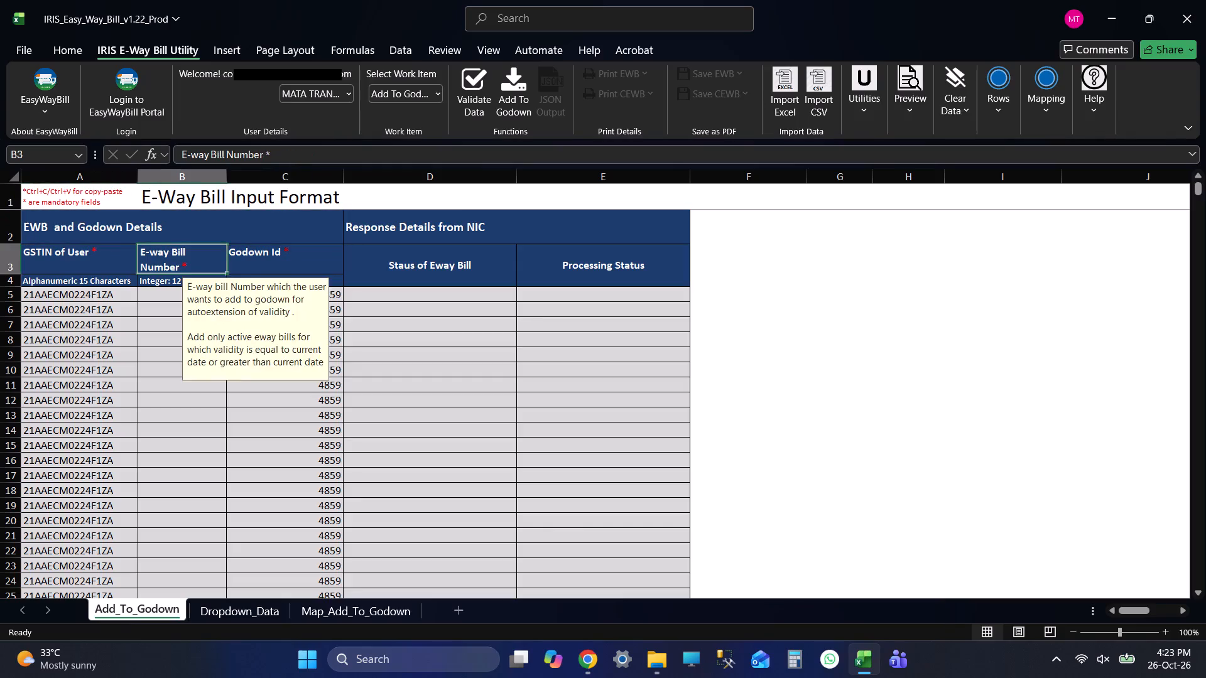
key("Down")
key("Down")
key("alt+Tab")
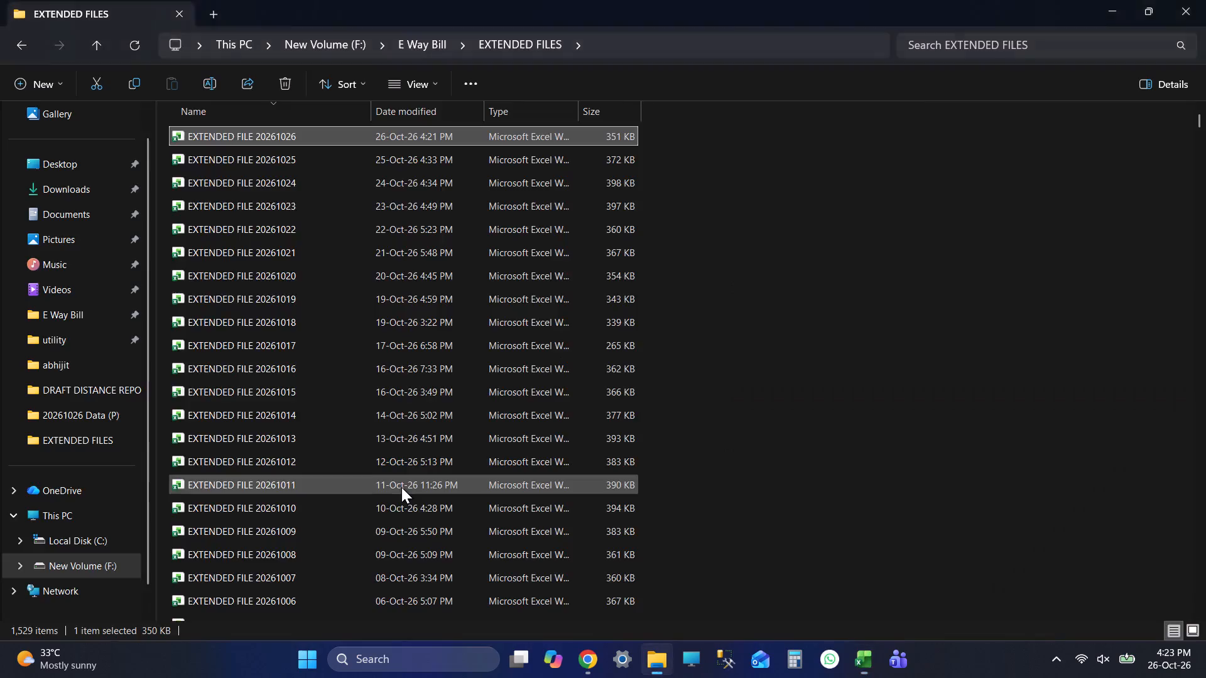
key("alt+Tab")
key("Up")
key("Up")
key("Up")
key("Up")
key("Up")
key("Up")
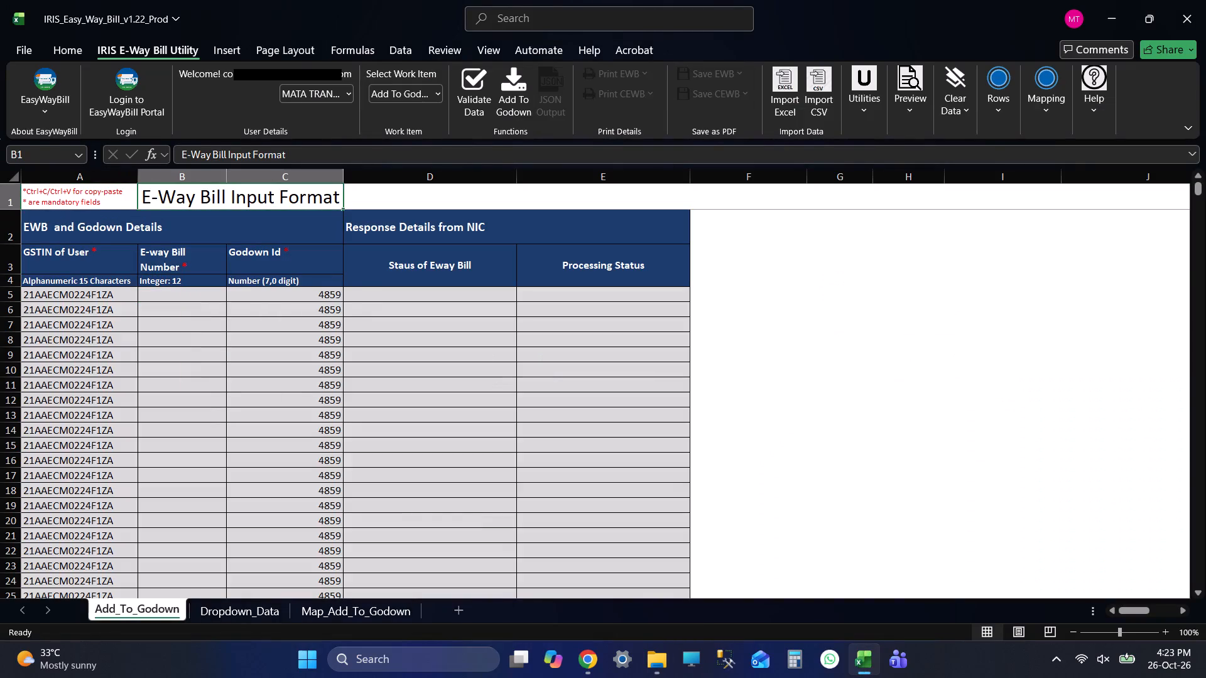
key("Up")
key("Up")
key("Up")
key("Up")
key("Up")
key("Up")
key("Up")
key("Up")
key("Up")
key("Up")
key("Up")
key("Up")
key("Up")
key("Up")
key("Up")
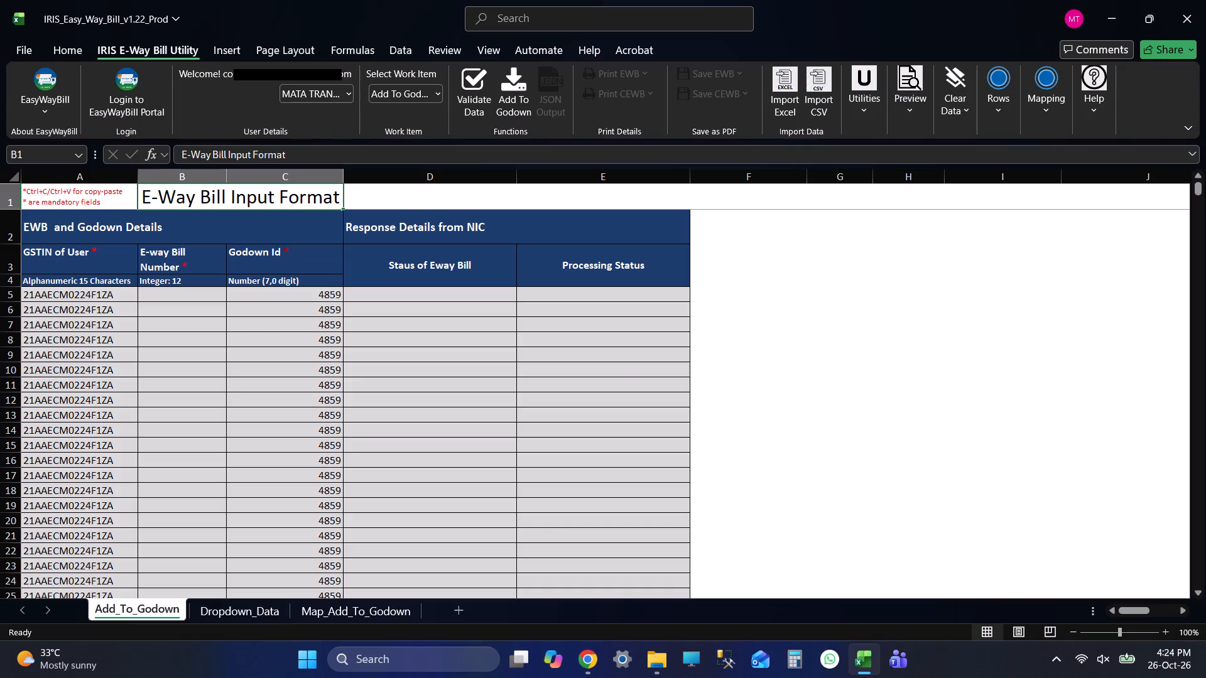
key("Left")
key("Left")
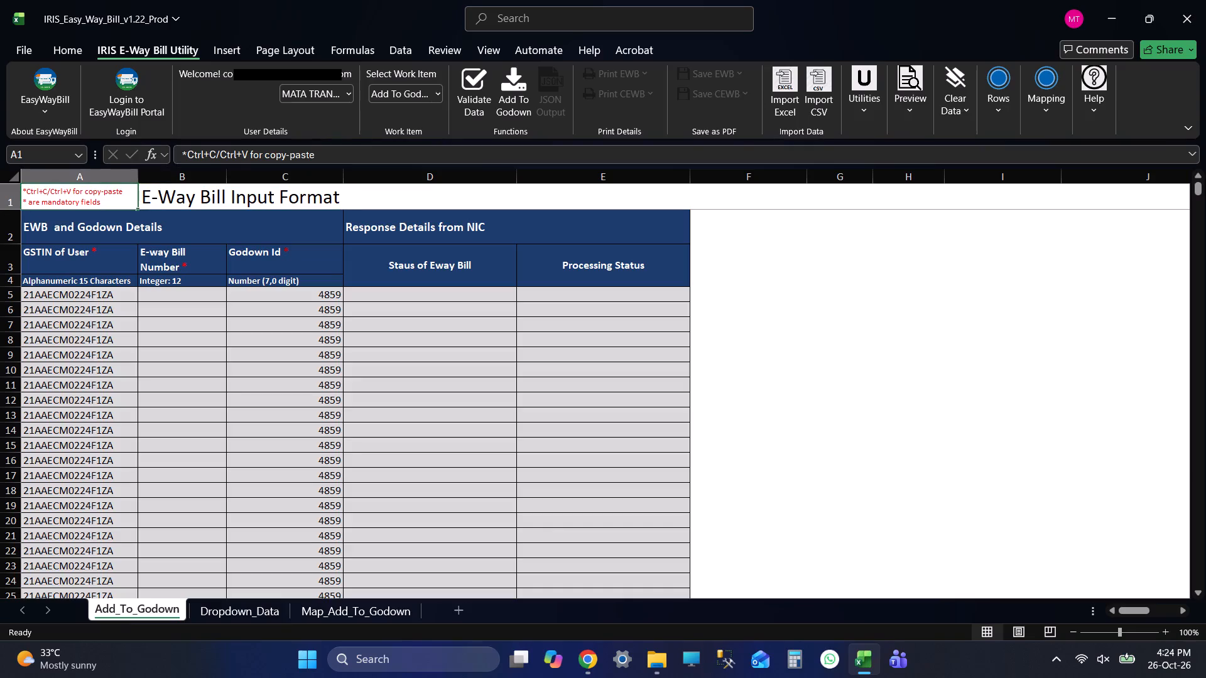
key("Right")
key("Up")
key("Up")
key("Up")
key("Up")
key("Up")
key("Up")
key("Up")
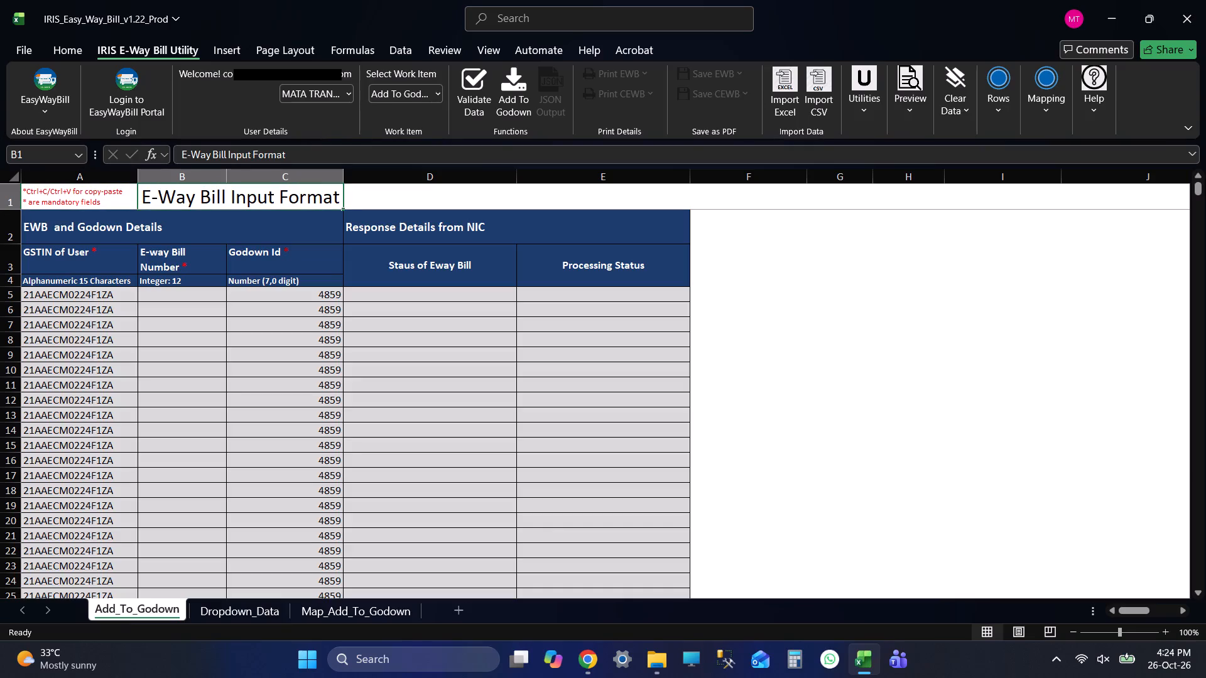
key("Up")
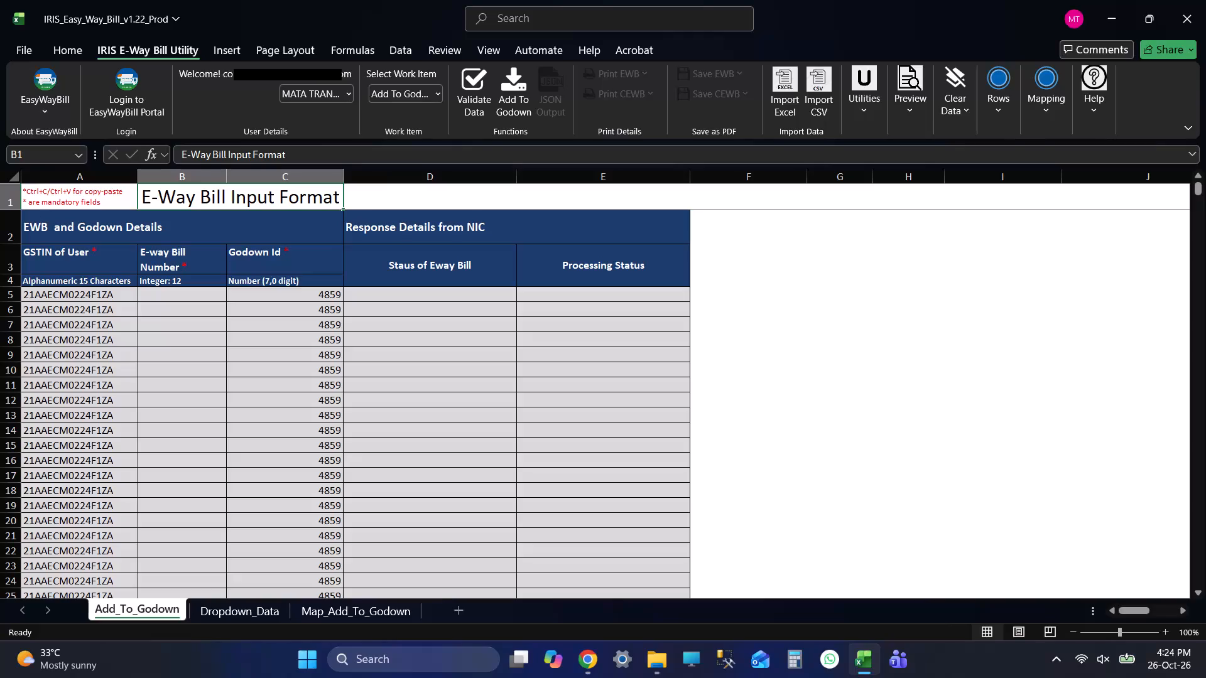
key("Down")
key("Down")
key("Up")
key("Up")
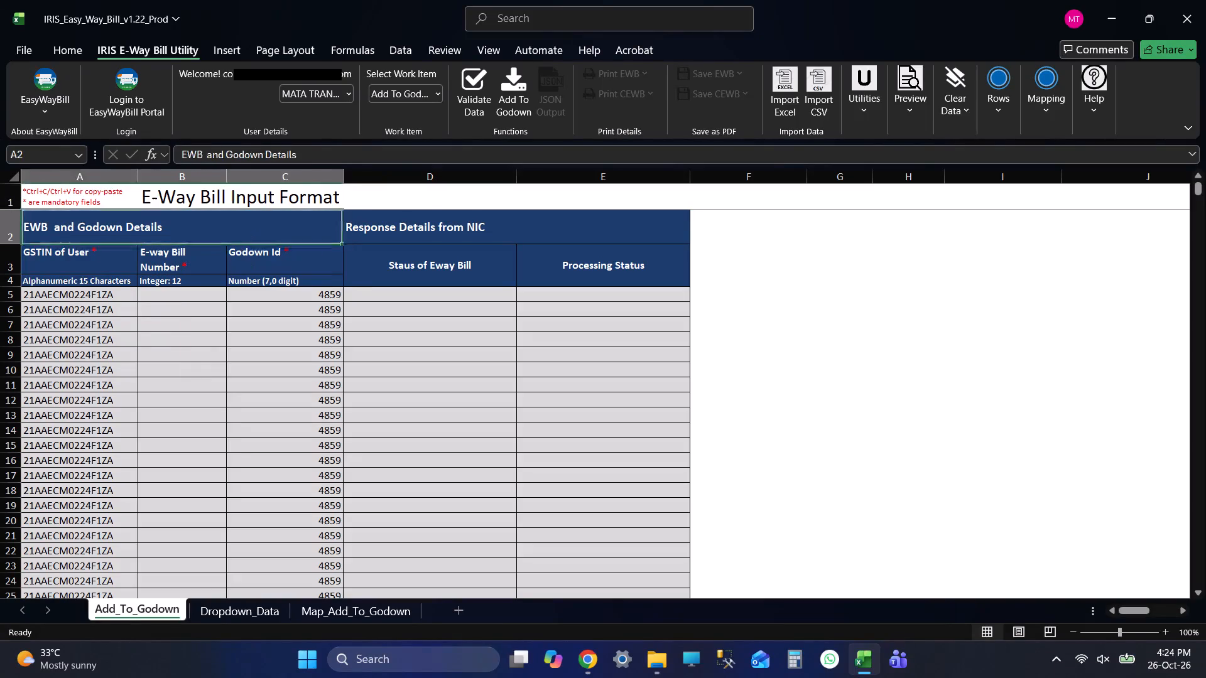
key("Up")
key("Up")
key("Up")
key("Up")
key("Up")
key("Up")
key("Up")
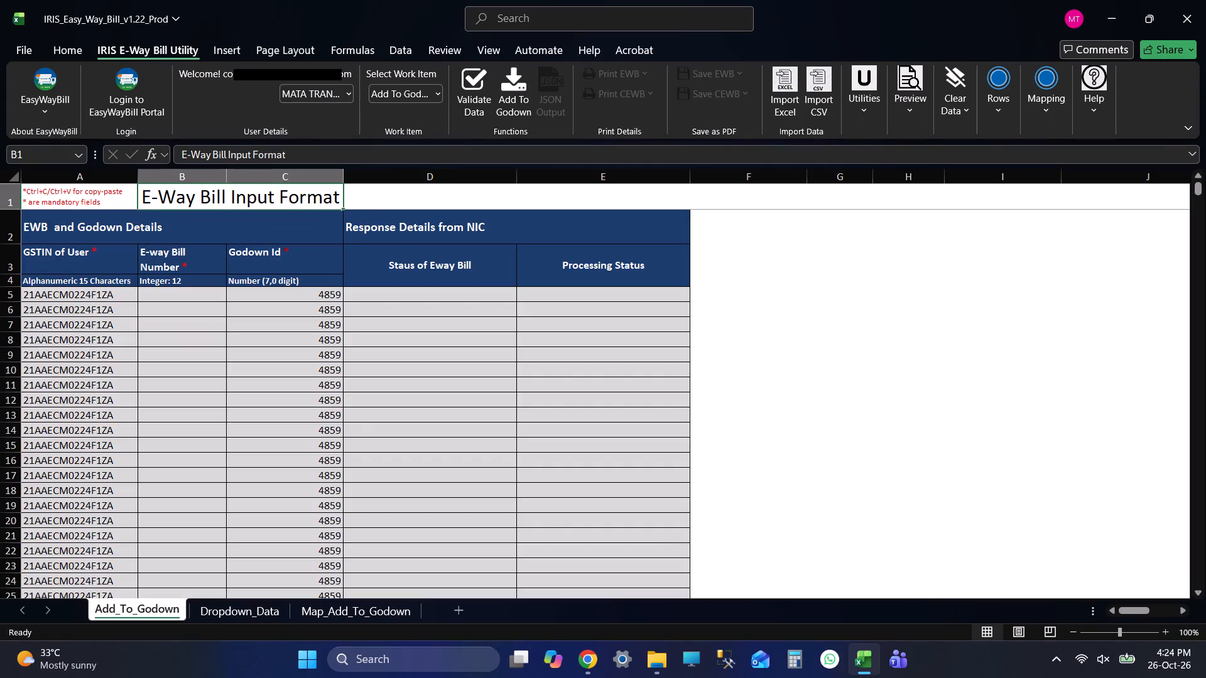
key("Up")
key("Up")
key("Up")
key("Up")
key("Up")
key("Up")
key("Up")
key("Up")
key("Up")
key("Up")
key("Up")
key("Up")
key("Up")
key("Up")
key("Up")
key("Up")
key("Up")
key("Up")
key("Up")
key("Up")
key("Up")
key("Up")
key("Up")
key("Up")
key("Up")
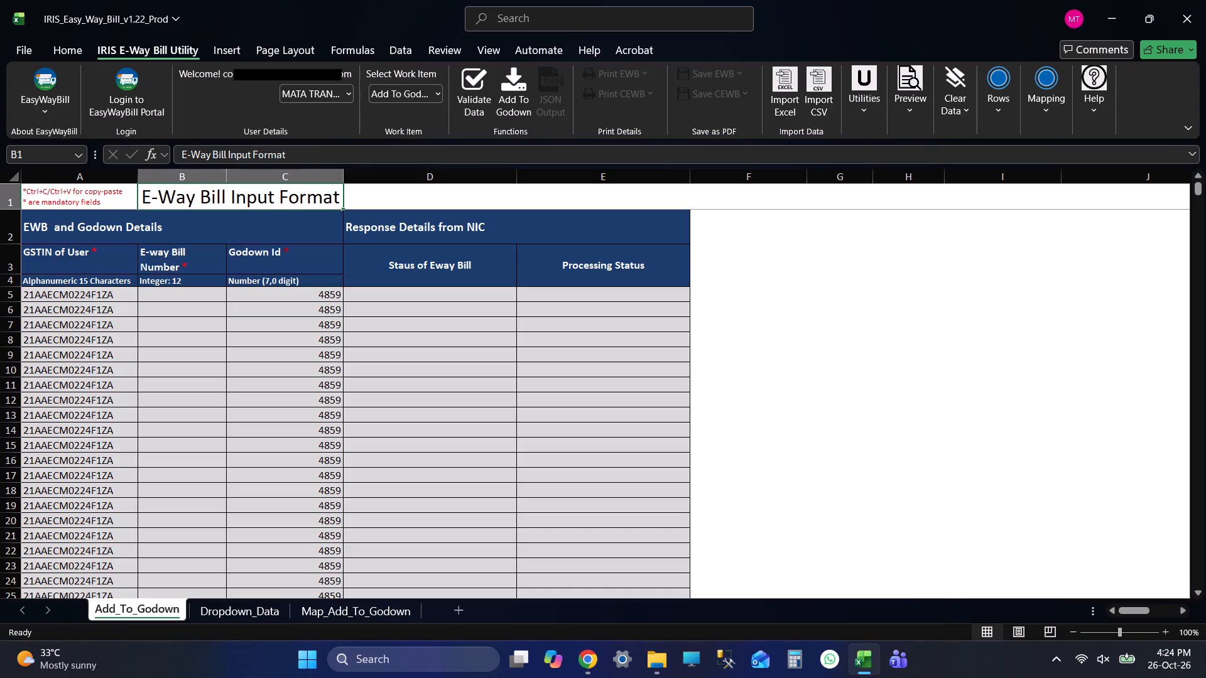
Inspect the header notes for E-way Bill Number and Godown Id, and the last filled rows of the Godown Id column.
key("Down")
key("Down")
key("Down")
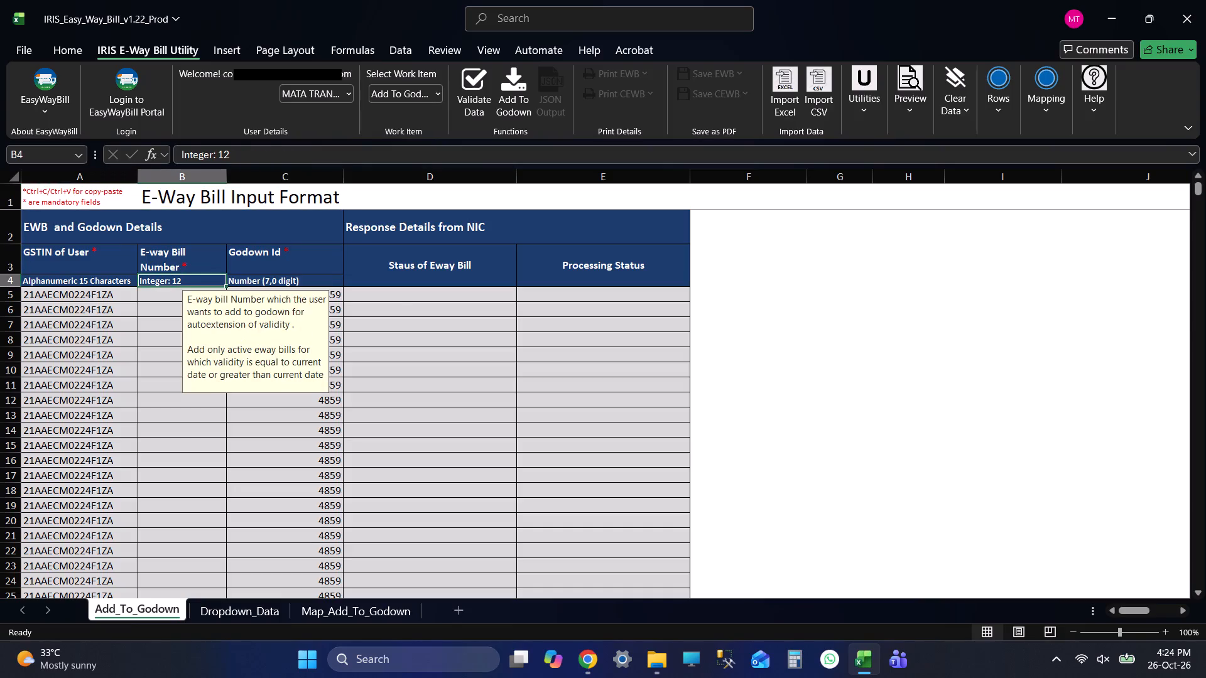
key("Right")
key("Right")
key("Left")
key("Down")
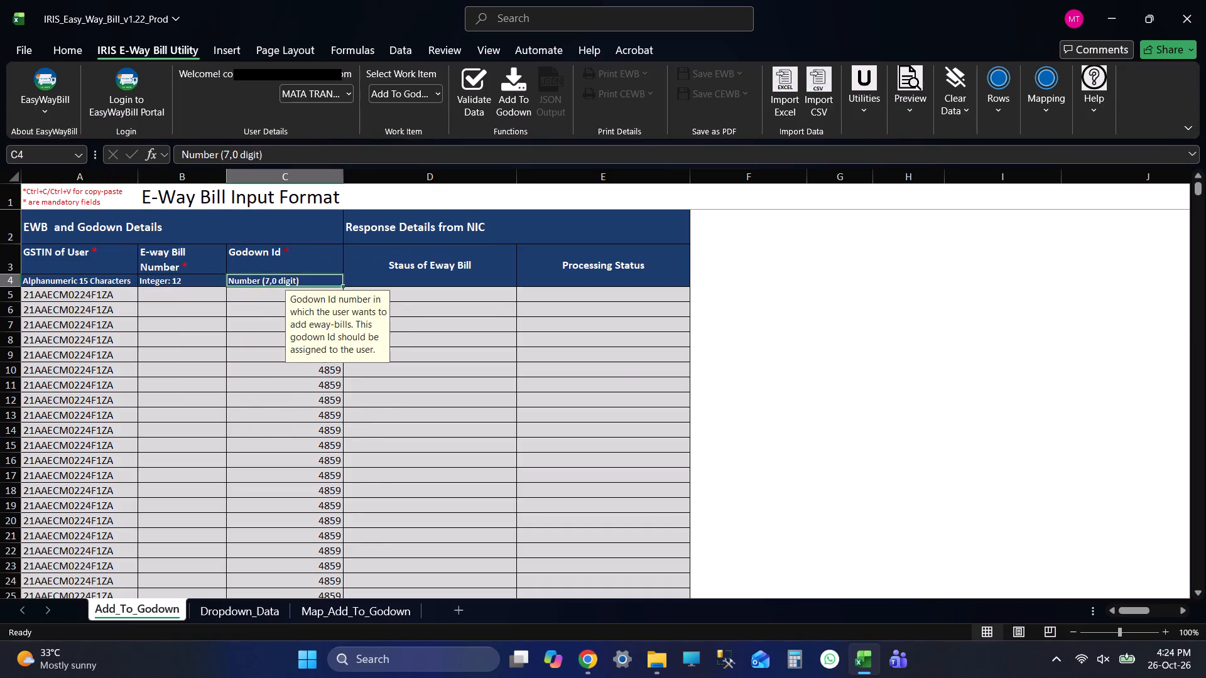
key("Down")
key("ctrl+Down")
key("Down")
key("Down")
key("Down")
key("Down")
key("Down")
key("Down")
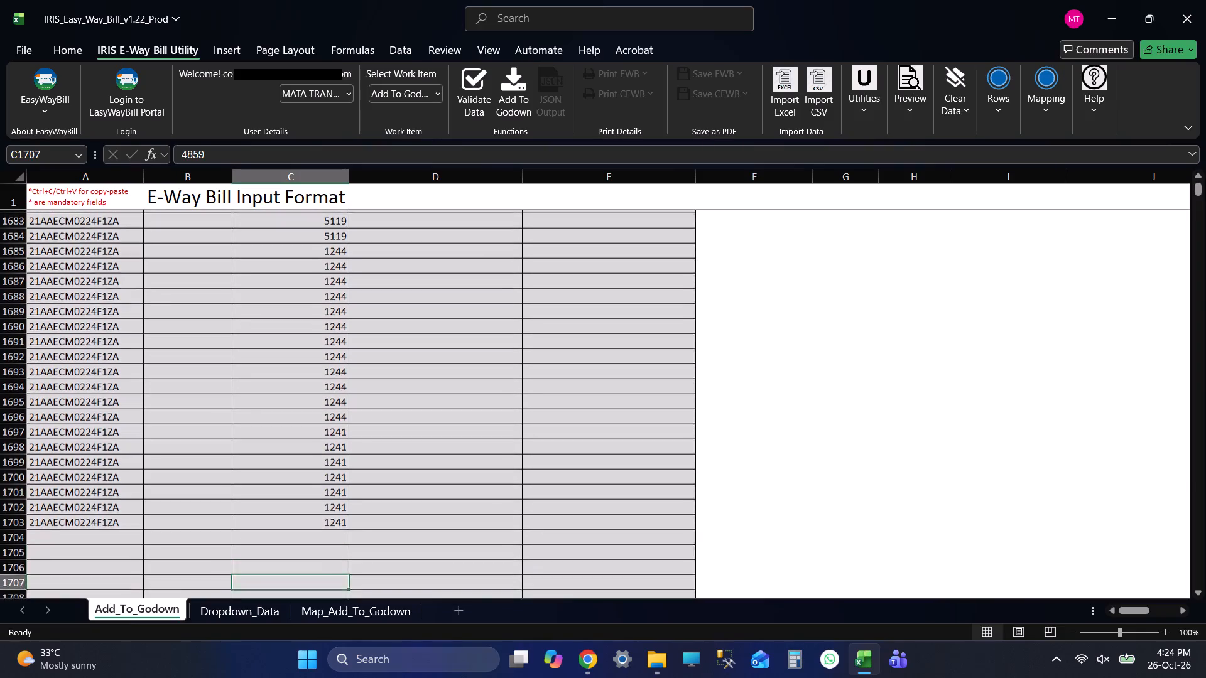
key("ctrl+Up")
key("ctrl+Up")
key("Up")
key("Up")
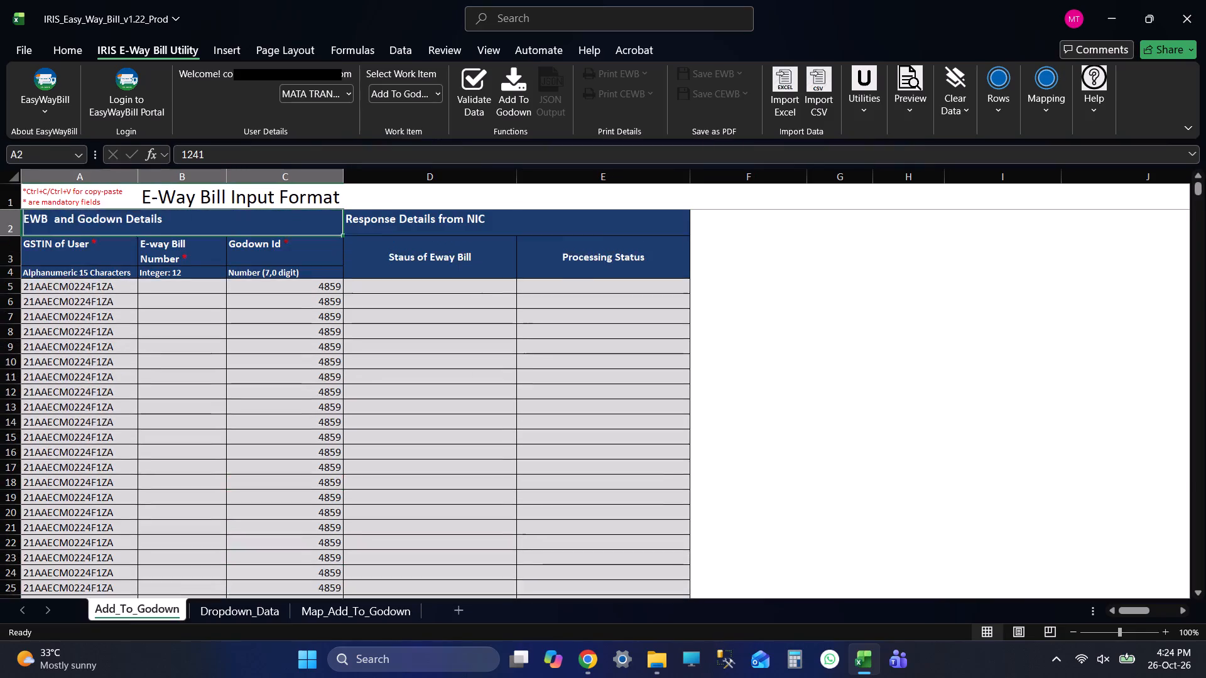
key("Up")
key("Up")
key("Down")
key("Down")
key("Left")
key("Down")
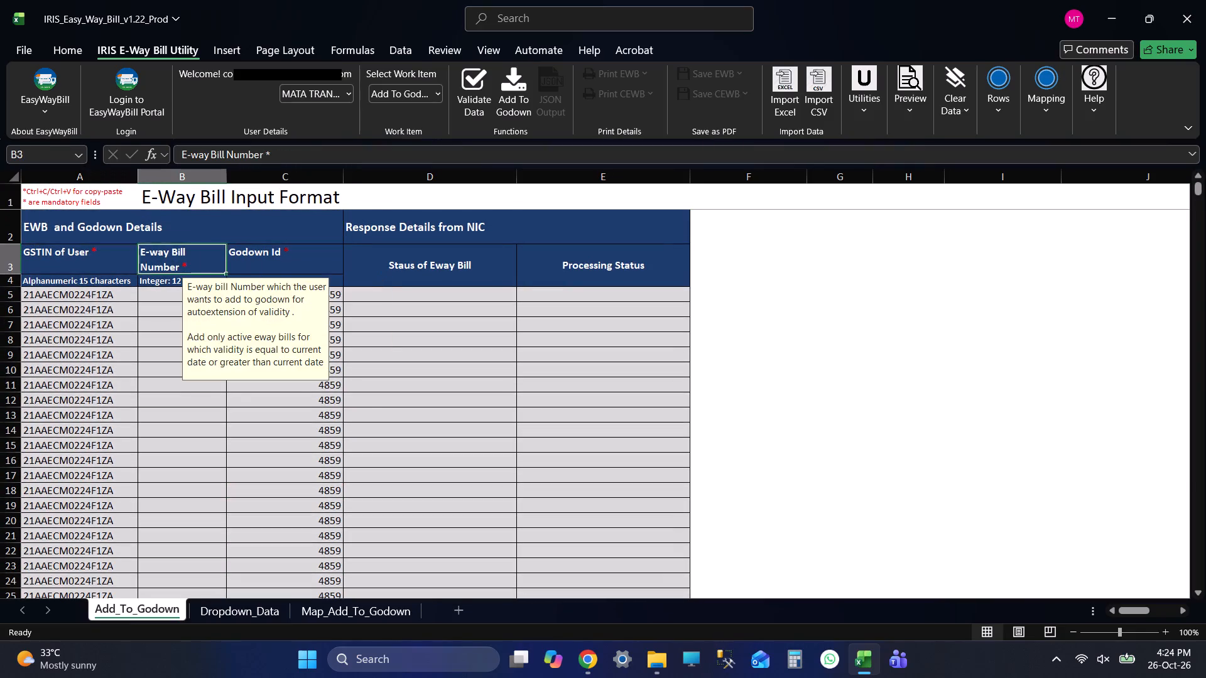
key("Down")
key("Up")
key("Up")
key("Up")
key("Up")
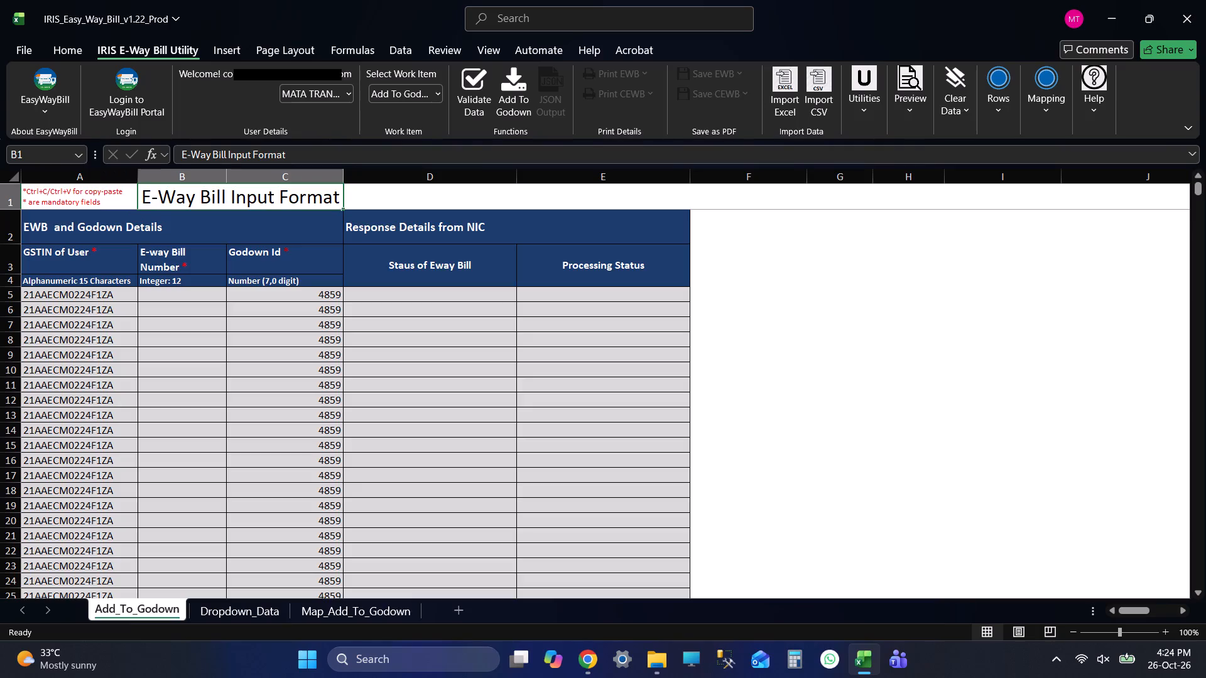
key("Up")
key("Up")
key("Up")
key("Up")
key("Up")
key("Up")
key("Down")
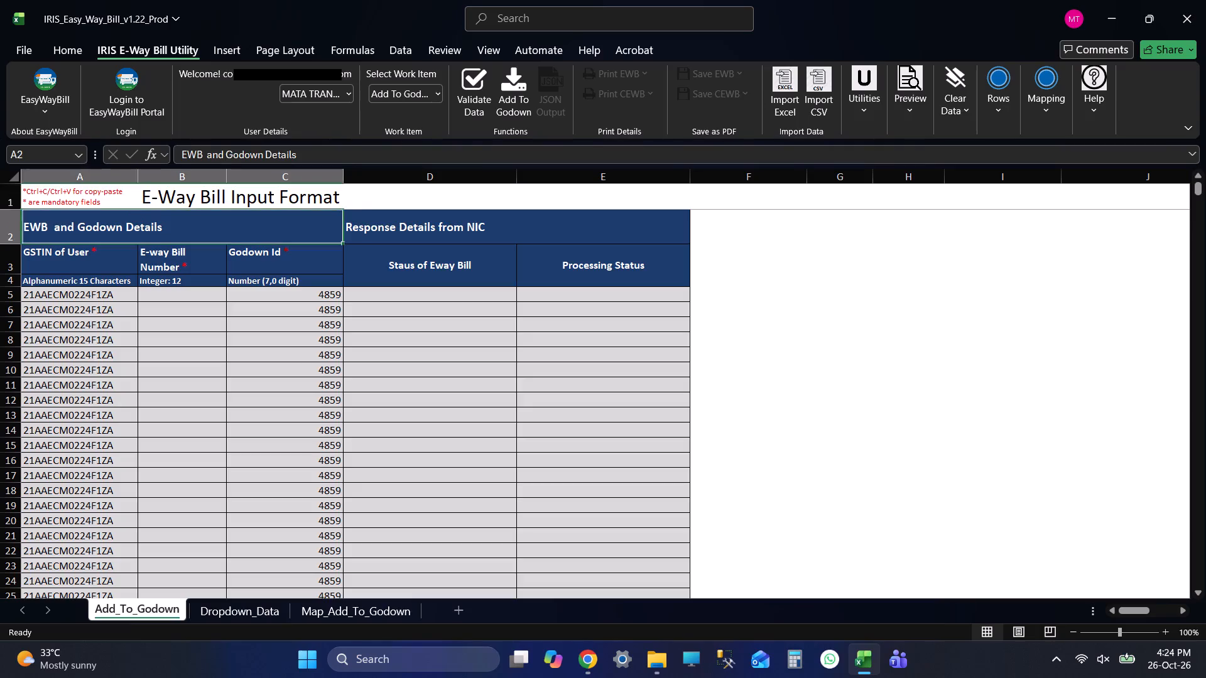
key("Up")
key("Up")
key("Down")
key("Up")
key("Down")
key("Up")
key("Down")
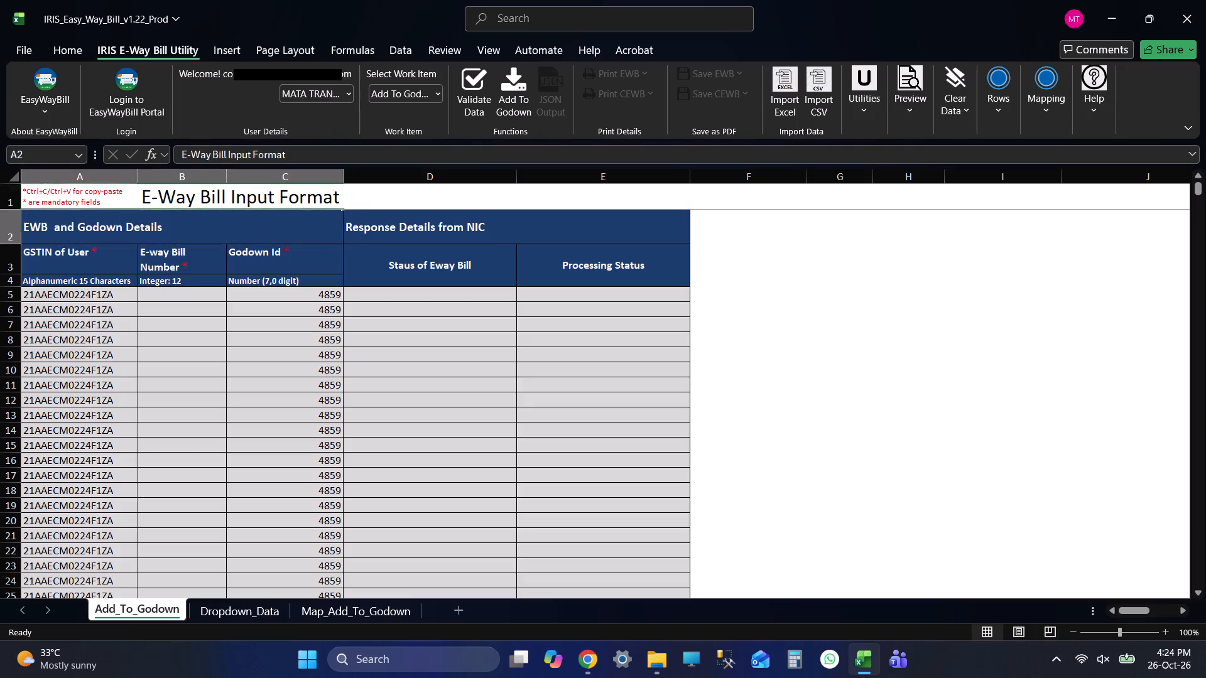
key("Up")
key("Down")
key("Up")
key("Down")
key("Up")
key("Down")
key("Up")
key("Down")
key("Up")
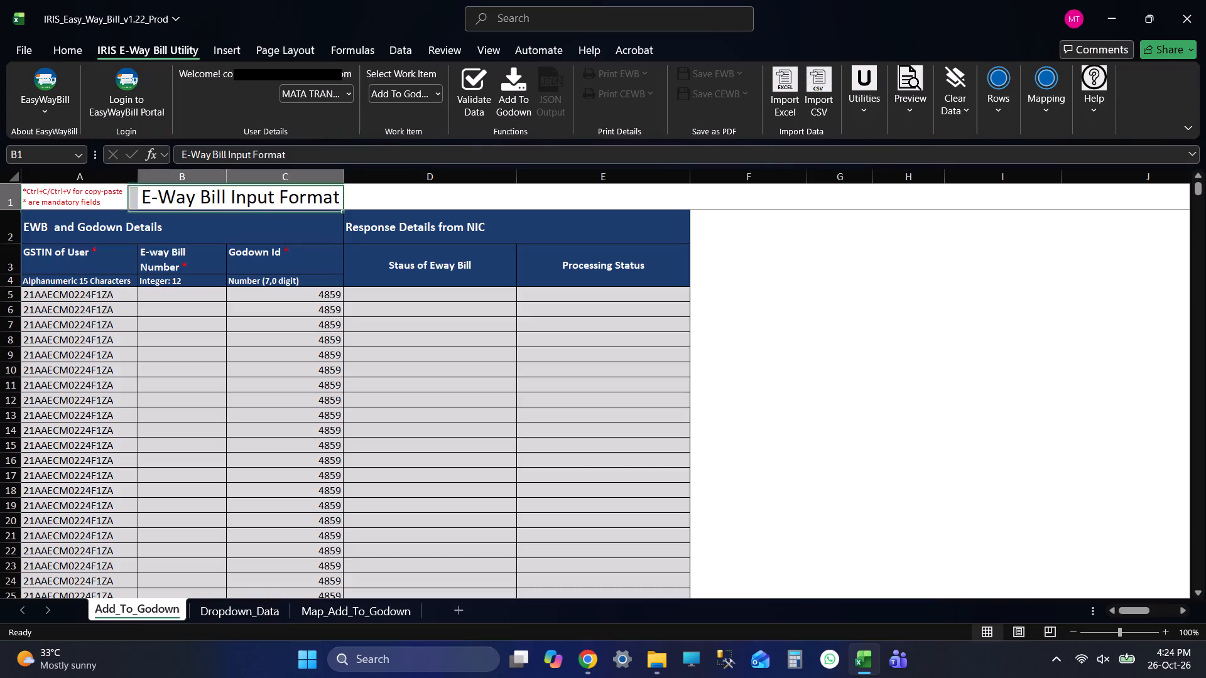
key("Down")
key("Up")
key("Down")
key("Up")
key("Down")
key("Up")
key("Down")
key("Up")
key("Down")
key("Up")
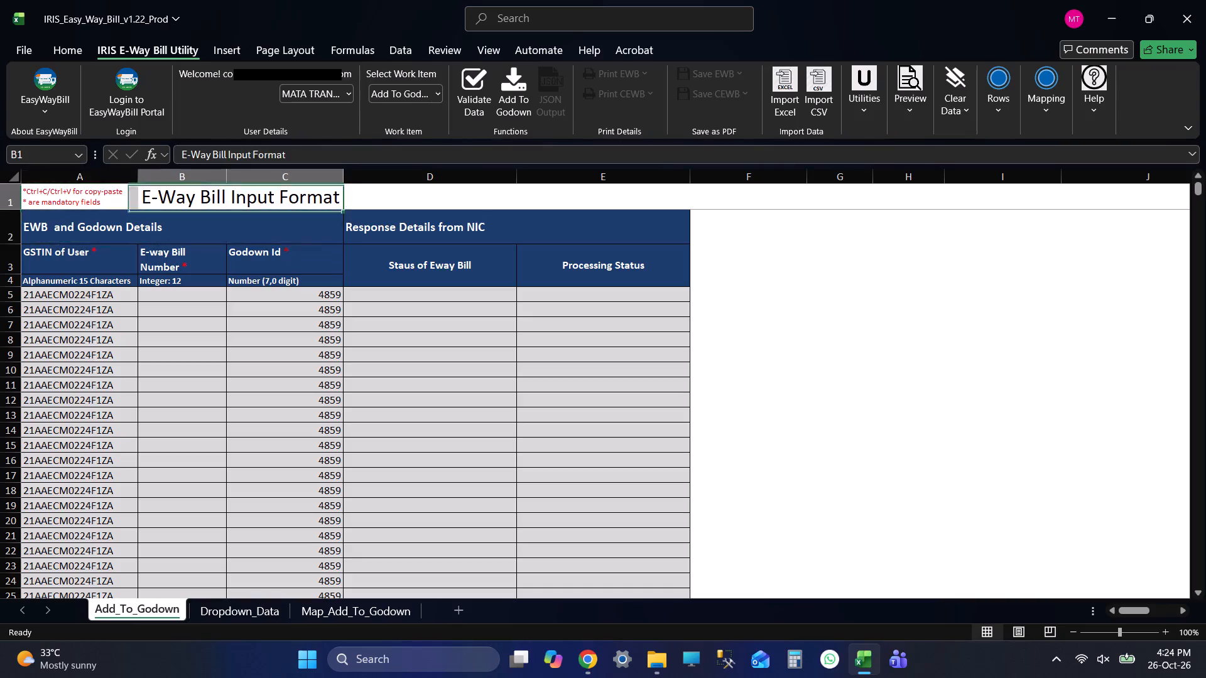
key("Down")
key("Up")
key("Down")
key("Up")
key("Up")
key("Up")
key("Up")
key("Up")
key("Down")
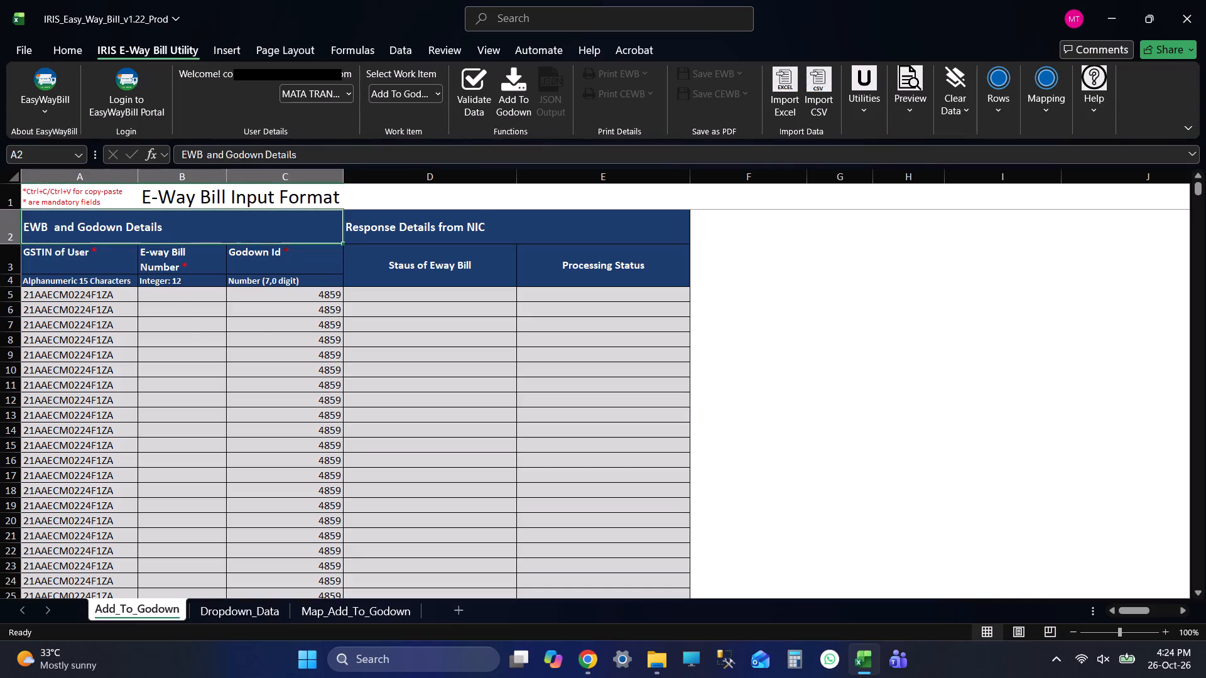
Select the first E-way Bill Number cell, B5, and reopen the add to godown workbook from the E Way Bill folder.
key("Down")
key("Down")
key("Down")
key("alt+Tab")
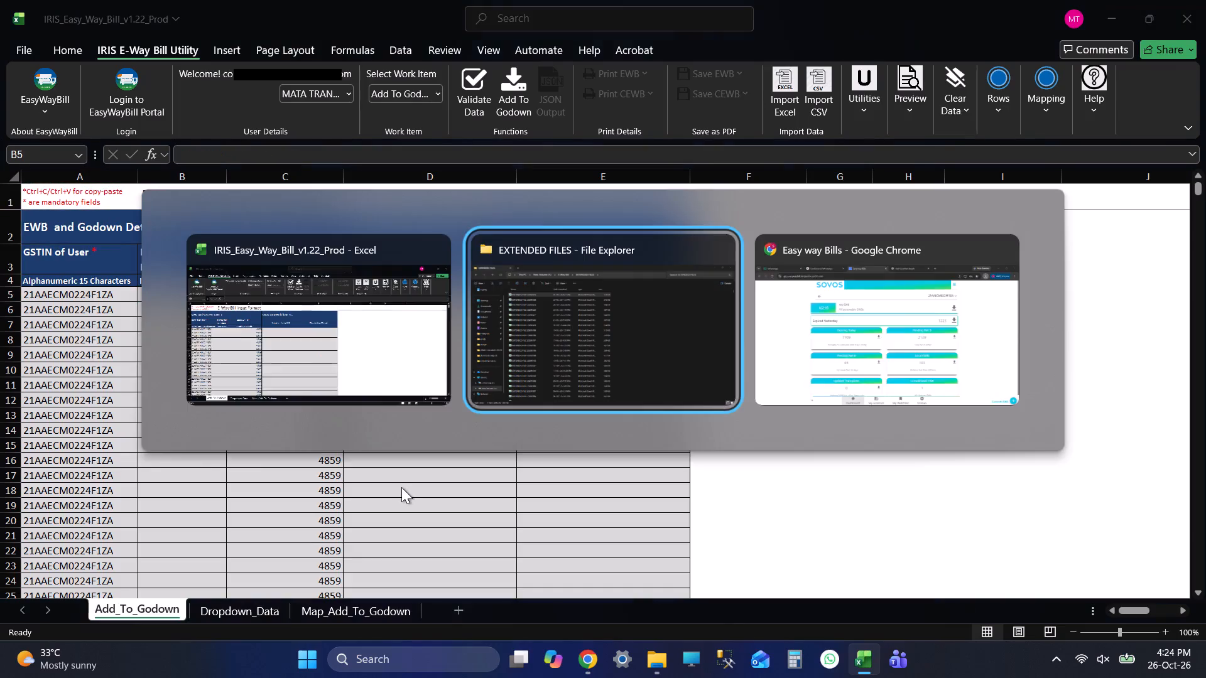
key("alt+Tab")
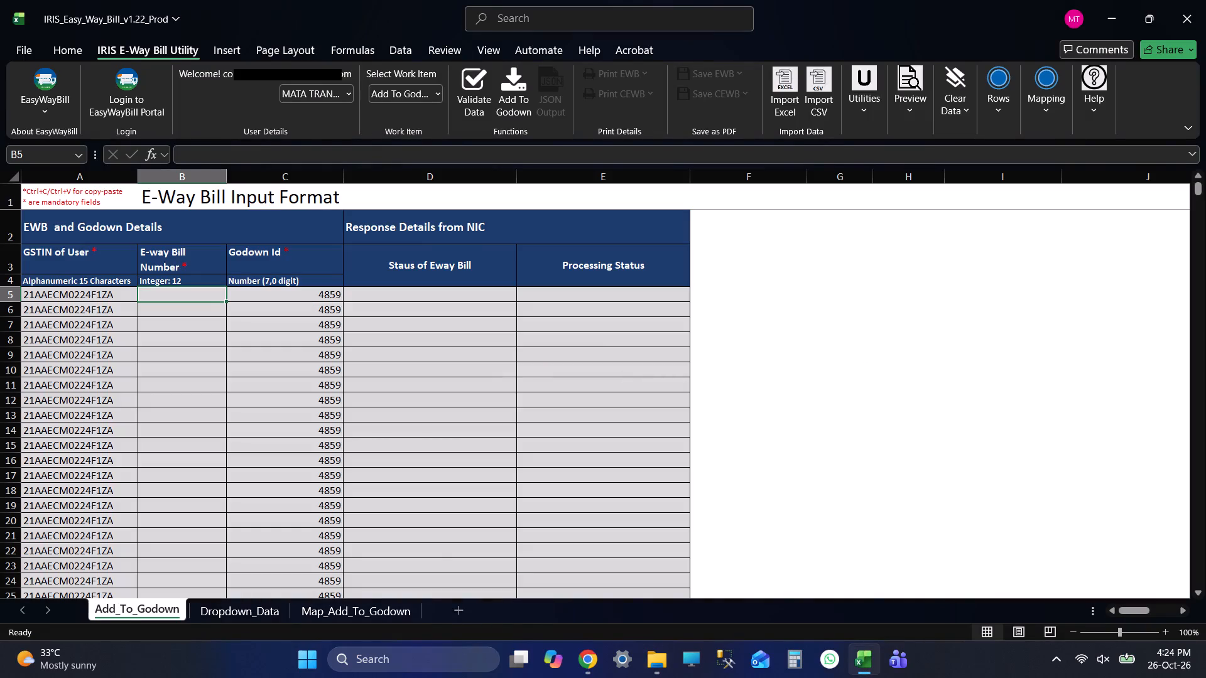
key("alt+Tab")
key("alt+Tab")
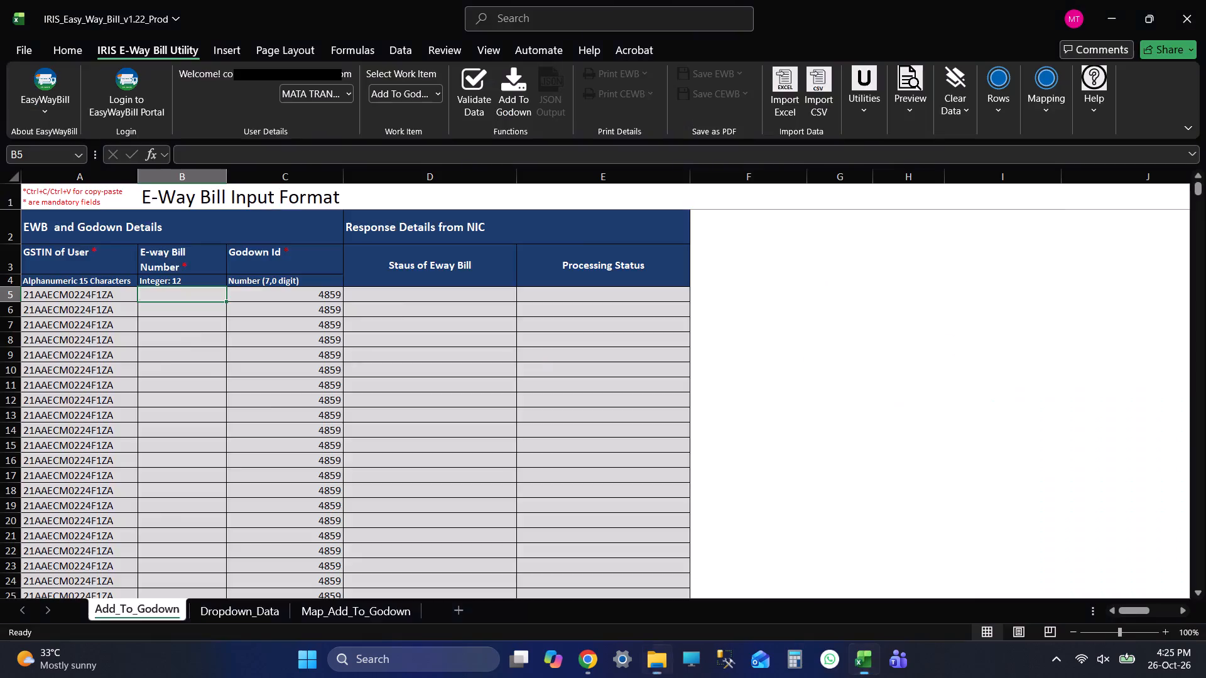
key("alt+Tab")
key("alt+Tab")
key("alt+Tab")
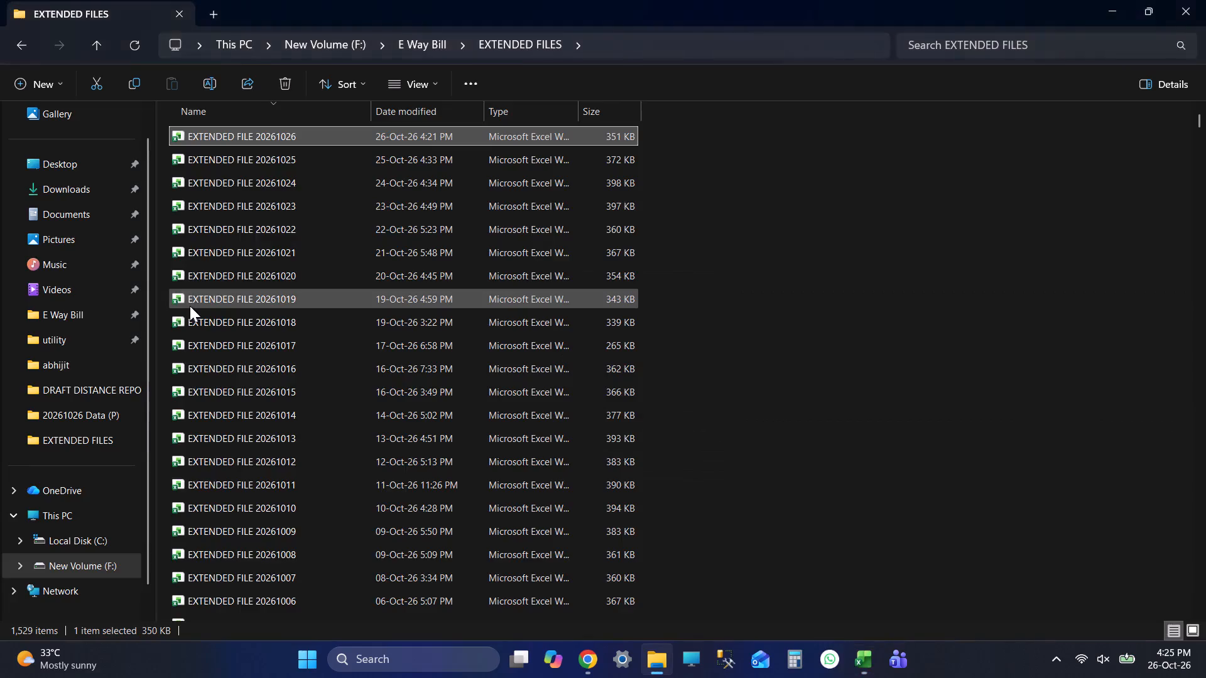
key("alt+Tab")
key("alt+Tab")
left_click(80, 314)
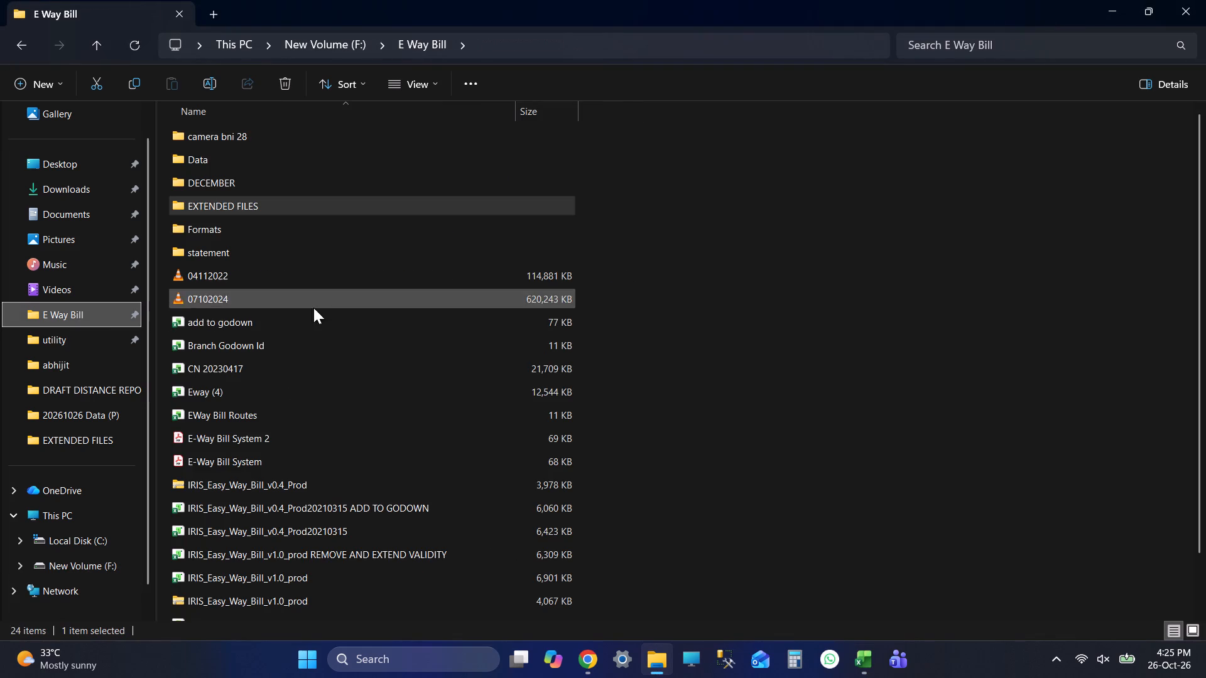
double_click(278, 325)
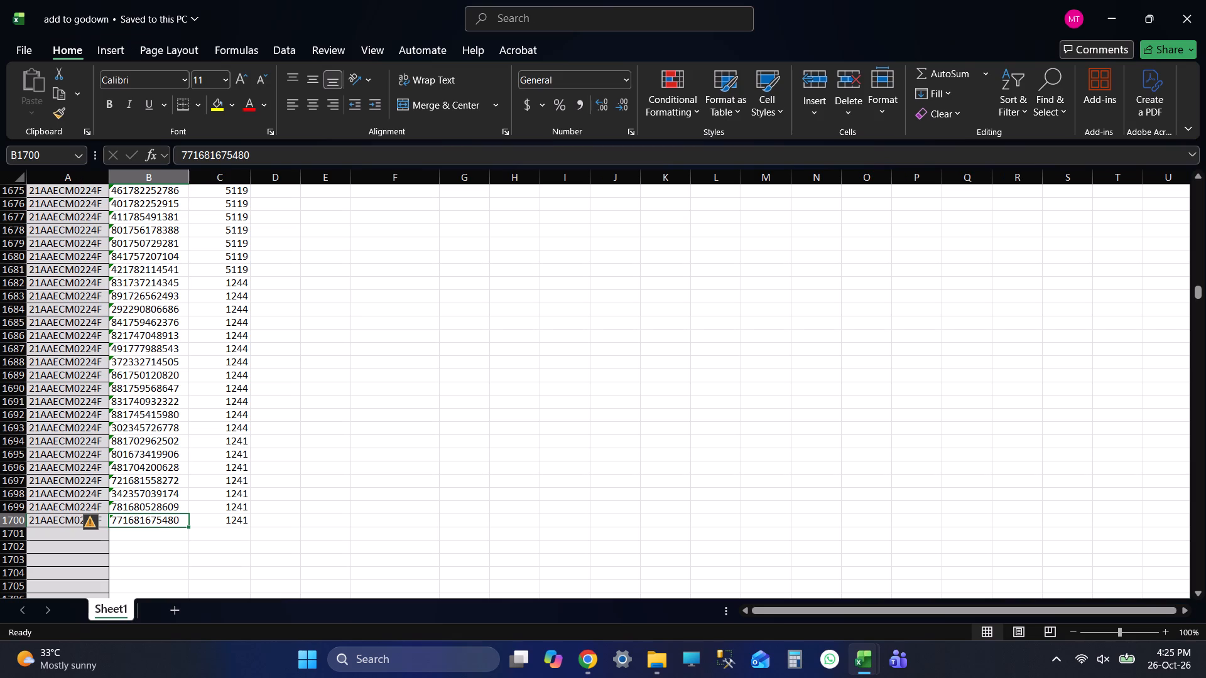
Copy all the ewyabill no values from B2 down to the last filled row, B1700, in the add to godown workbook.
key("Up")
key("Up")
key("Up")
key("ctrl+Up")
key("Up")
key("Up")
key("Up")
key("Up")
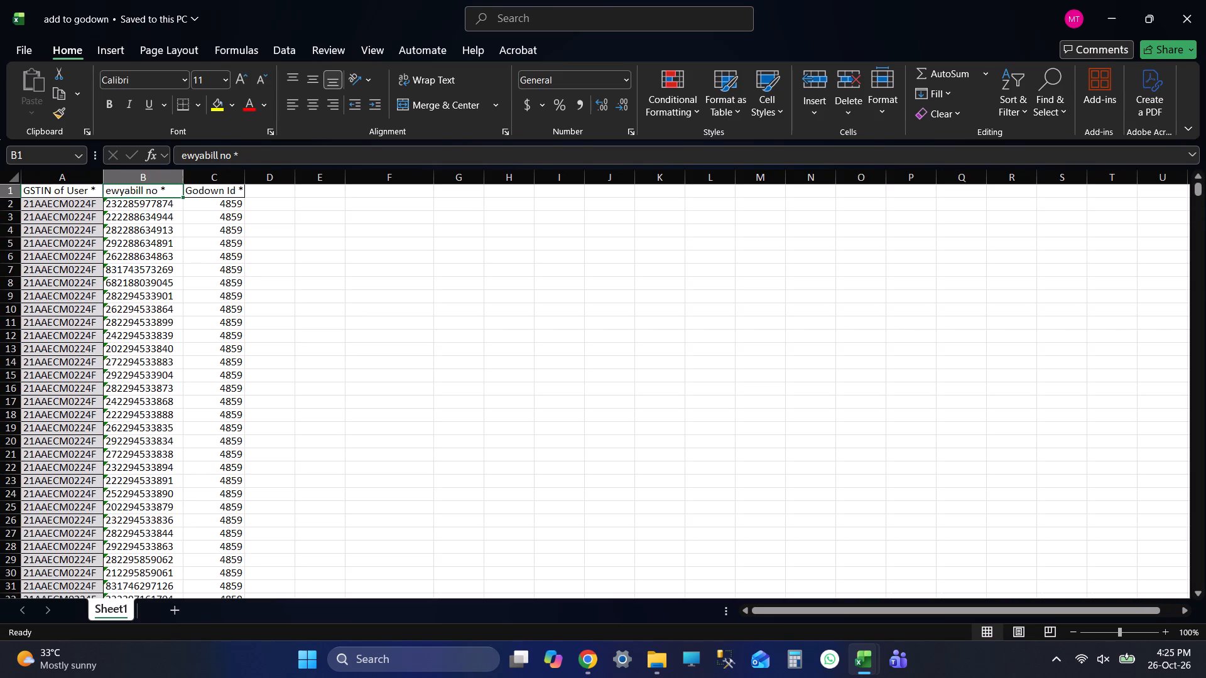
key("Up")
key("Up")
key("Up")
key("Up")
key("Up")
key("Up")
key("Up")
key("Up")
key("Up")
key("Up")
key("Up")
key("Up")
key("Up")
key("Up")
key("Up")
key("Up")
key("Down")
key("ctrl+shift+Down")
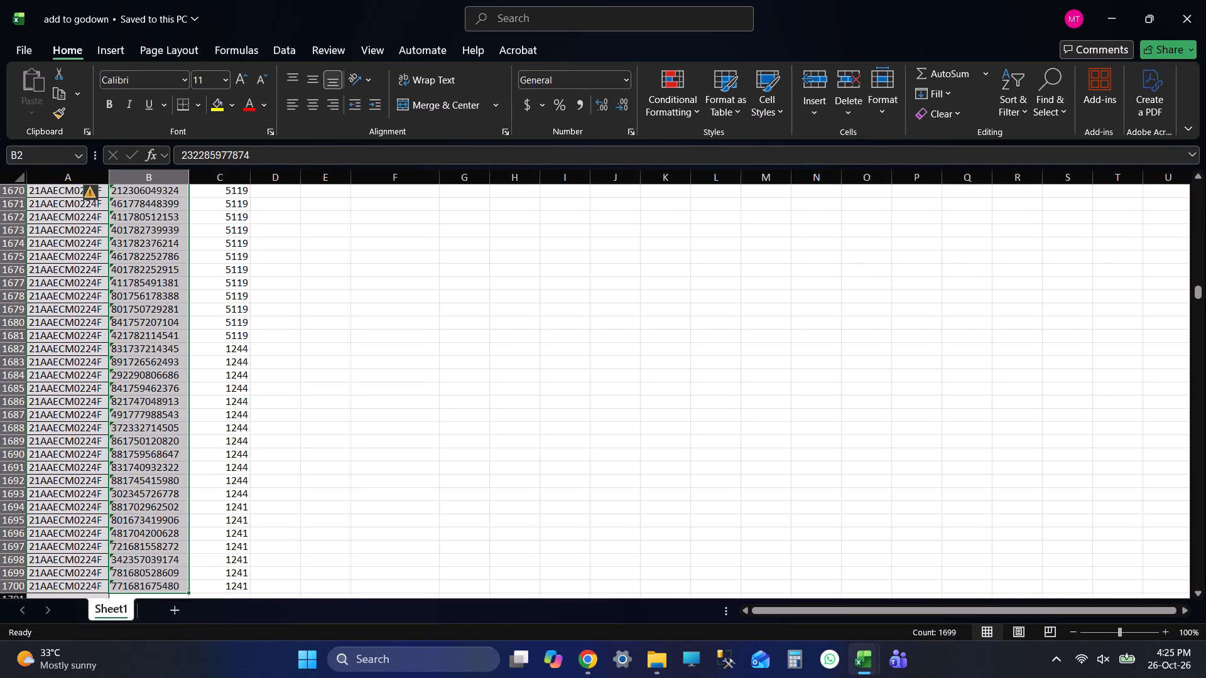
key("ctrl+c")
key("ctrl+c")
key("ctrl+c")
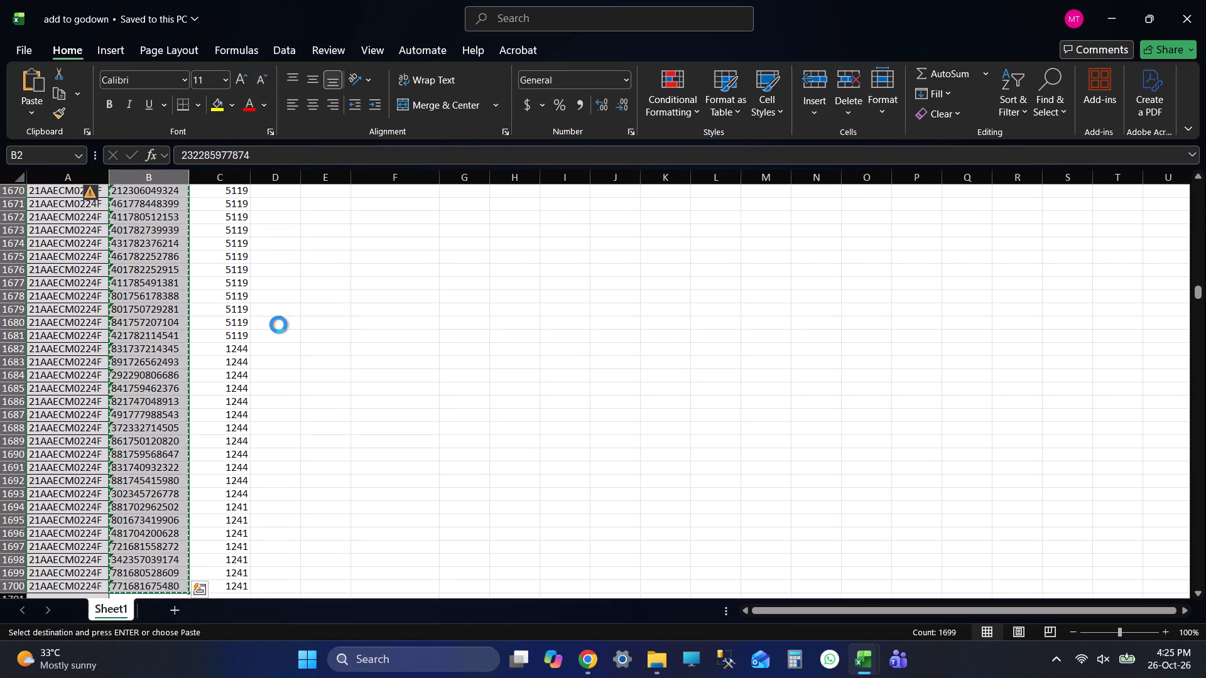
key("ctrl+c")
key("ctrl+c")
key("ctrl+c")
key("ctrl+c")
key("ctrl+c")
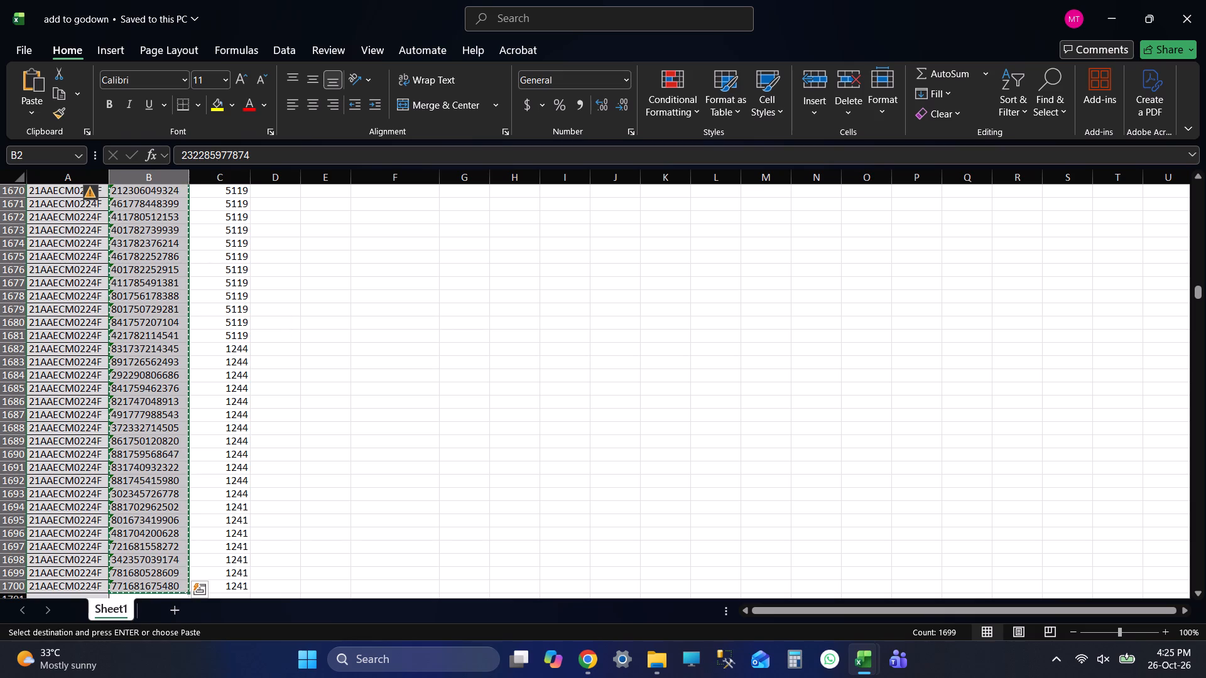
scroll(234, 380, "down", 3)
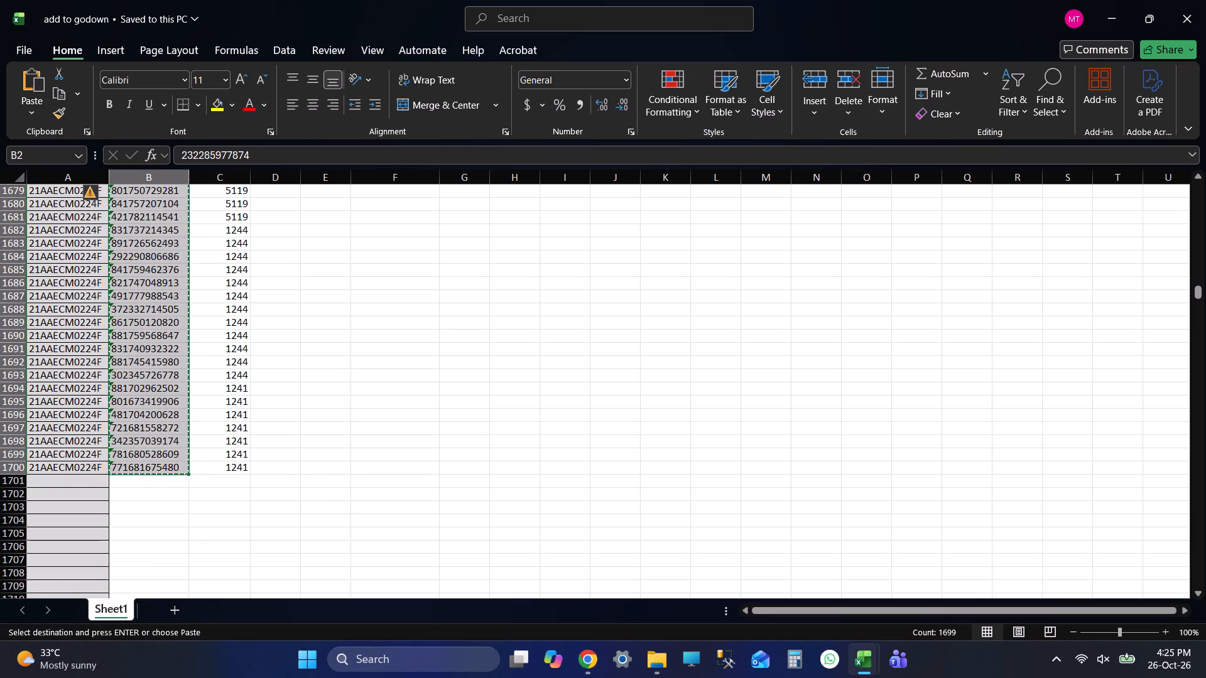
Switch to the IRIS_Easy_Way_Bill_v1.22_Prod workbook and paste the copied numbers into the E-way Bill Number column starting at B5.
key("alt+Tab")
key("Up")
key("Up")
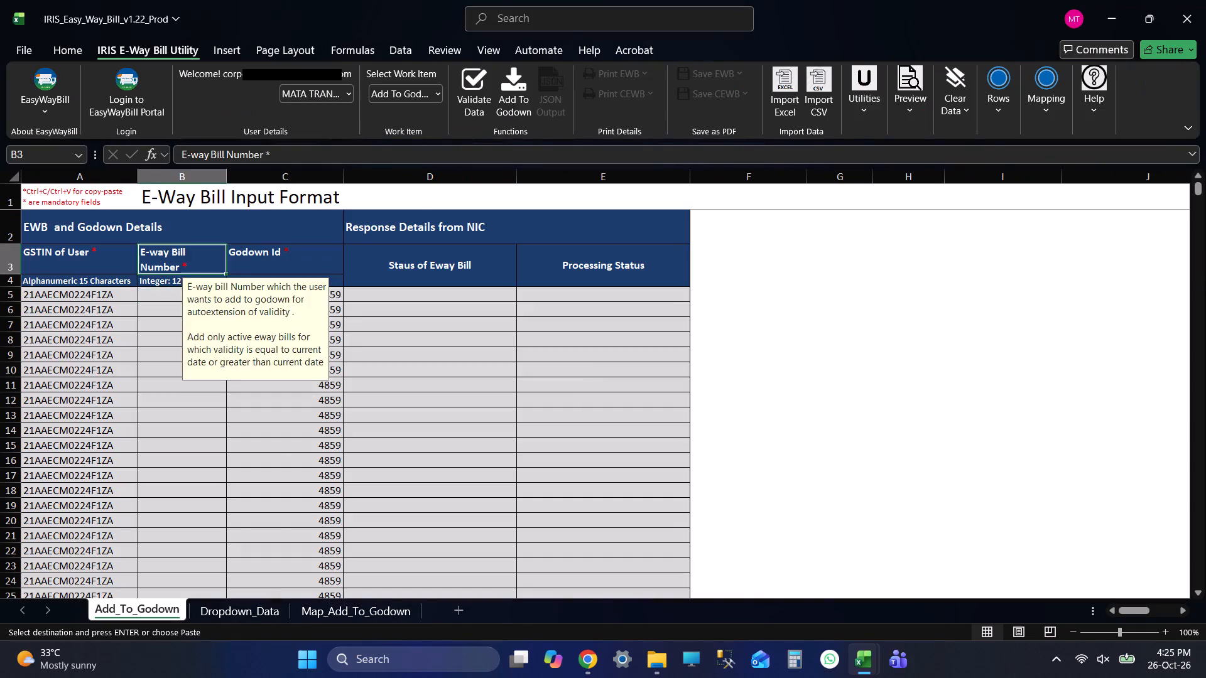
key("Down")
key("Down")
key("ctrl+v")
Examine the pasted E-way Bill Number column down to its last filled row against the Godown Id column, and return to the top.
key("Down")
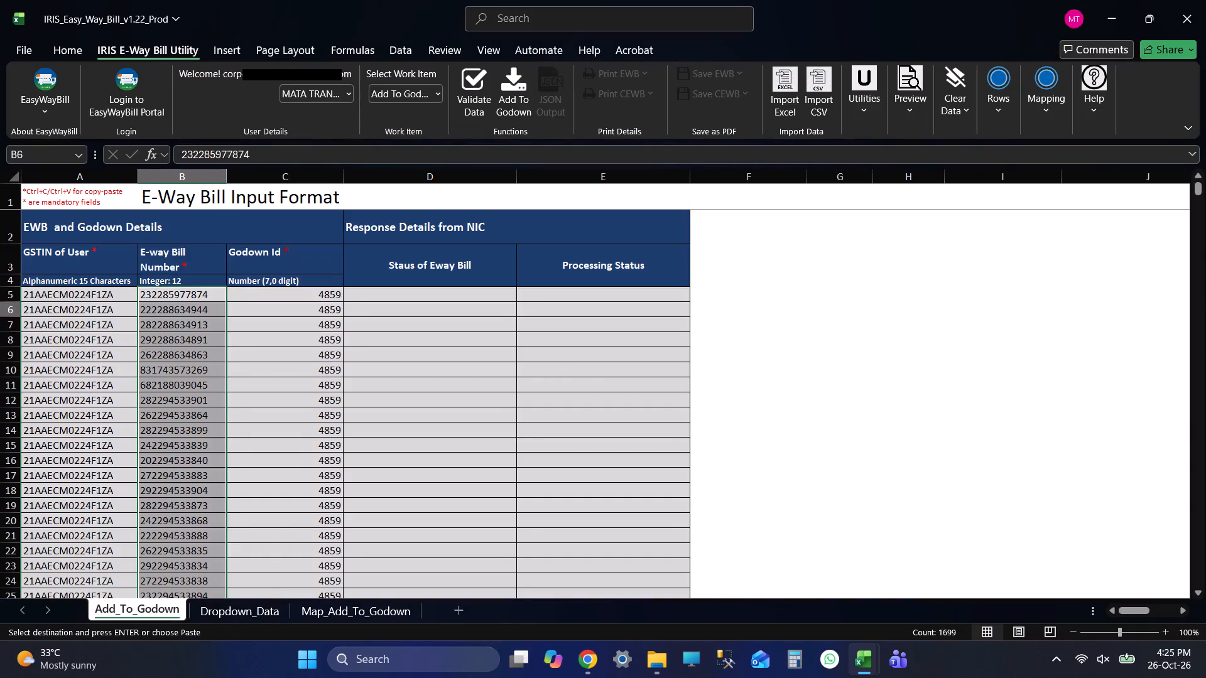
key("Down")
key("ctrl+Down")
key("Down")
key("Down")
key("Down")
key("Down")
key("Down")
key("Down")
key("Down")
key("Down")
key("Down")
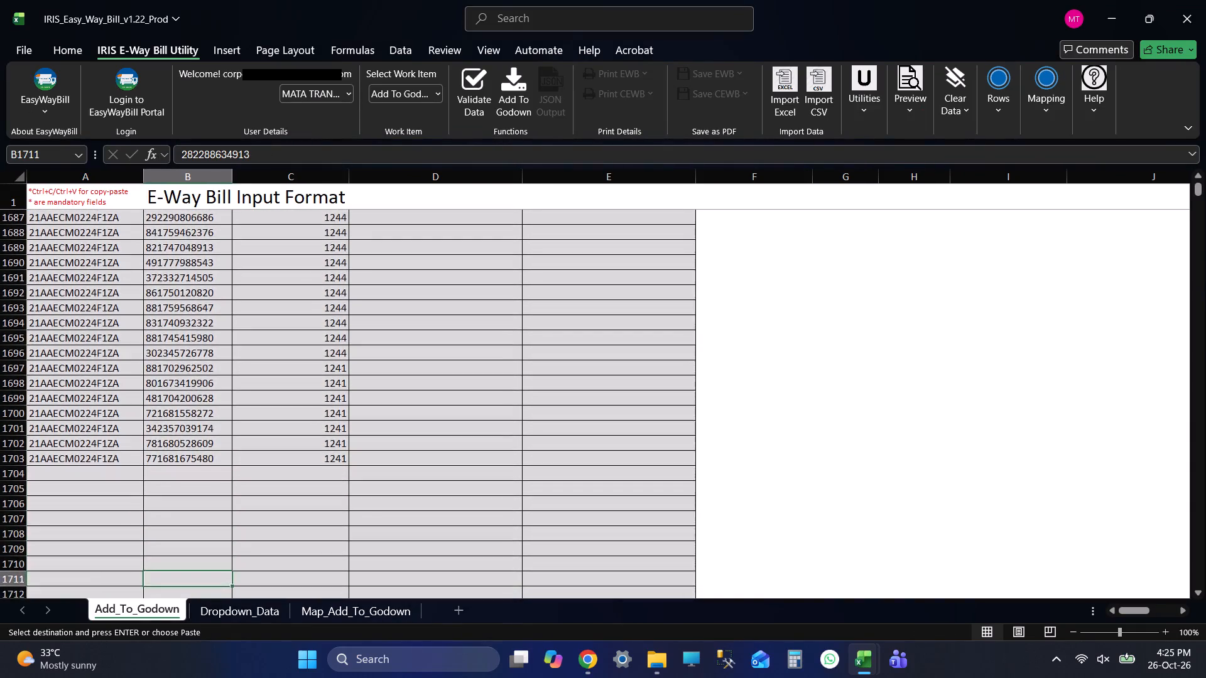
key("ctrl+Up")
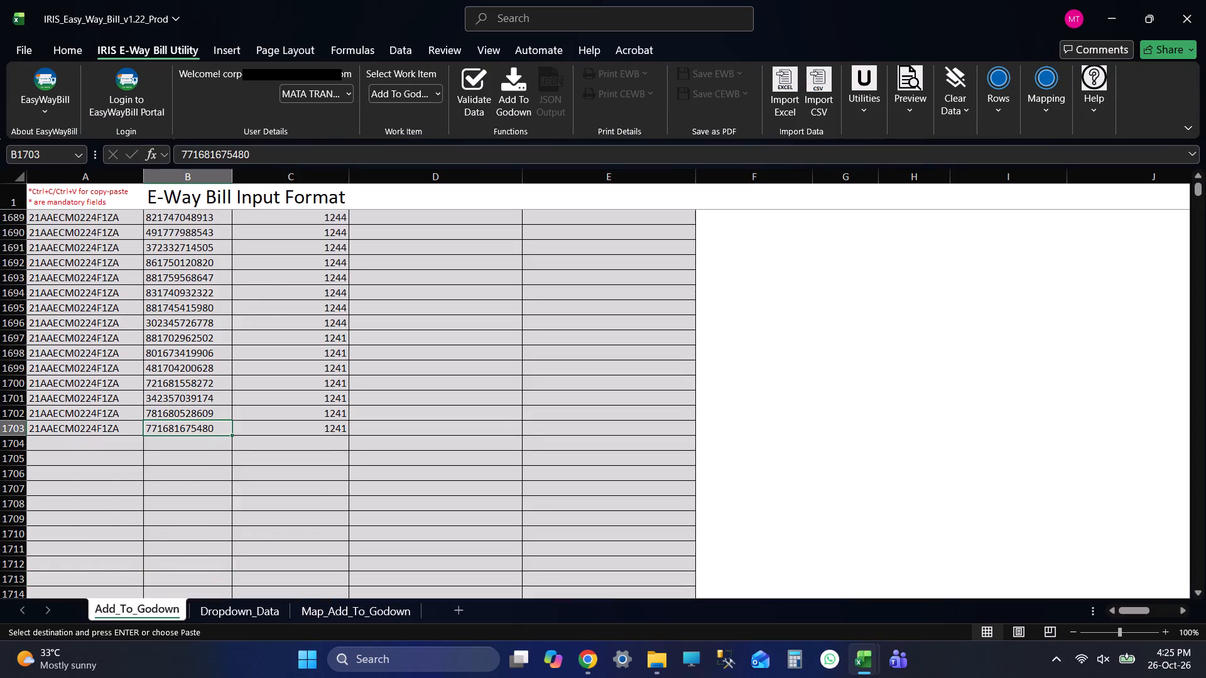
key("ctrl+Up")
key("Up")
key("Up")
key("Up")
key("Up")
key("Up")
key("Up")
key("Up")
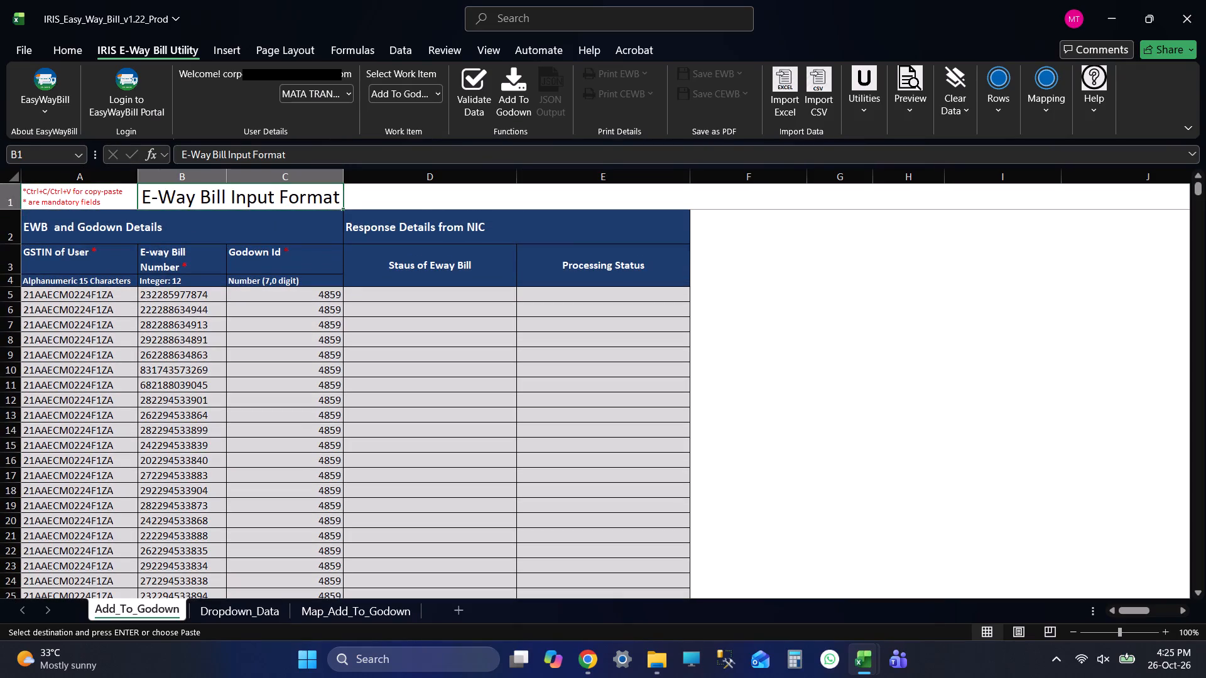
Run Add To Godown for the filled batch, agree to proceed after validation, and dismiss the completion message.
left_click(516, 100)
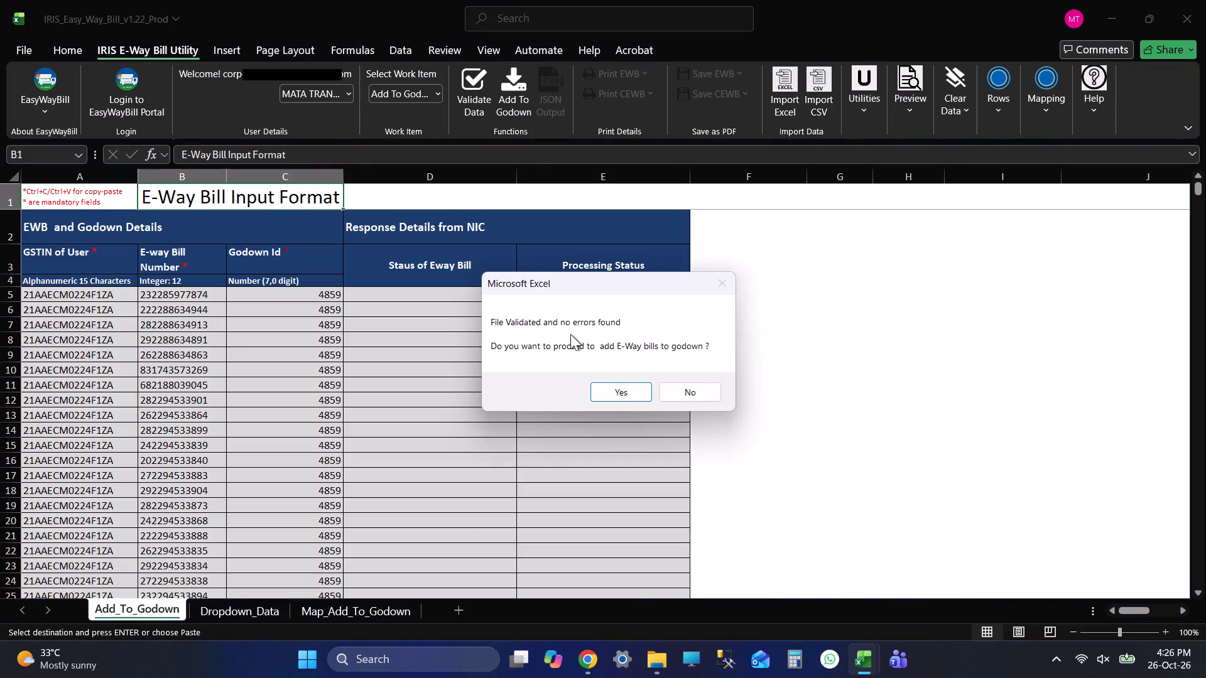
left_click(612, 387)
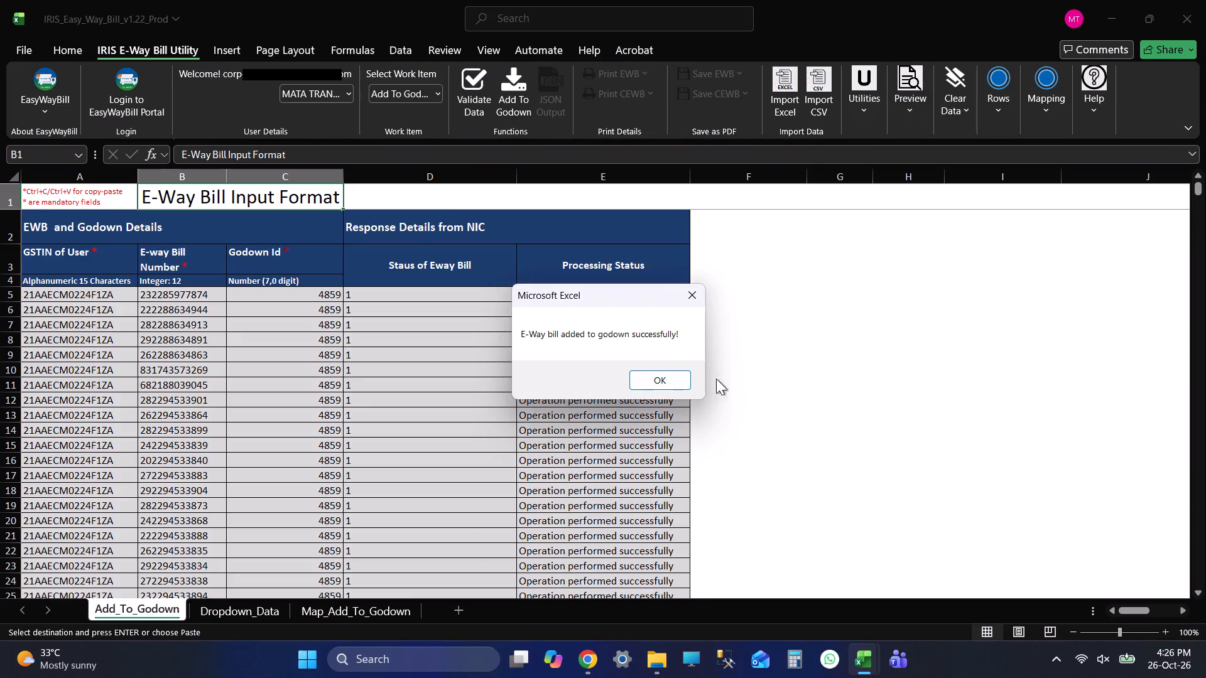
left_click(665, 382)
Examine the Status of Eway Bill and Processing Status responses down to the last filled row, and return to the top.
left_click(181, 317)
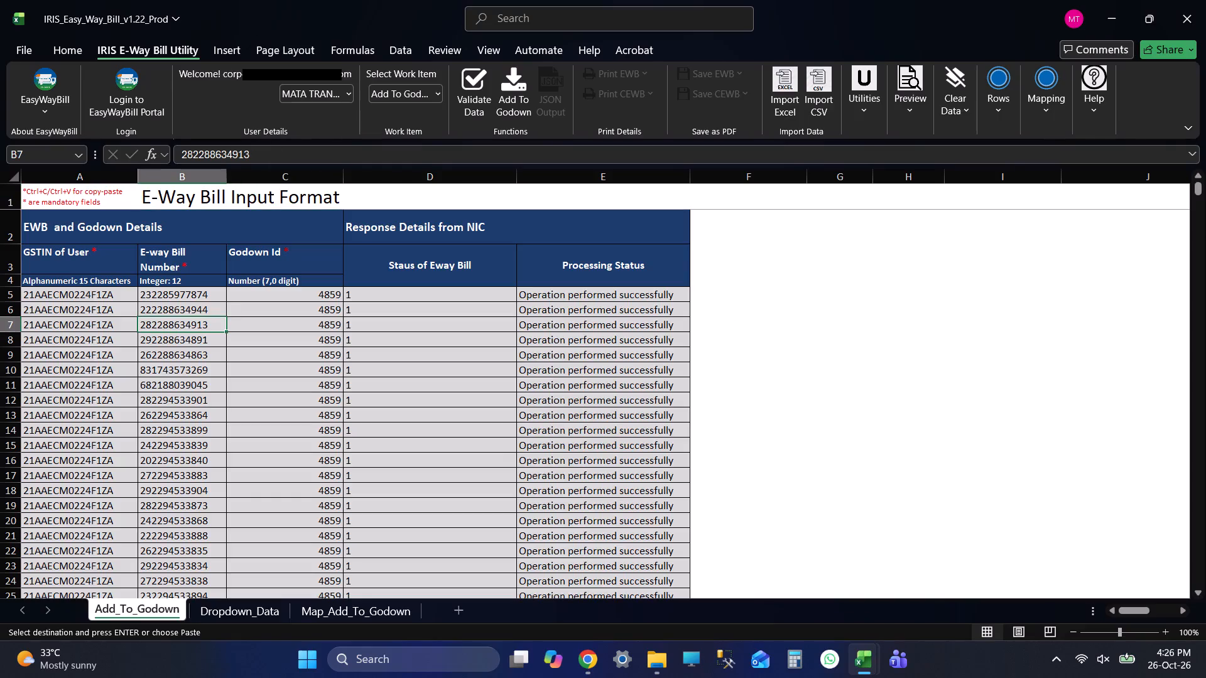
key("ctrl+Down")
key("Down")
key("Down")
key("Down")
key("Down")
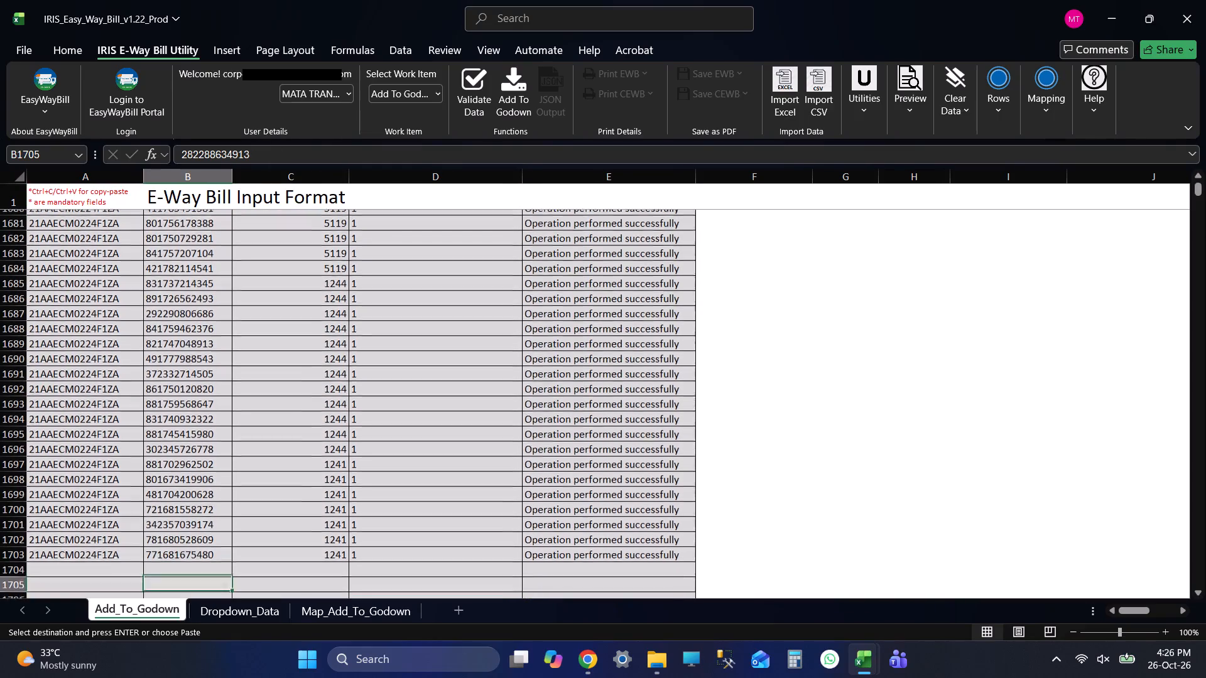
key("Down")
key("Down")
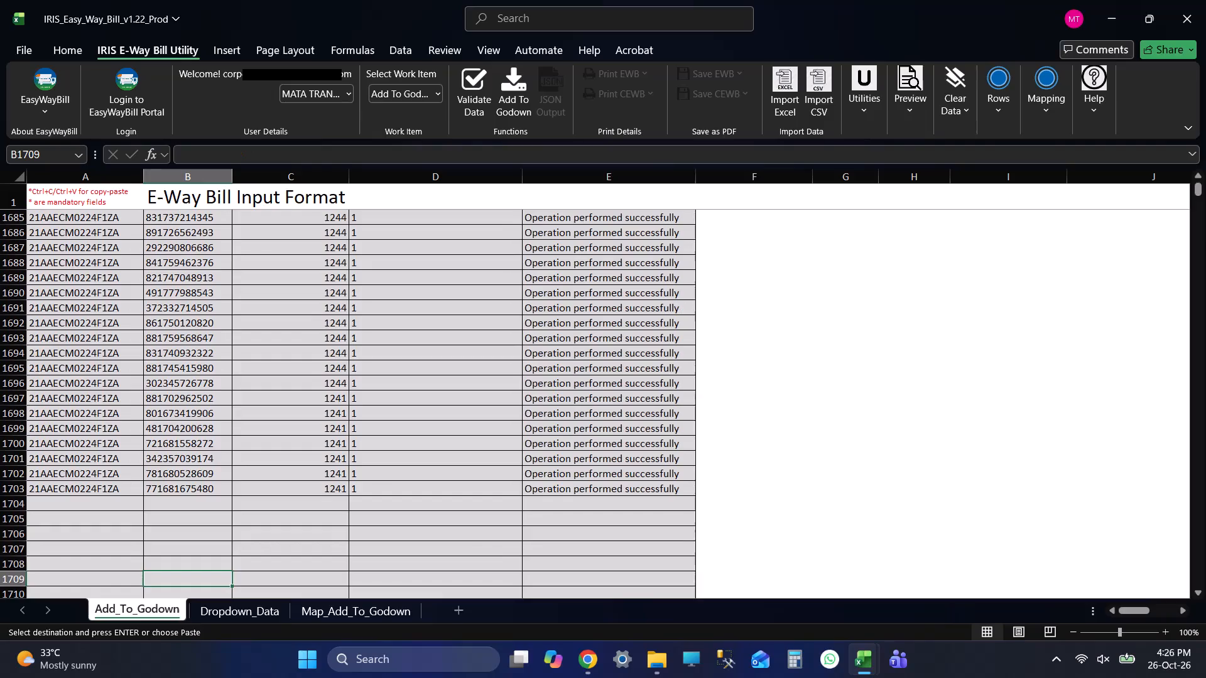
key("ctrl+Up")
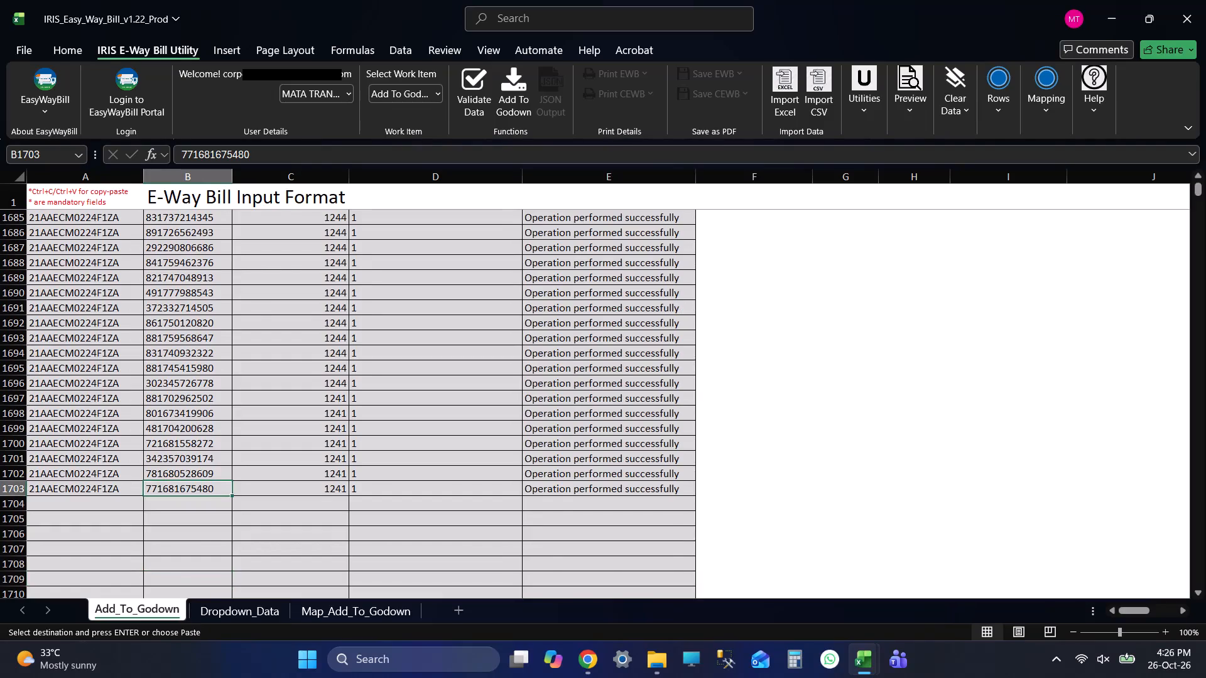
key("ctrl+Up")
key("Up")
key("Up")
key("Up")
key("Up")
key("Up")
key("Up")
key("Up")
key("Up")
key("Up")
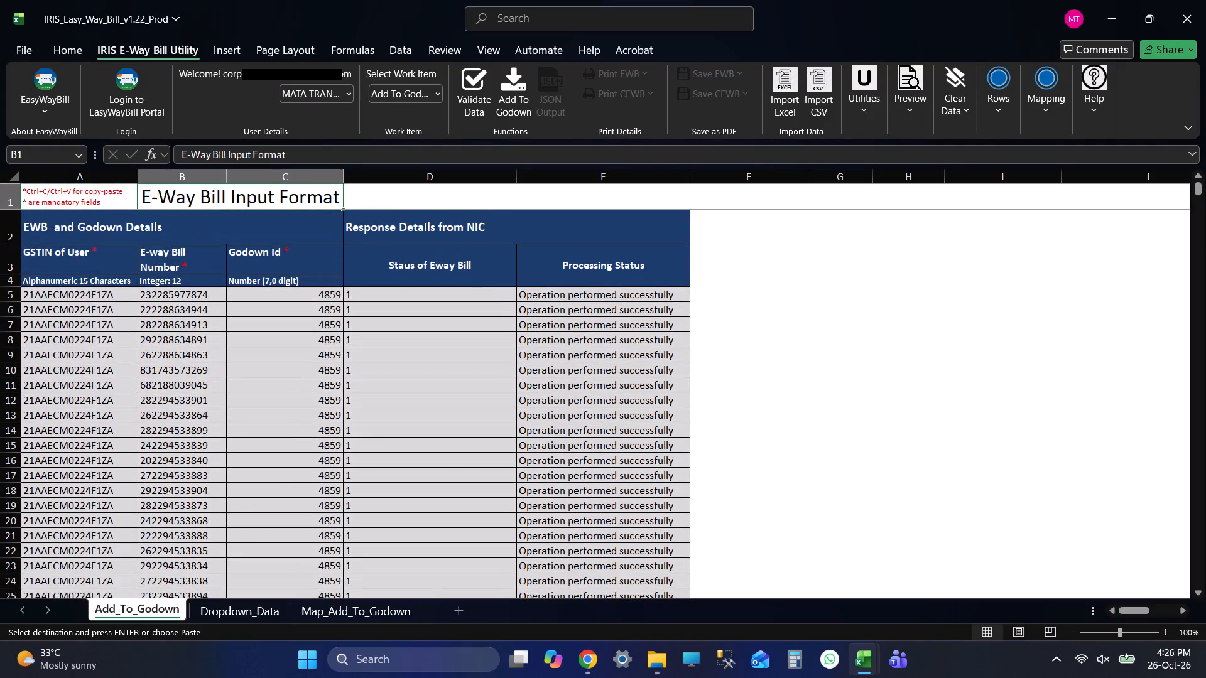
Copy the entire Add_To_Godown sheet, including the NIC response details, into a new blank workbook starting at A1.
left_click(9, 175)
key("ctrl+c")
key("ctrl+c")
key("ctrl+c")
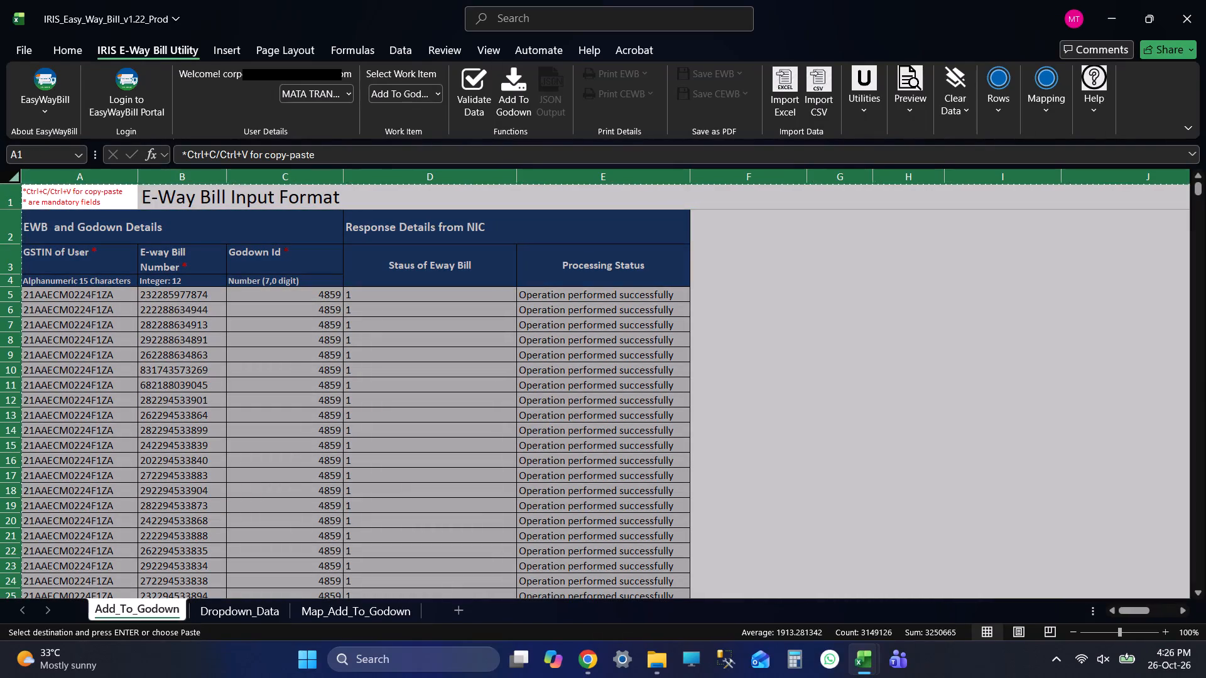
key("ctrl+c")
key("ctrl+c")
key("ctrl+c")
key("ctrl+c")
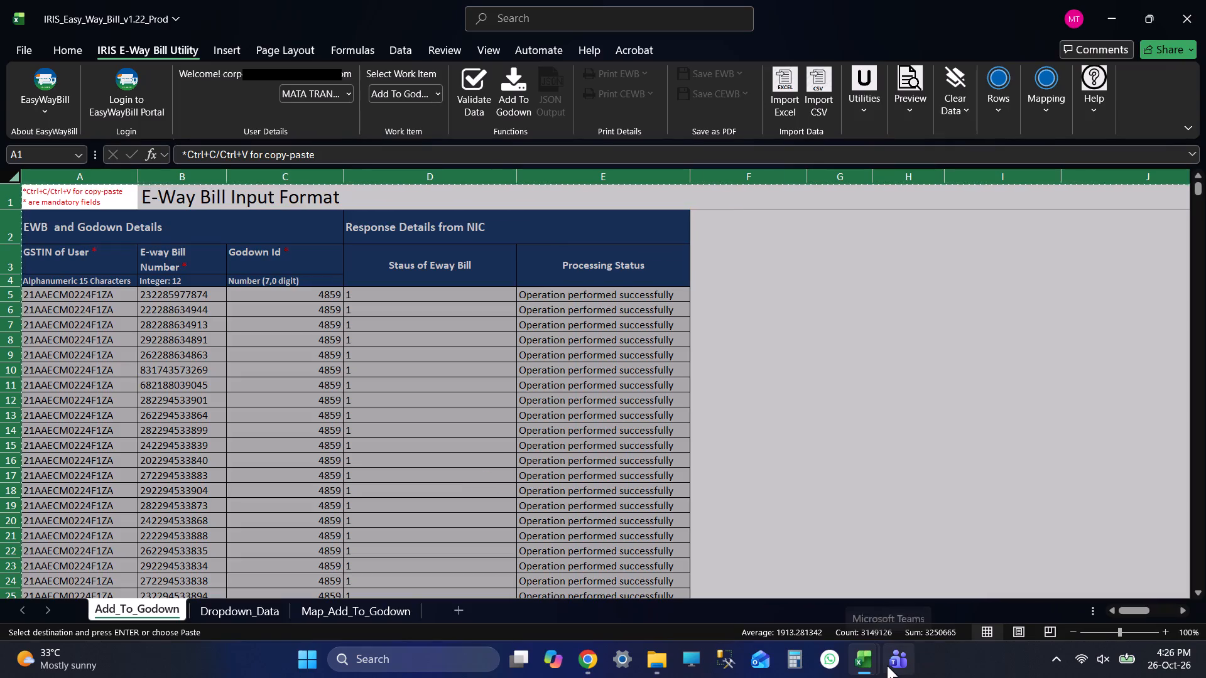
right_click(864, 659)
left_click(806, 570)
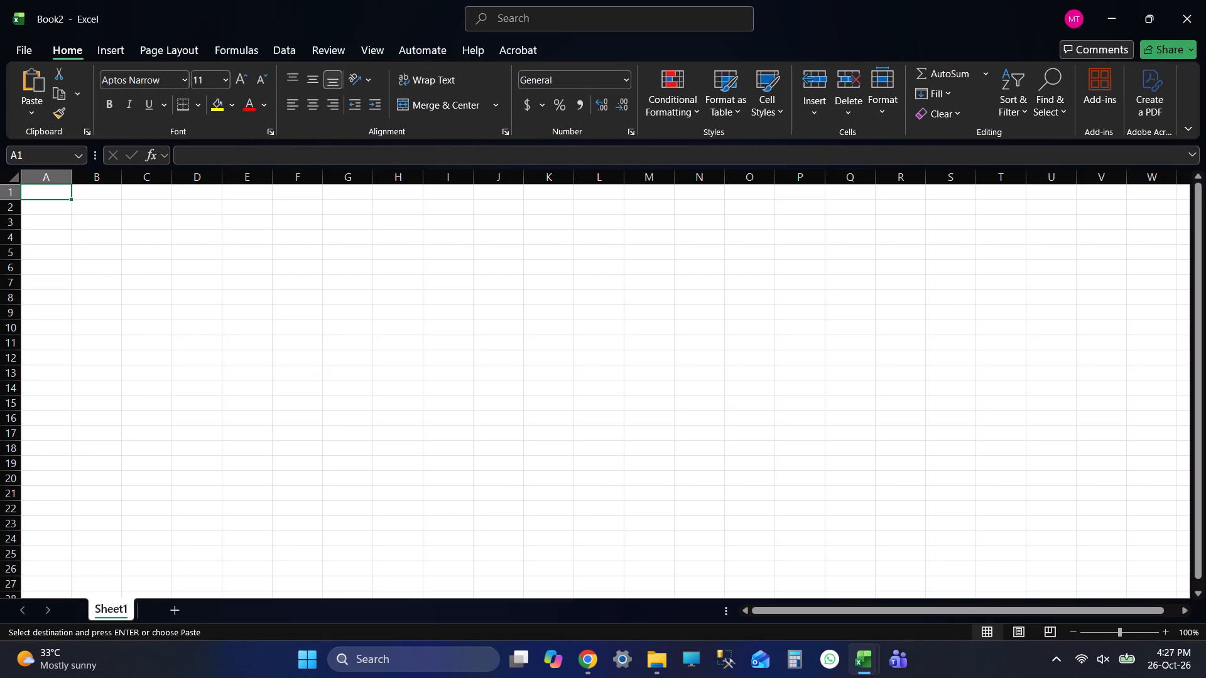
key("ctrl+v")
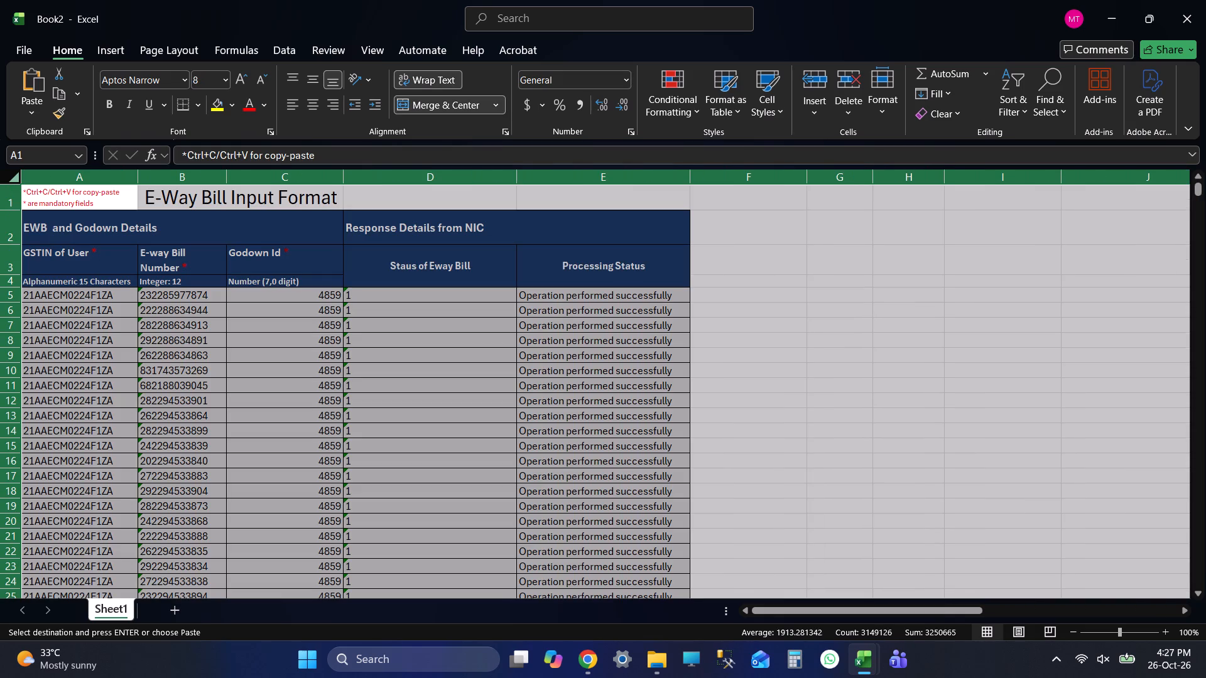
left_click(72, 198)
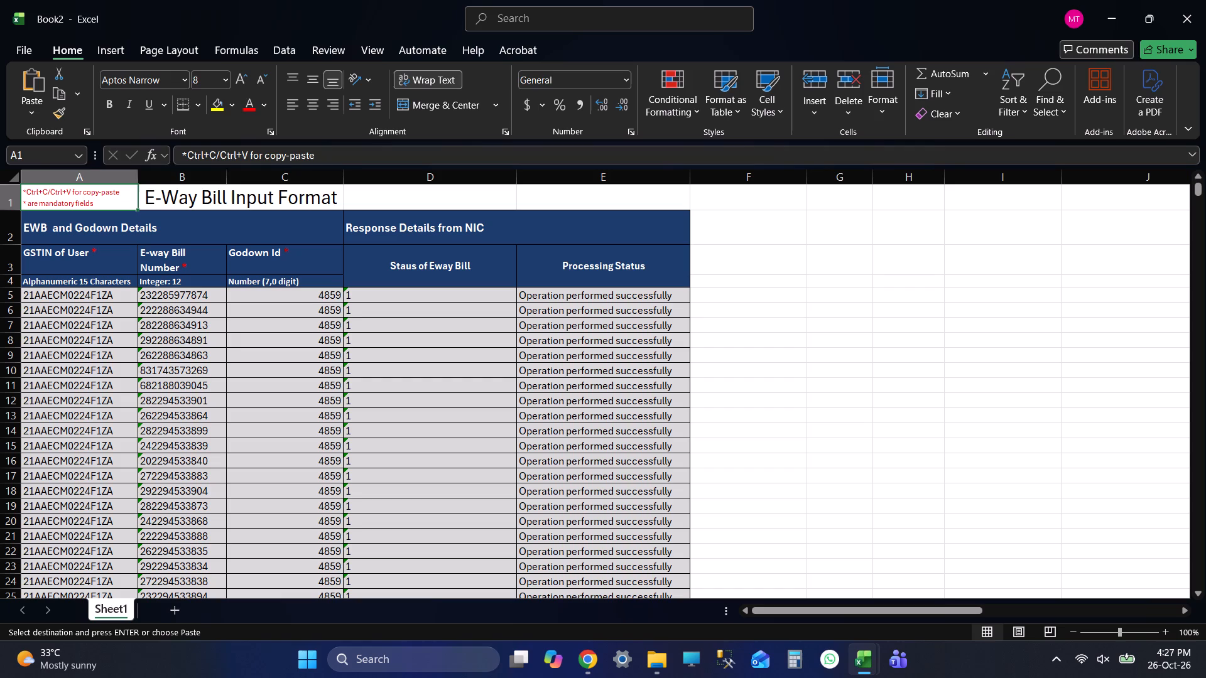
left_click(186, 351)
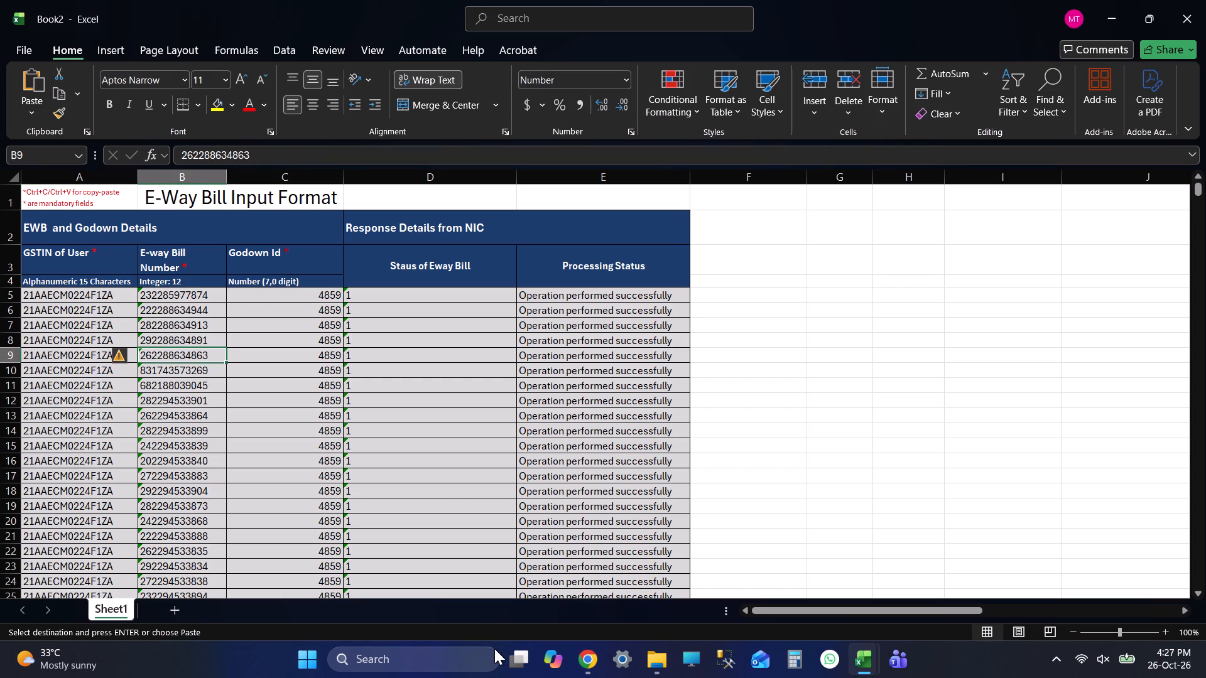
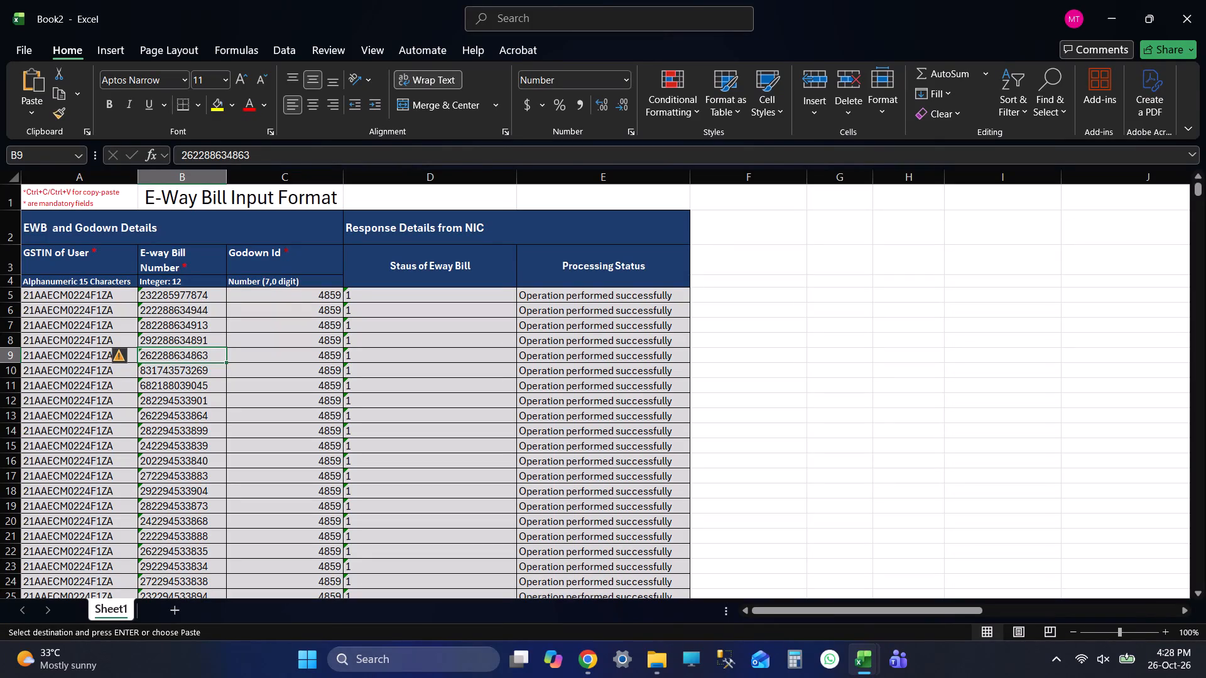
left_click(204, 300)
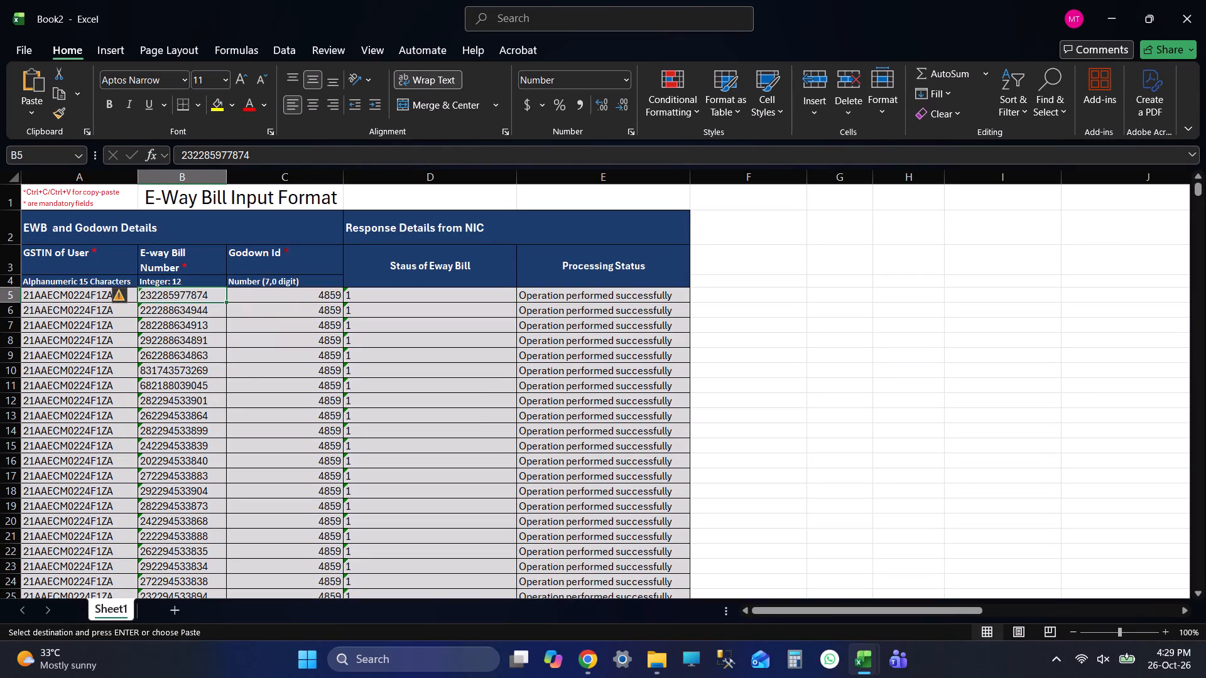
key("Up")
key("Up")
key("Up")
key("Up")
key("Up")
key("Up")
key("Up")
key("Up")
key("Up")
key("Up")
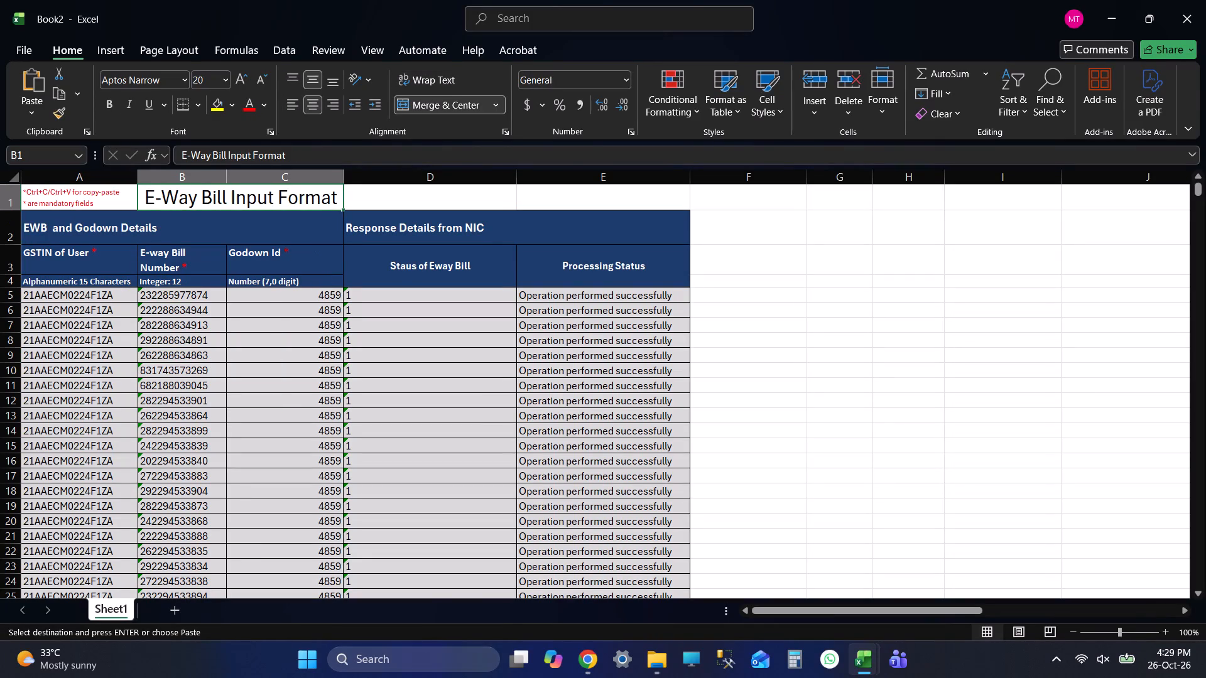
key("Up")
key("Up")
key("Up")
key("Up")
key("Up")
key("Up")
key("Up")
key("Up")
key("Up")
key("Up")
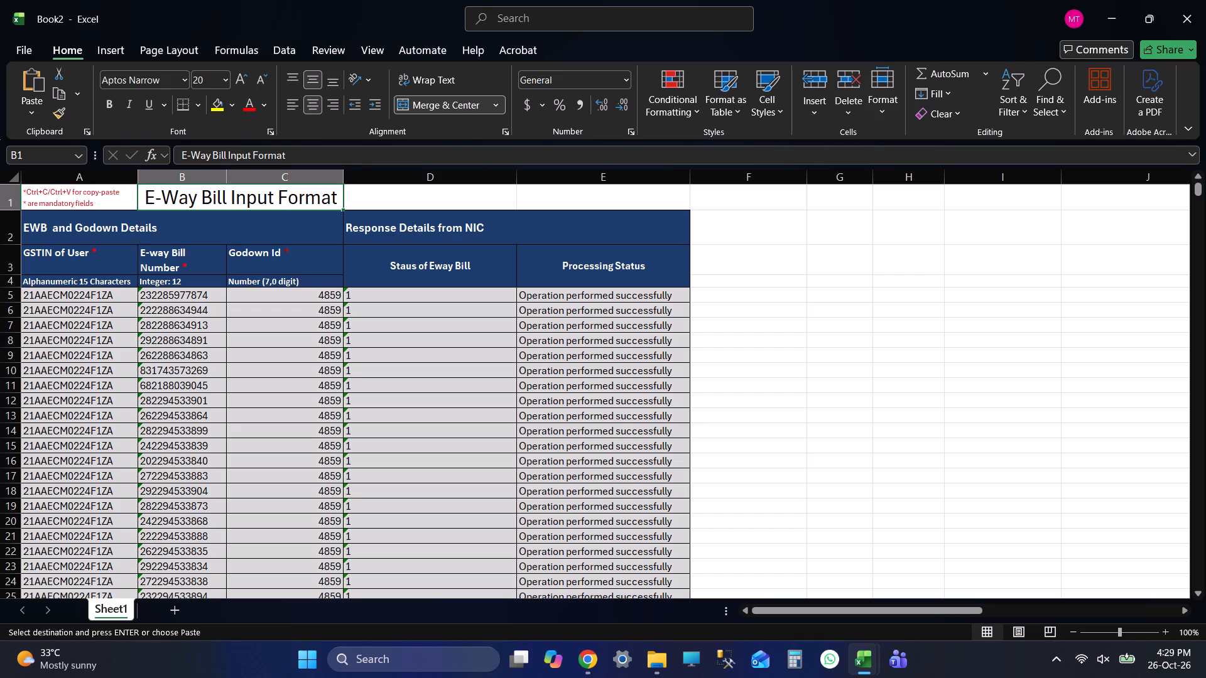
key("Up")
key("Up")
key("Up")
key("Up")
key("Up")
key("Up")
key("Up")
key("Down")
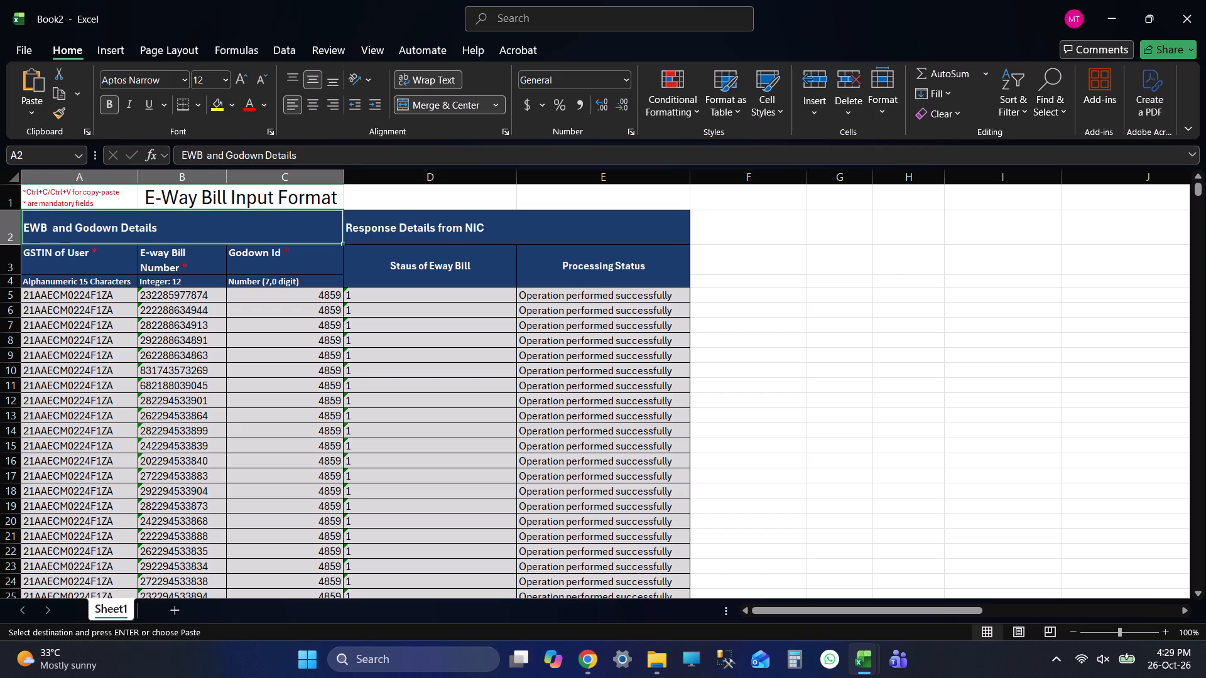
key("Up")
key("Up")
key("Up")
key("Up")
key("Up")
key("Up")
Examine the copied E-way Bill Number column down to its last filled row and the blank rows below, and return to the top.
key("Down")
key("Down")
key("Down")
key("Down")
key("ctrl+Down")
key("Down")
key("Down")
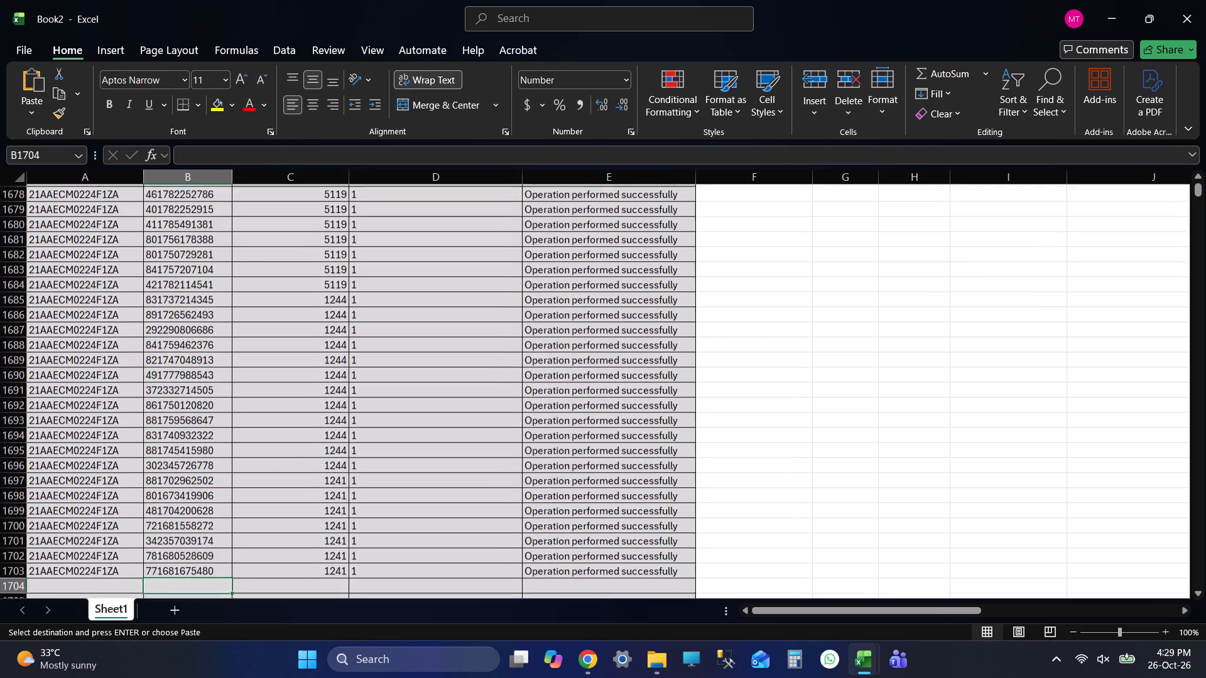
key("Down")
key("Down")
key("Down")
key("Down")
key("Down")
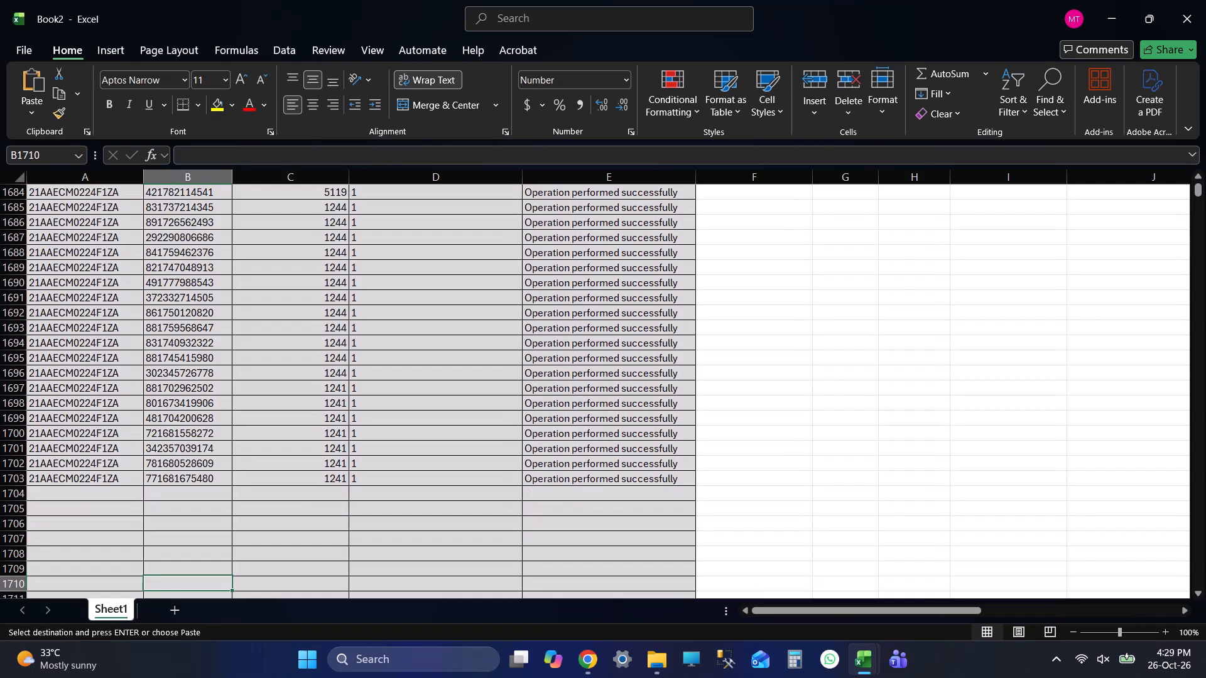
key("ctrl+Up")
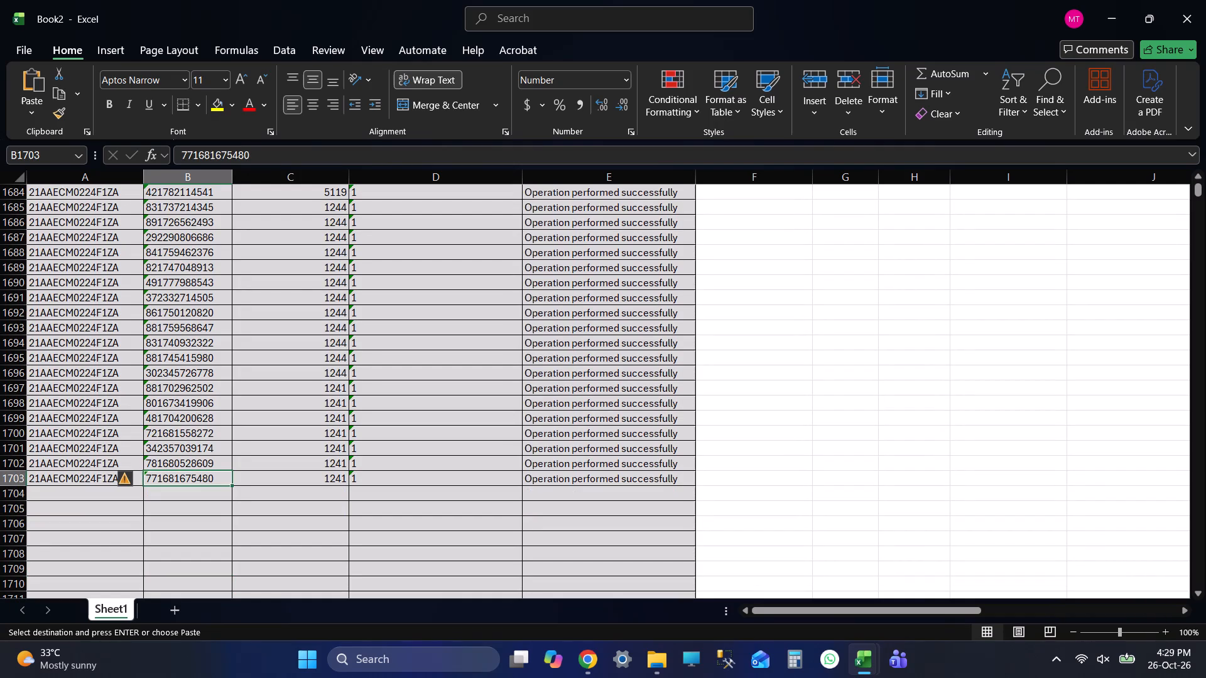
key("ctrl+Up")
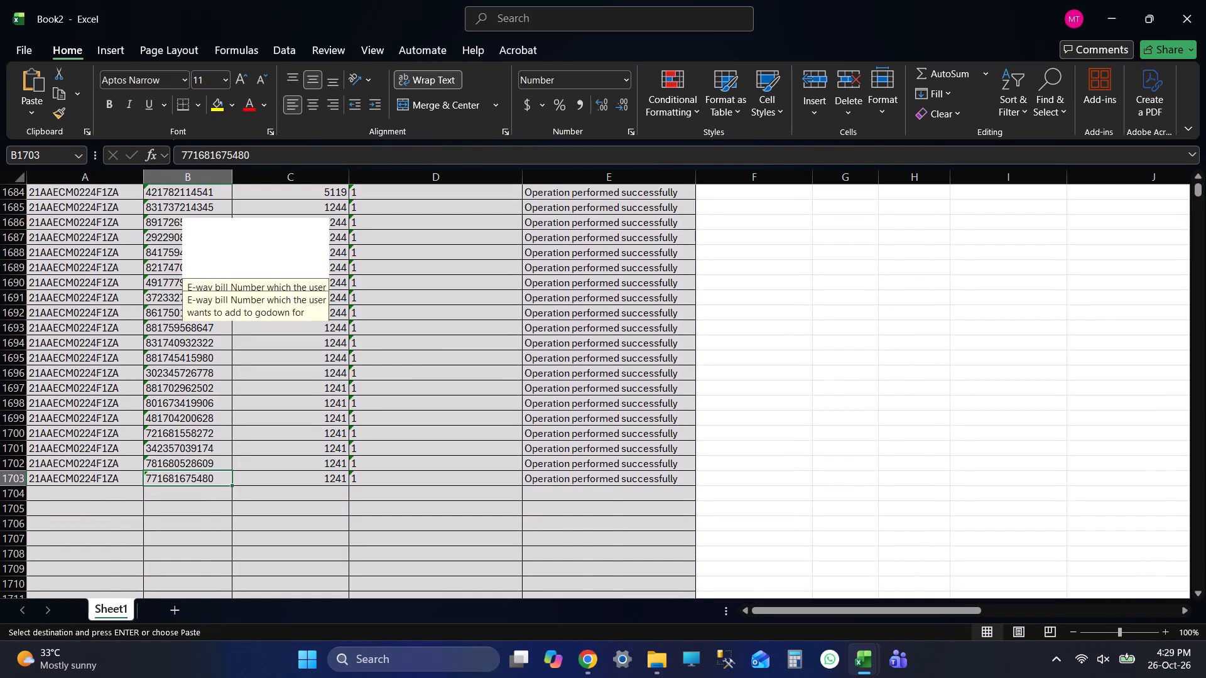
key("Up")
key("Up")
key("Up")
key("Up")
key("Up")
key("Up")
key("Up")
key("Up")
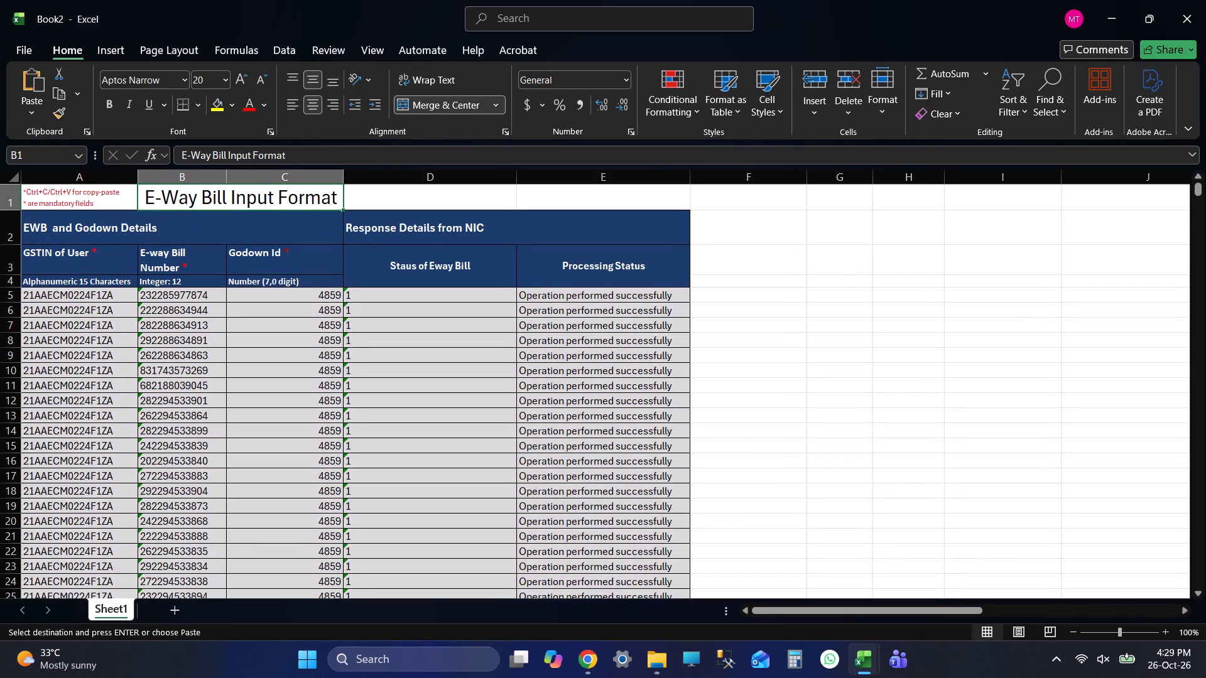
left_click(195, 333)
key("ctrl+Down")
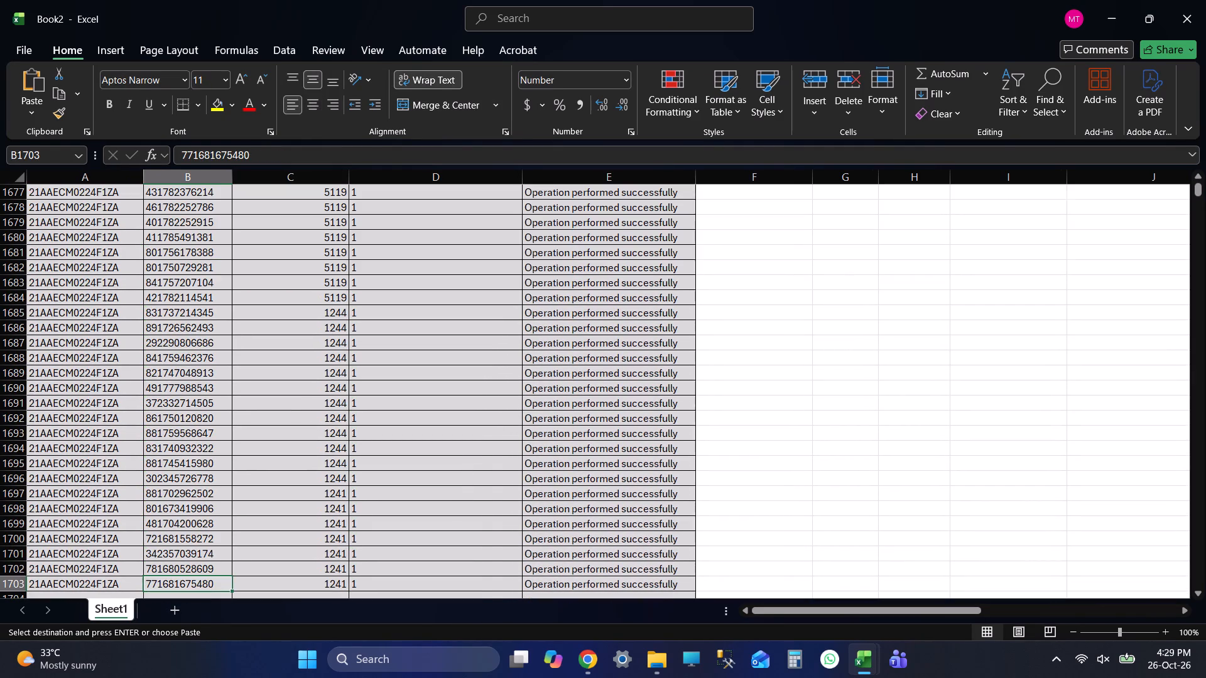
key("ctrl+Up")
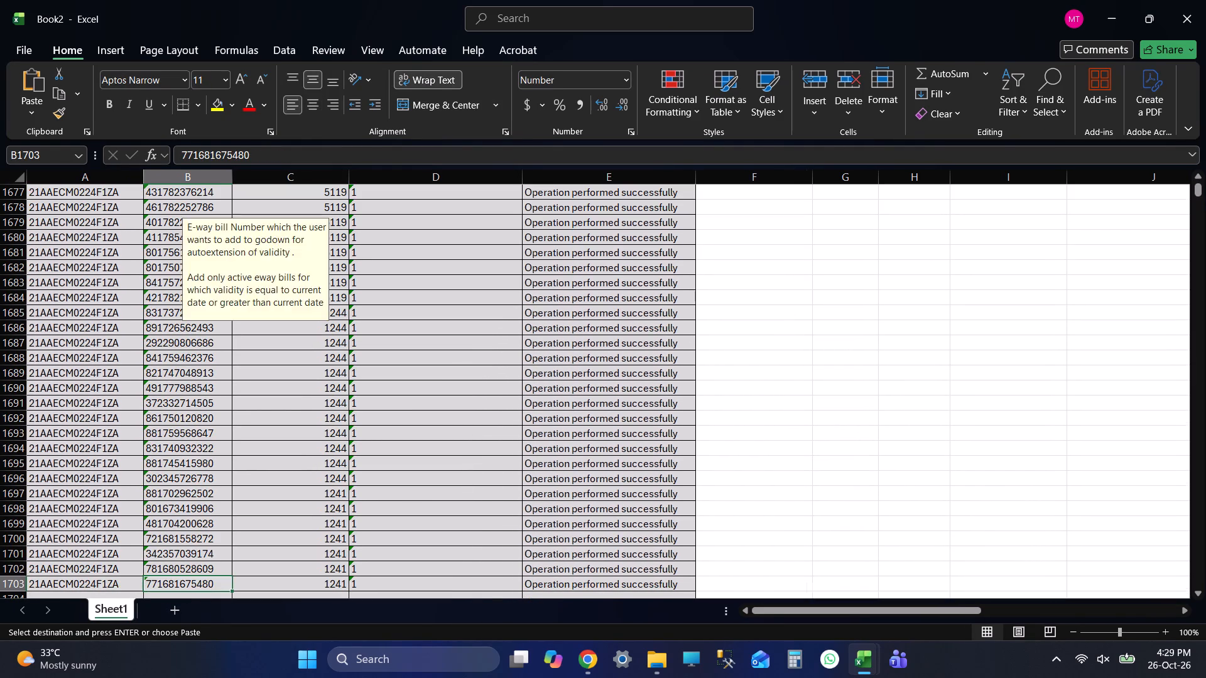
key("Up")
key("Up")
key("Up")
key("Up")
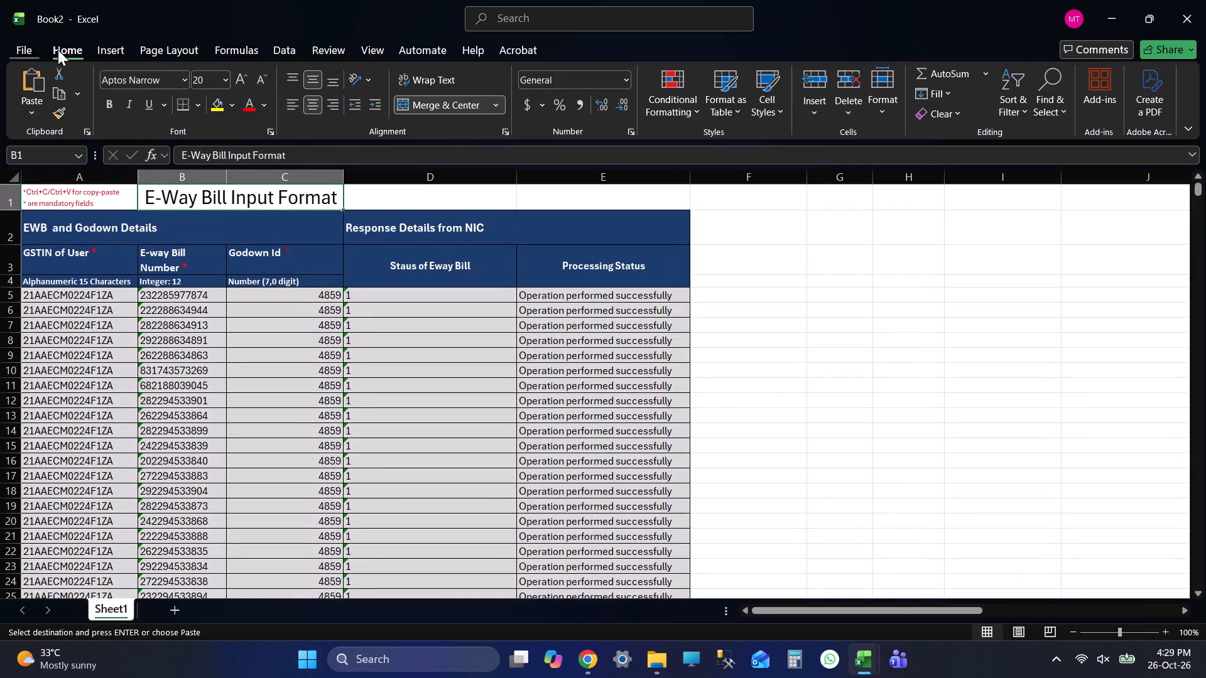
Save the new workbook as "20261026 godown 1" in the abhijit folder on New Volume (F:).
left_click(17, 59)
left_click(40, 273)
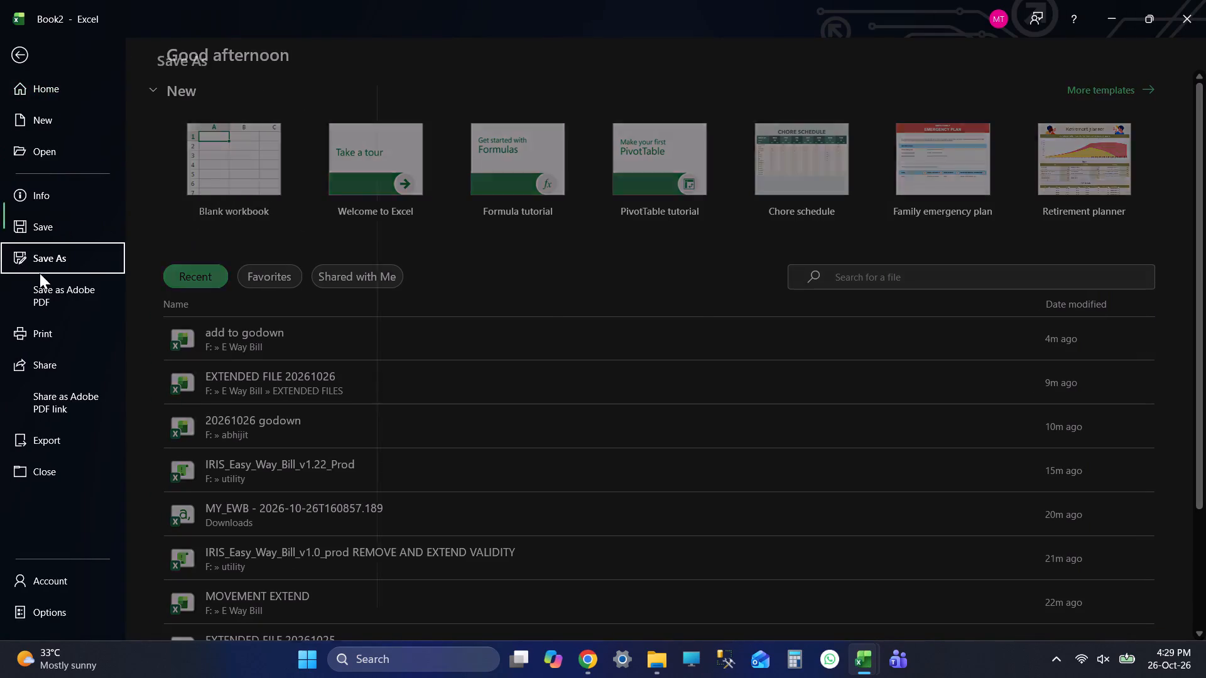
double_click(229, 297)
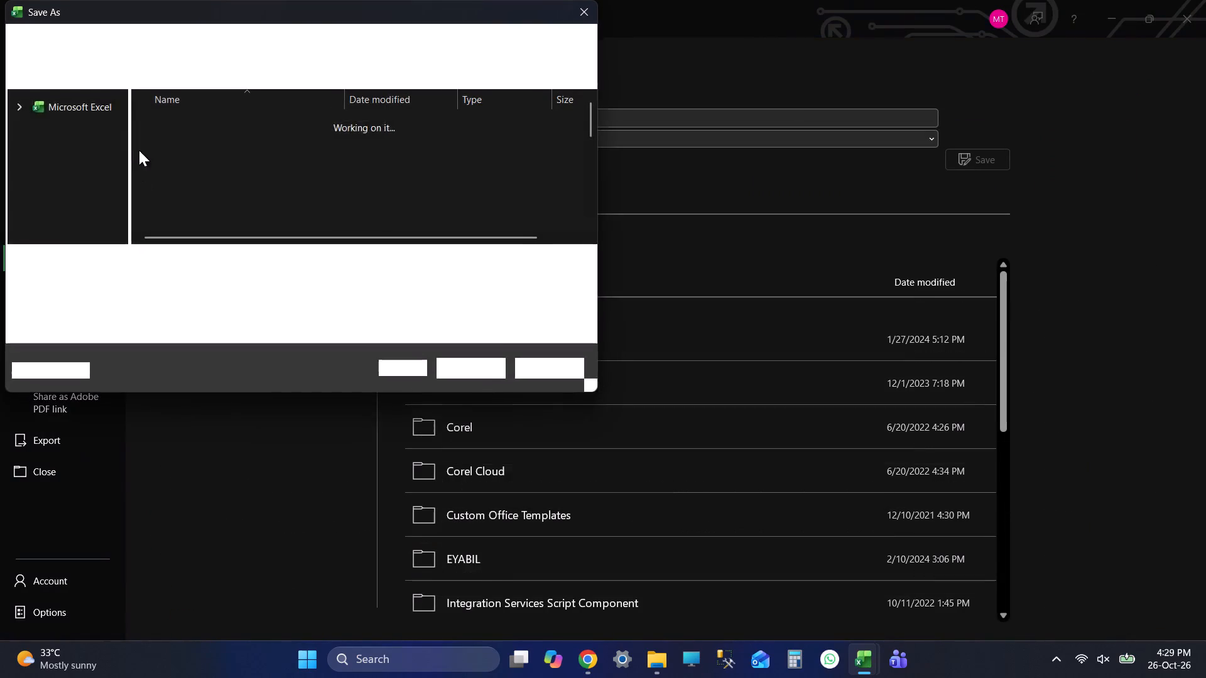
left_click_drag(120, 119, 112, 217)
left_click(75, 156)
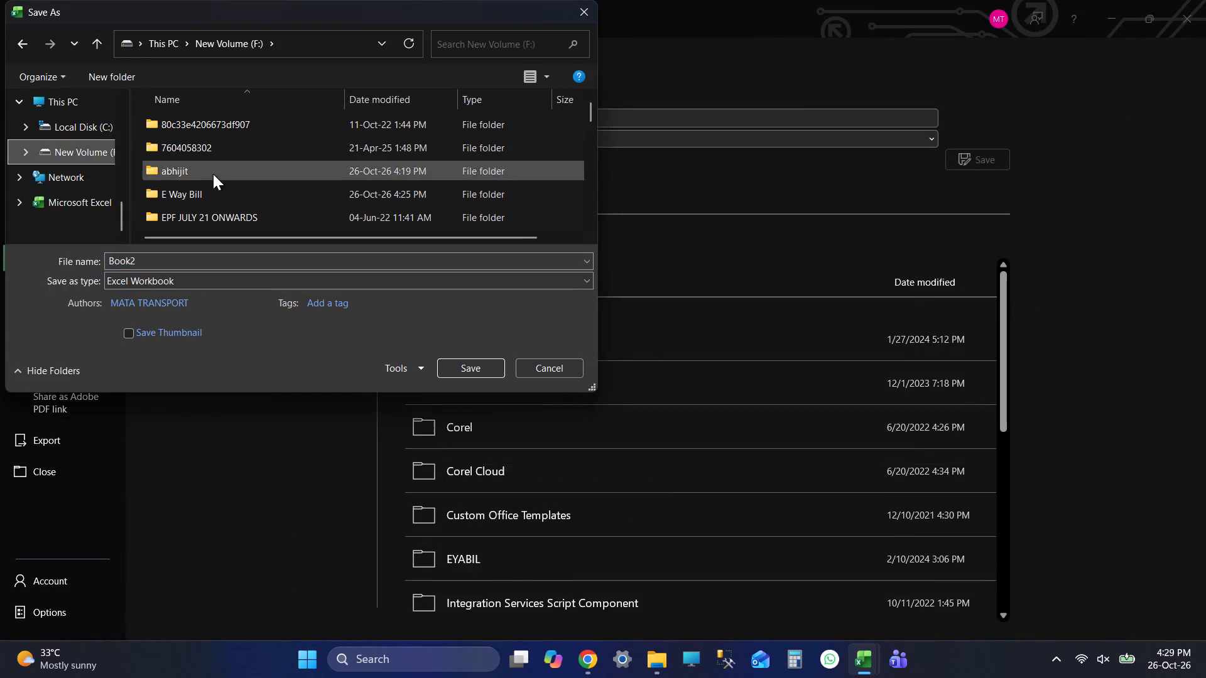
double_click(213, 174)
left_click(239, 127)
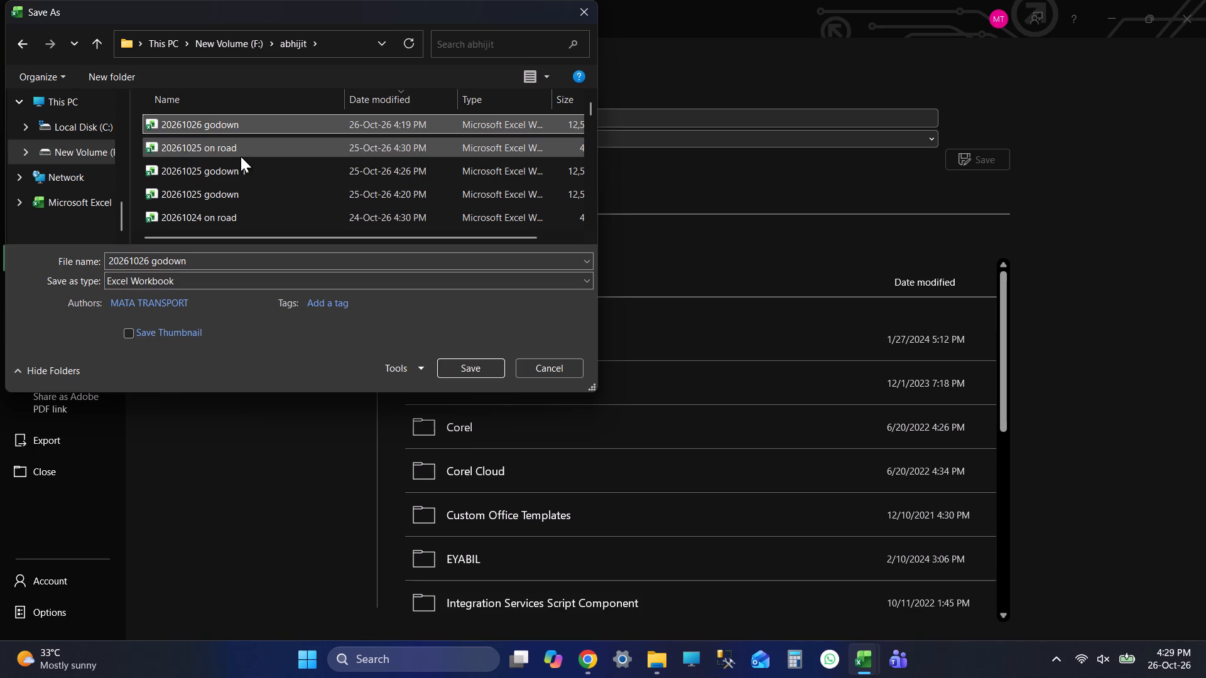
left_click(241, 147)
left_click(244, 121)
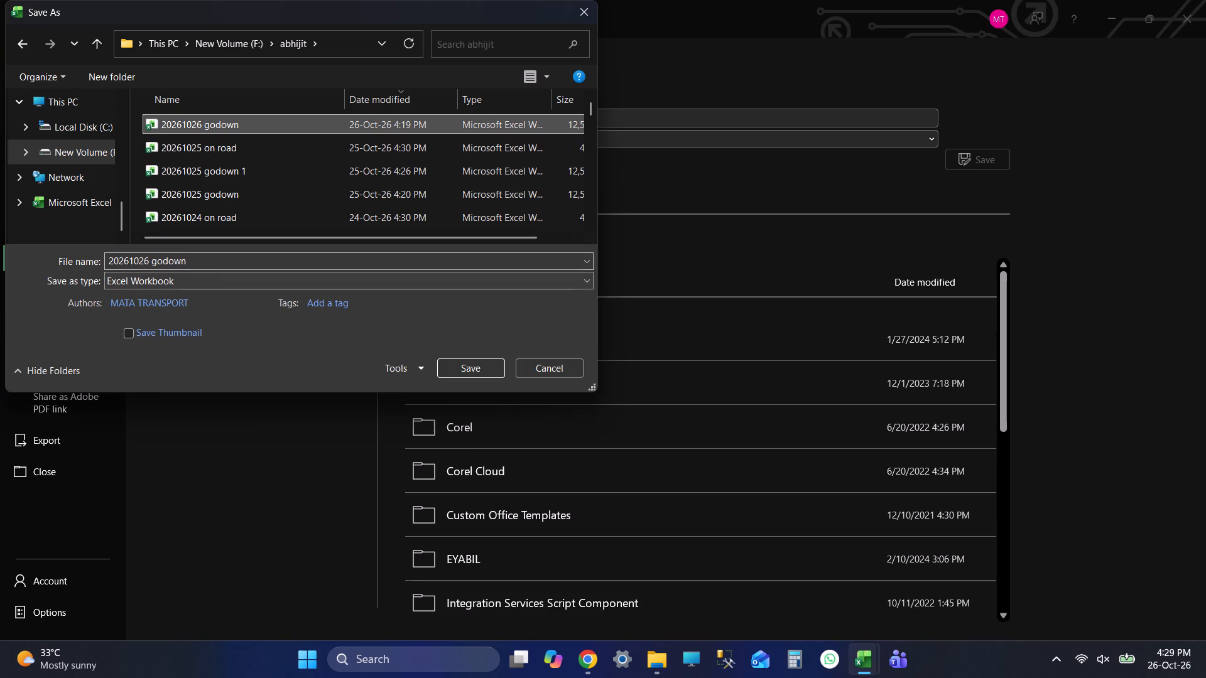
triple_click(201, 263)
key("space")
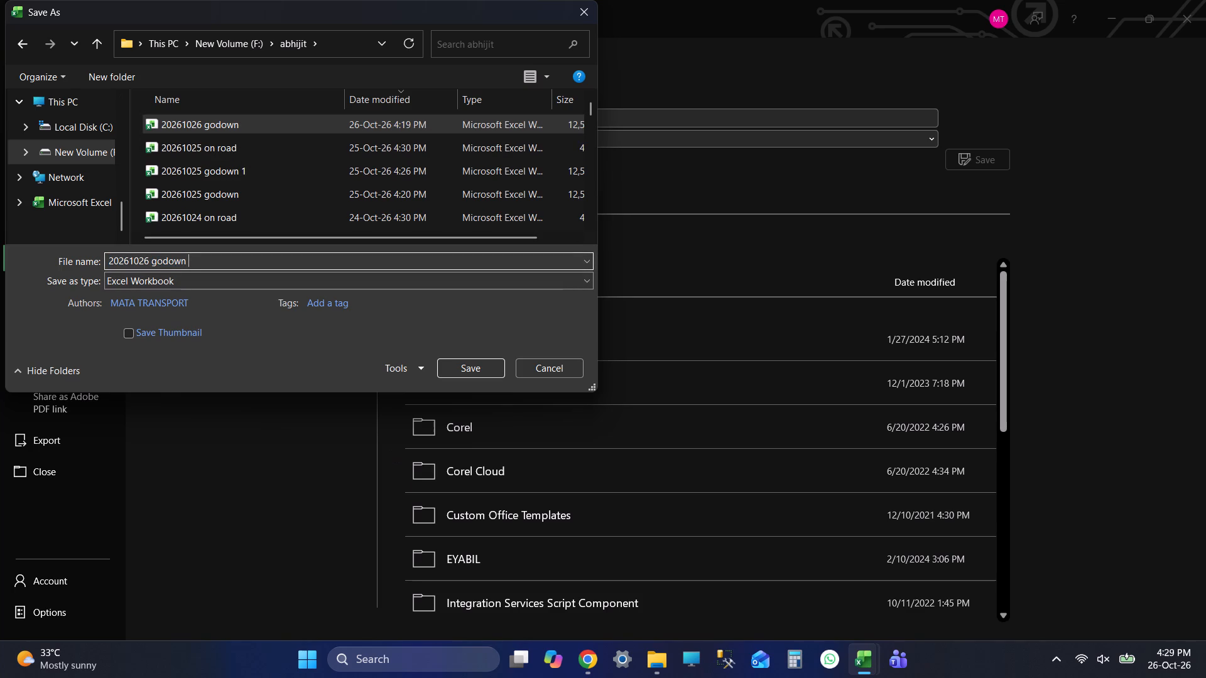
type("1")
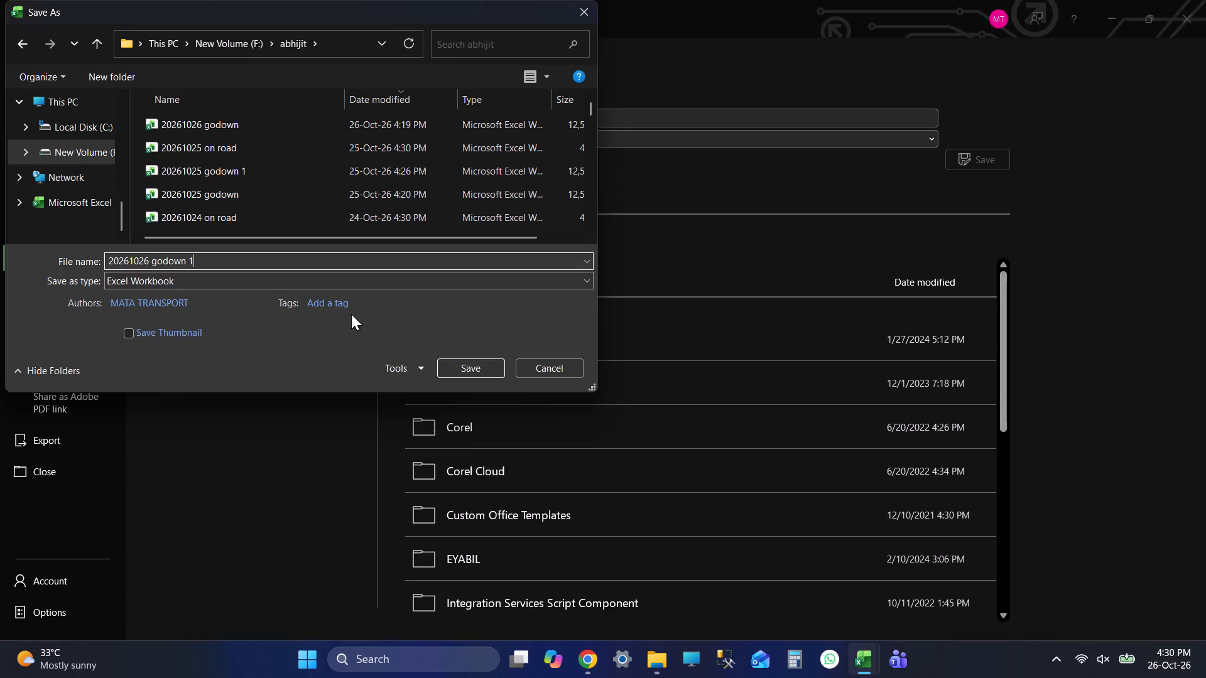
left_click(481, 362)
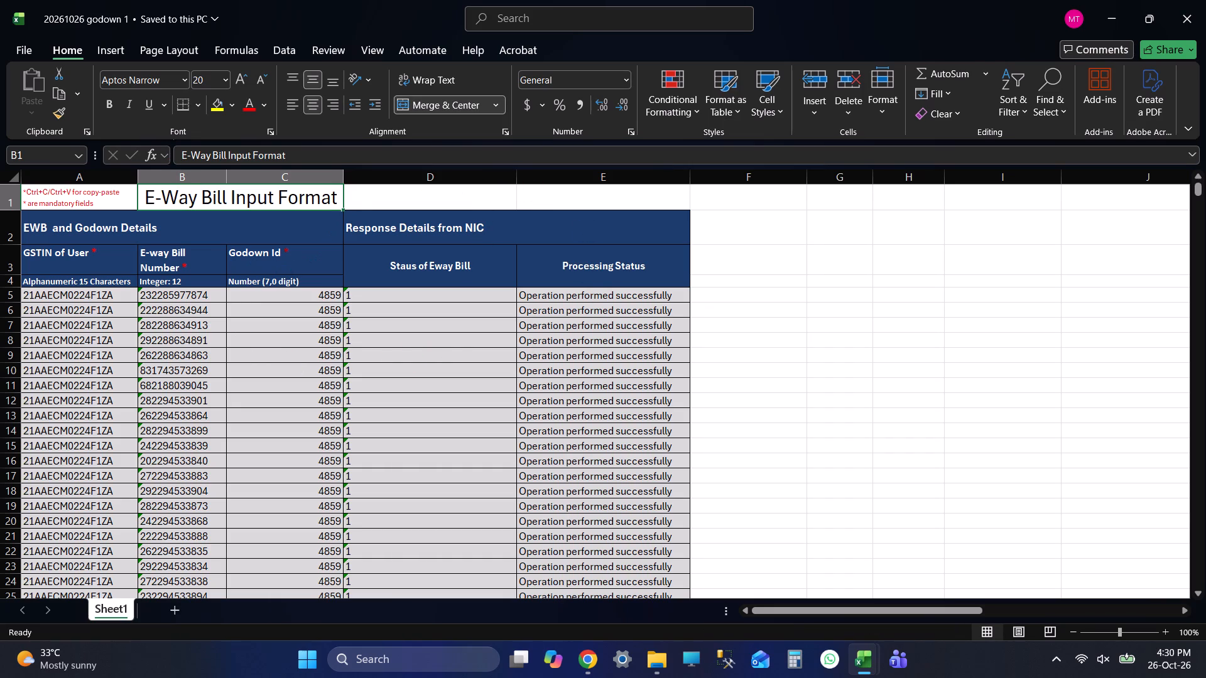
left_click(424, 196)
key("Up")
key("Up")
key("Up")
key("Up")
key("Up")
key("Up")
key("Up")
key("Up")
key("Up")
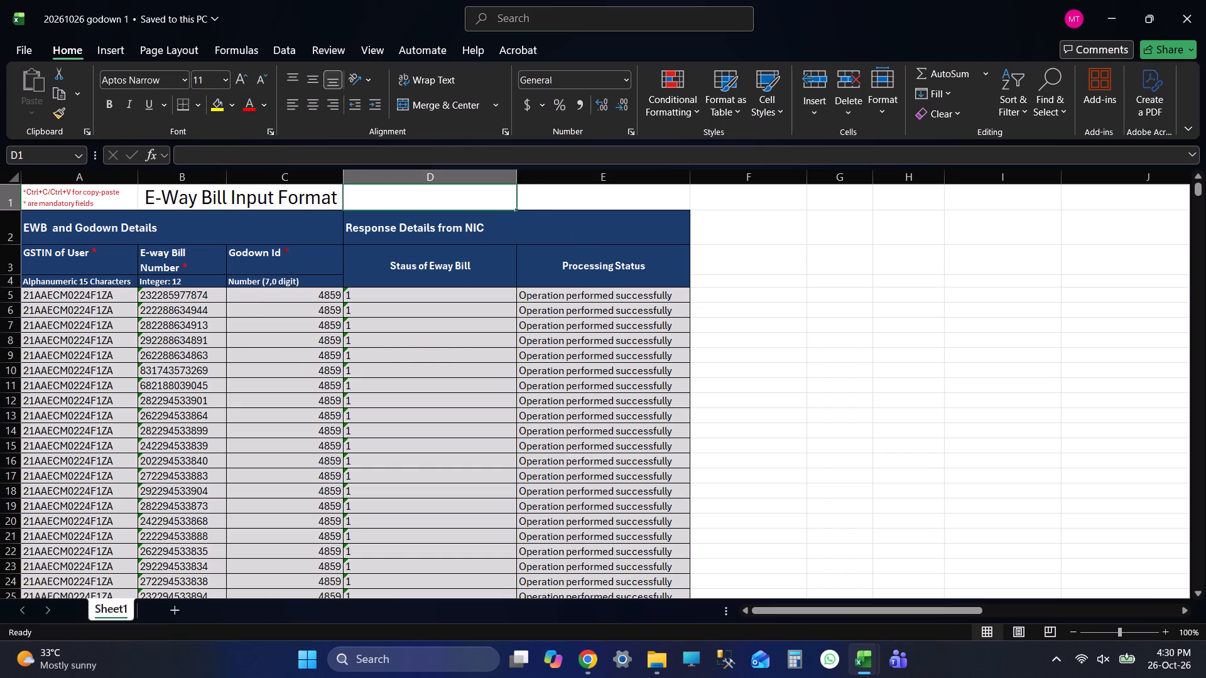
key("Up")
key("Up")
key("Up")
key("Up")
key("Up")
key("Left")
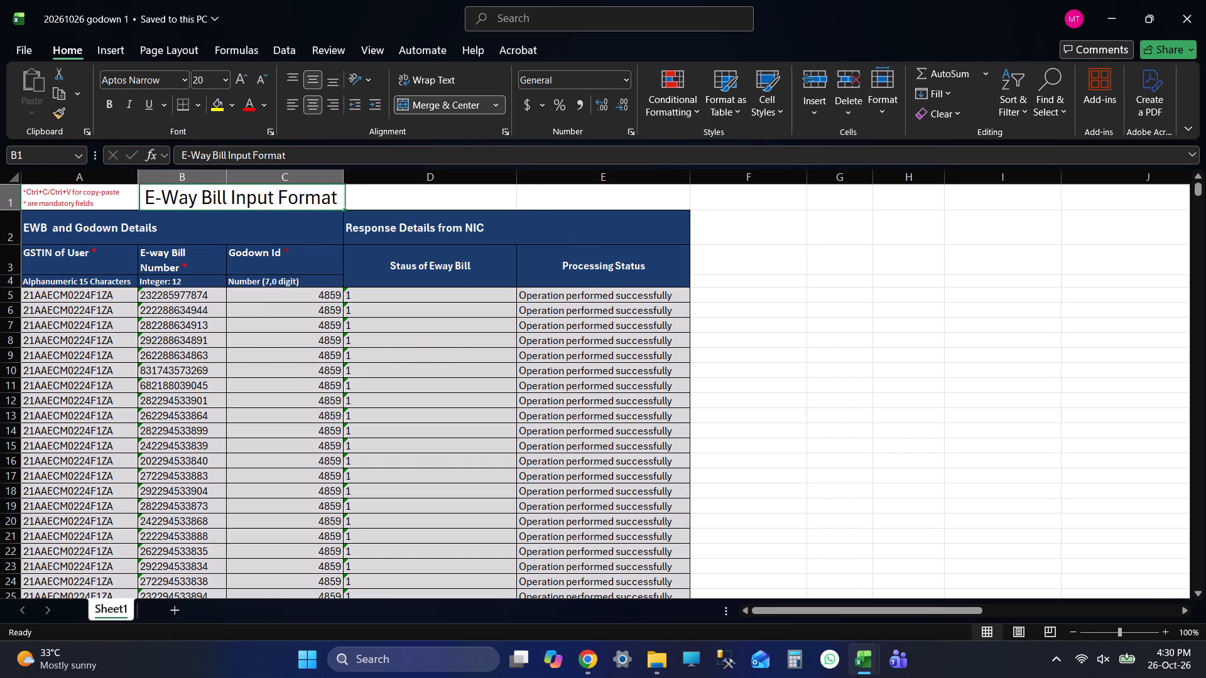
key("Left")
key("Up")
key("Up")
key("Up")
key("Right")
Examine the saved workbook's E-way Bill Number column down to its last filled row, and return to the top.
key("Down")
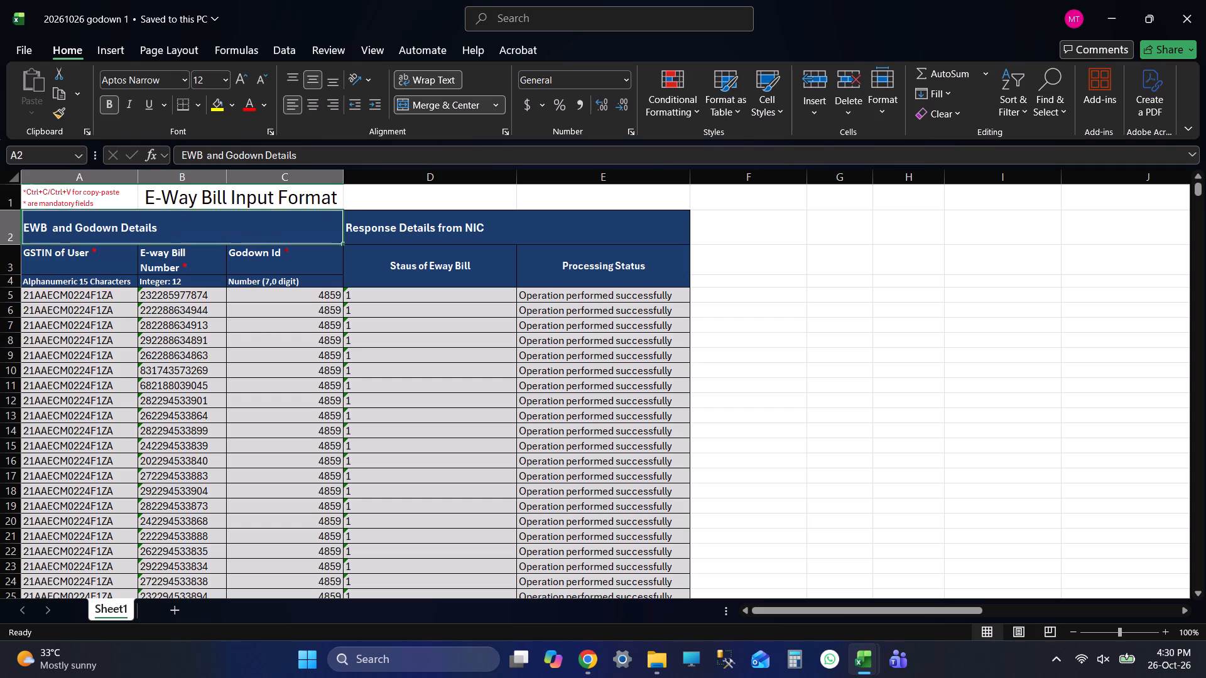
key("Down")
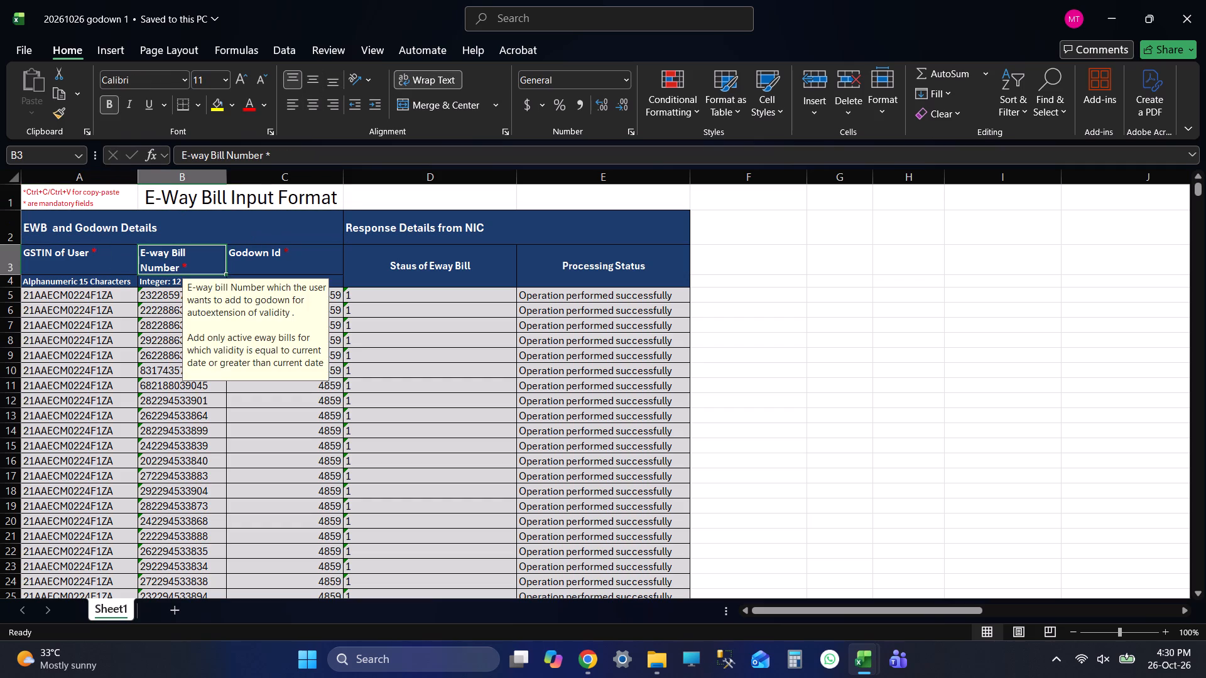
key("Down")
key("Down")
key("ctrl+Down")
key("Down")
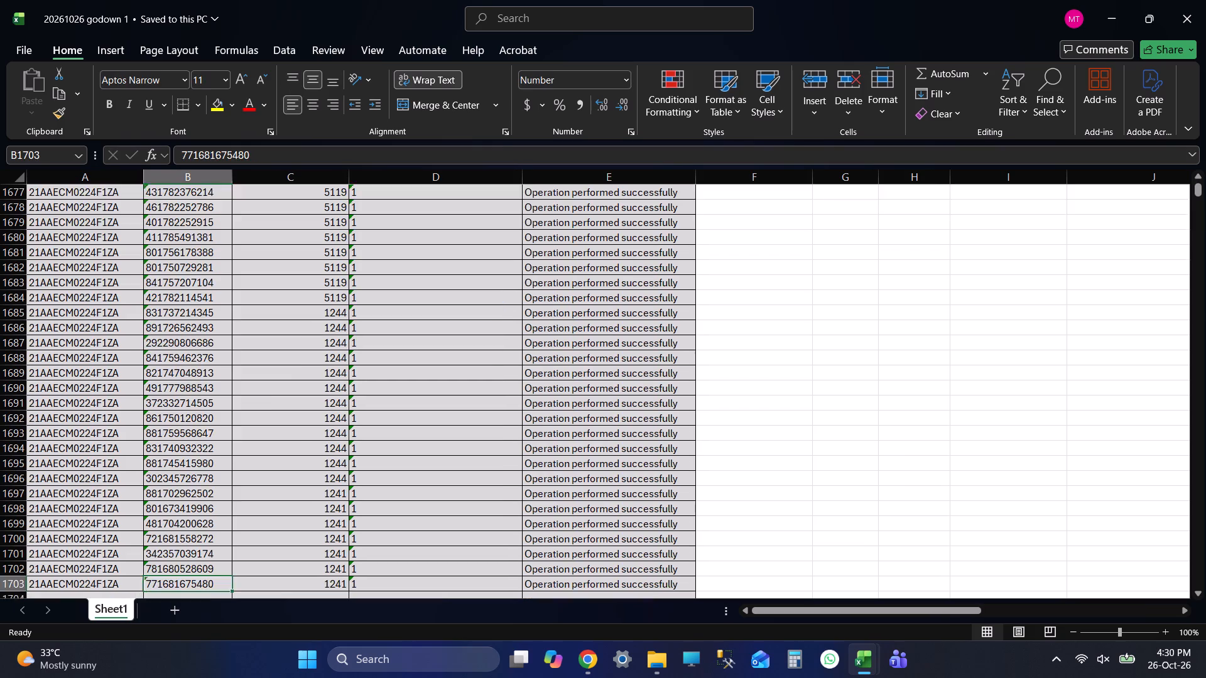
key("Down")
key("Down")
key("Down")
key("ctrl+Up")
key("ctrl+Up")
key("Up")
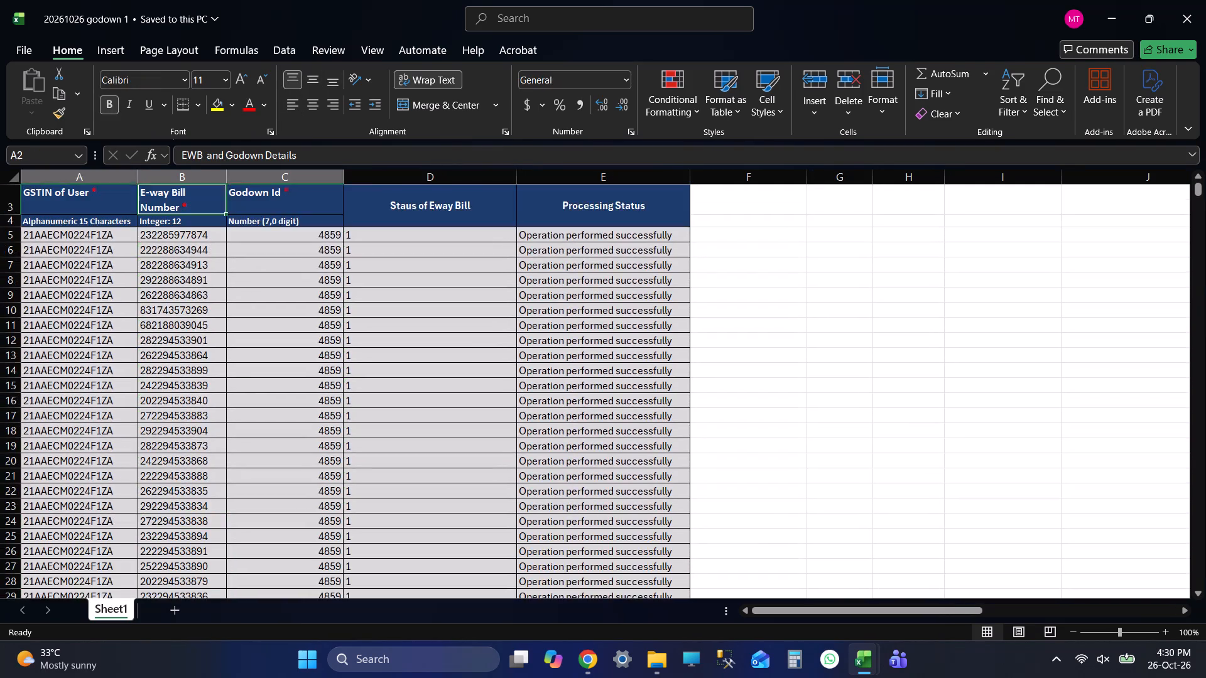
key("Up")
key("Up")
key("Up")
key("Up")
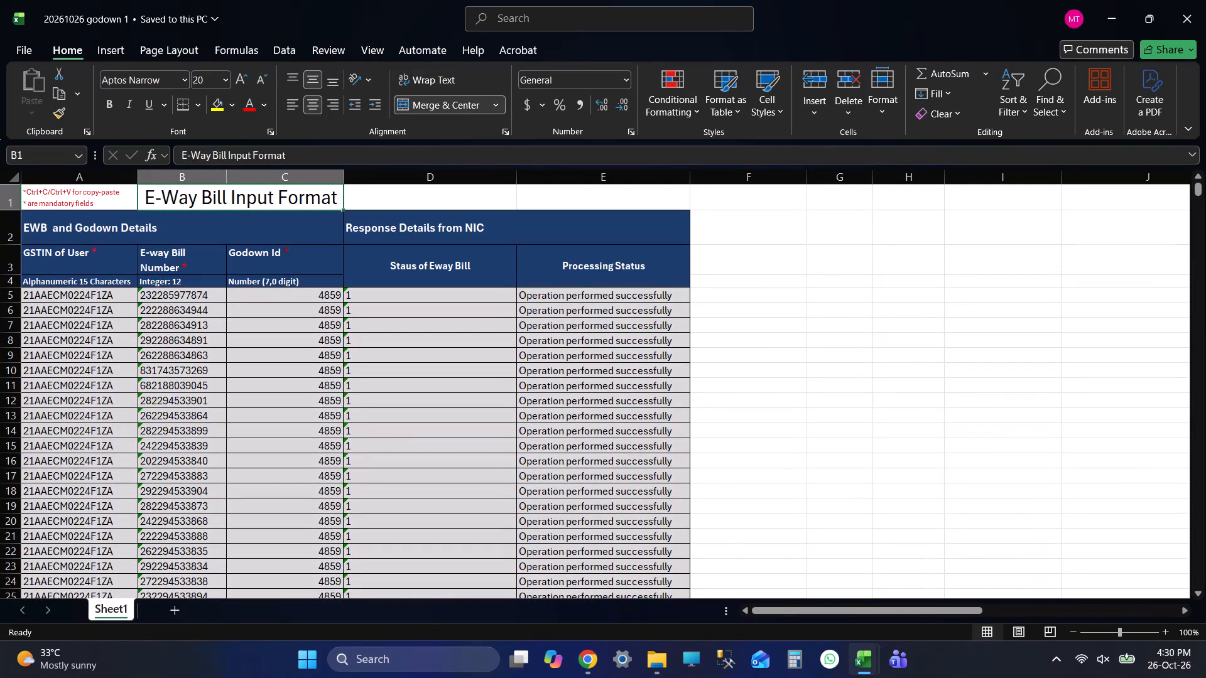
Close the 20261026 godown 1 workbook and save the IRIS_Easy_Way_Bill_v1.22_Prod workbook.
left_click(1205, 0)
left_click(40, 191)
scroll(339, 314, "up", 2)
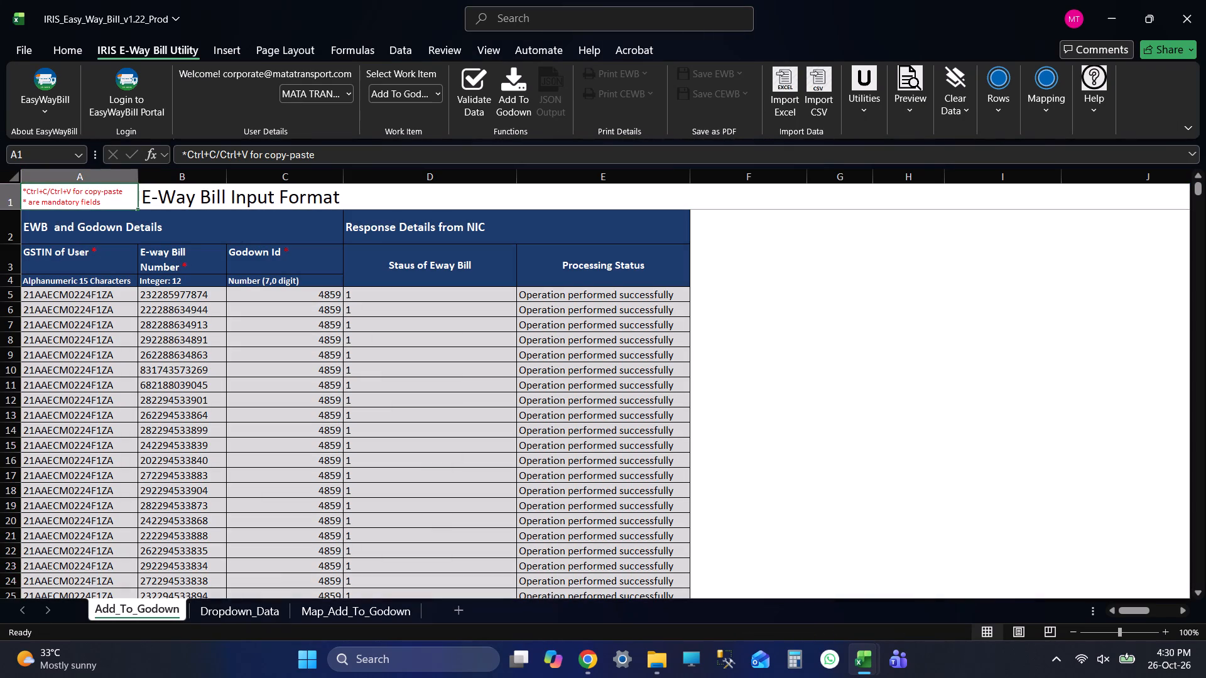
scroll(339, 314, "up", 2)
key("ctrl+s")
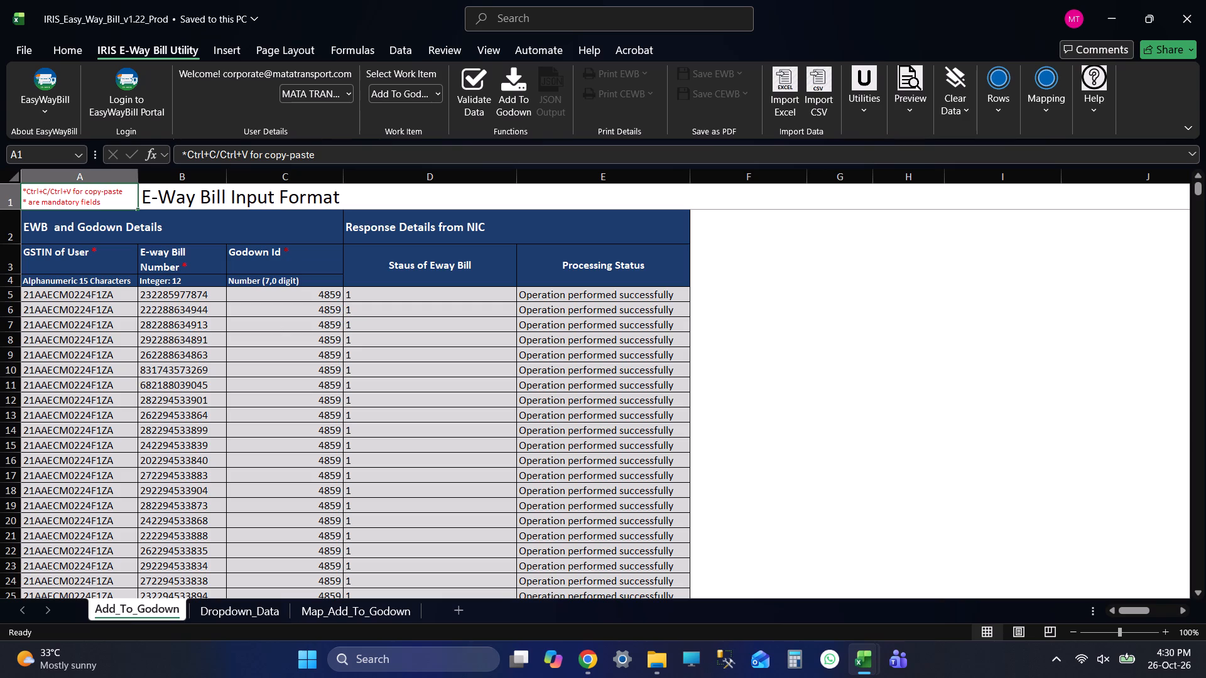
Examine the Add_To_Godown sheet's E-way Bill Number column down to its last filled row, and return to the top.
left_click(178, 308)
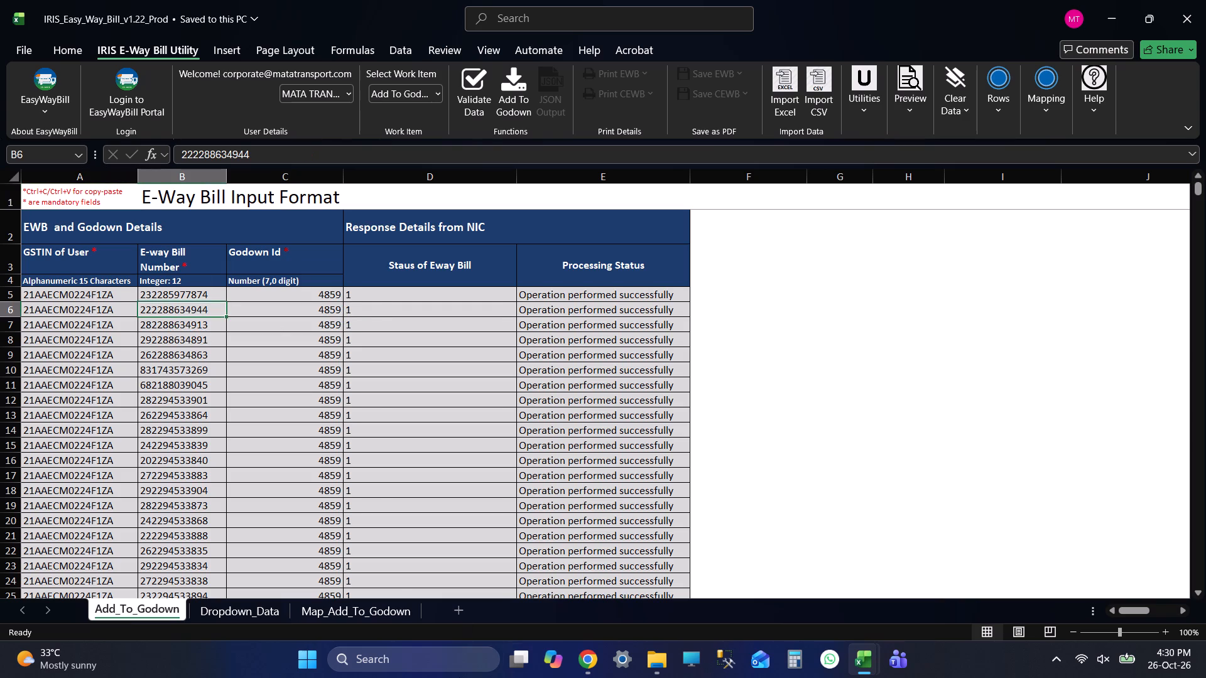
key("ctrl+Down")
key("Down")
key("Down")
key("Down")
key("Down")
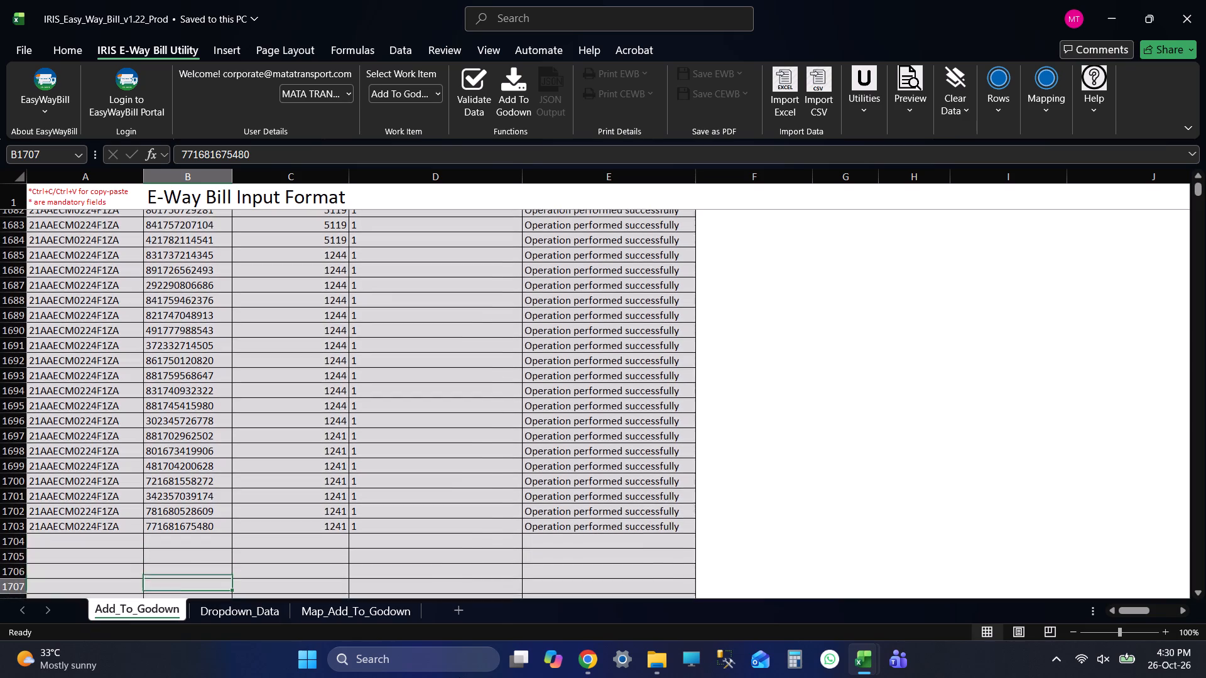
key("ctrl+Up")
key("ctrl+Up")
key("Up")
key("Up")
key("Up")
key("Up")
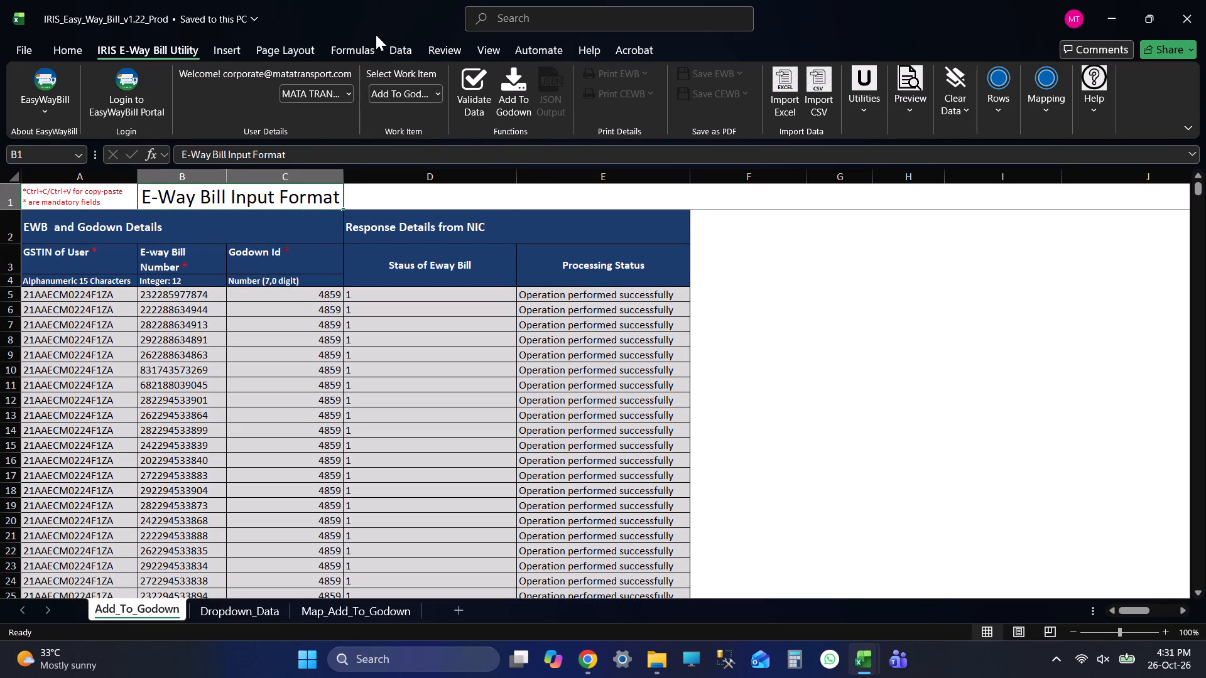
Switch the IRIS work item to Extend Validity.
left_click(379, 82)
left_click(383, 85)
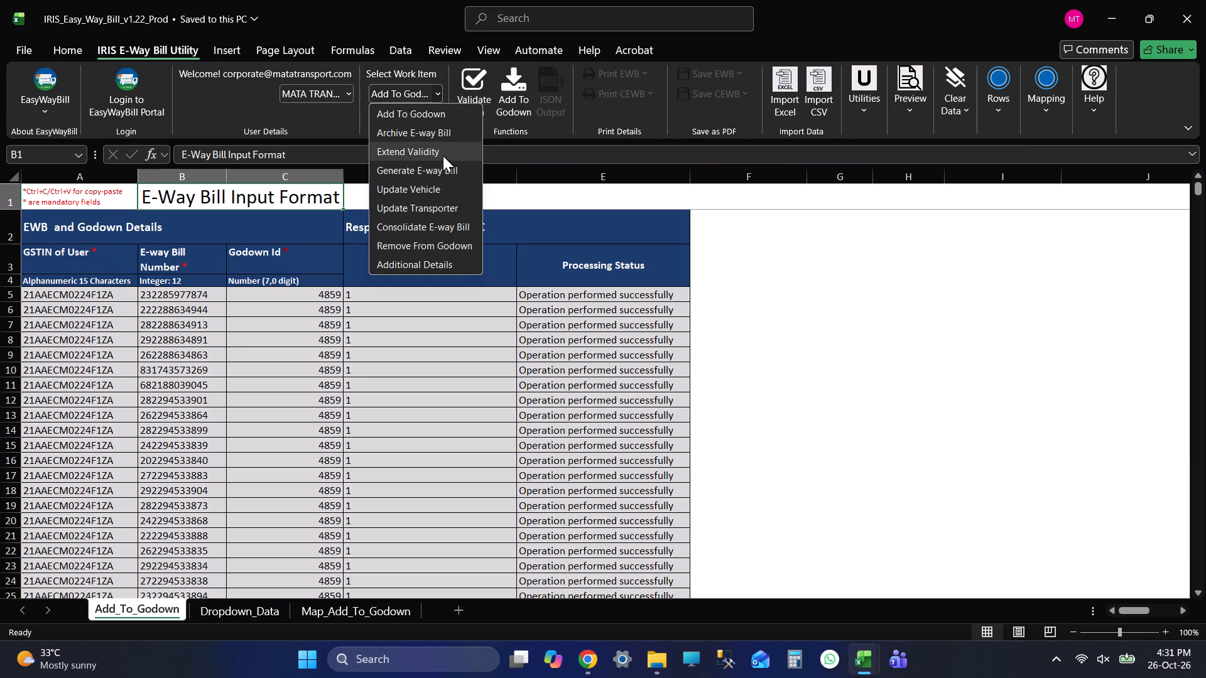
left_click(443, 156)
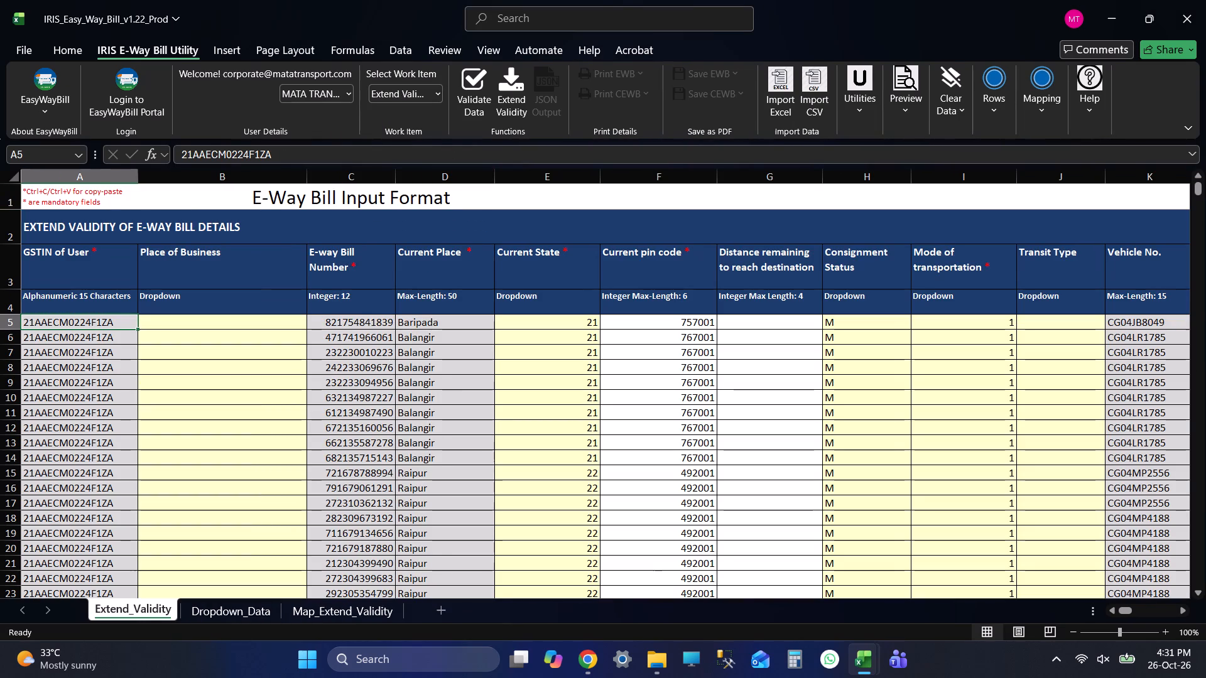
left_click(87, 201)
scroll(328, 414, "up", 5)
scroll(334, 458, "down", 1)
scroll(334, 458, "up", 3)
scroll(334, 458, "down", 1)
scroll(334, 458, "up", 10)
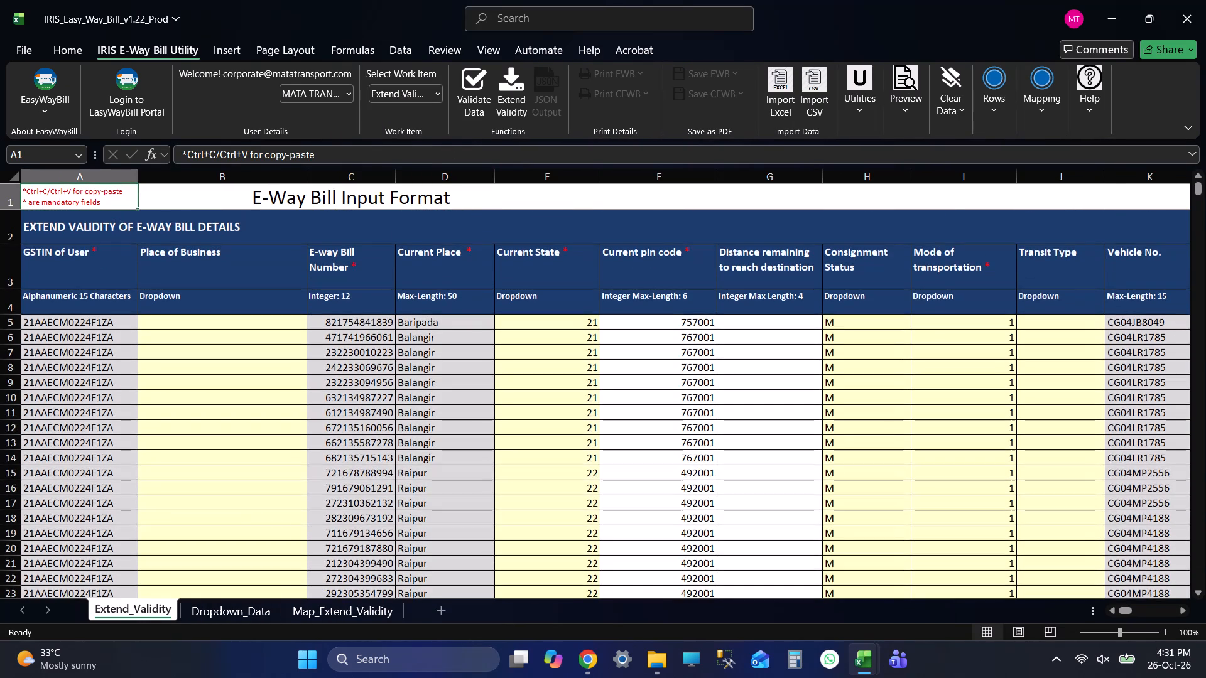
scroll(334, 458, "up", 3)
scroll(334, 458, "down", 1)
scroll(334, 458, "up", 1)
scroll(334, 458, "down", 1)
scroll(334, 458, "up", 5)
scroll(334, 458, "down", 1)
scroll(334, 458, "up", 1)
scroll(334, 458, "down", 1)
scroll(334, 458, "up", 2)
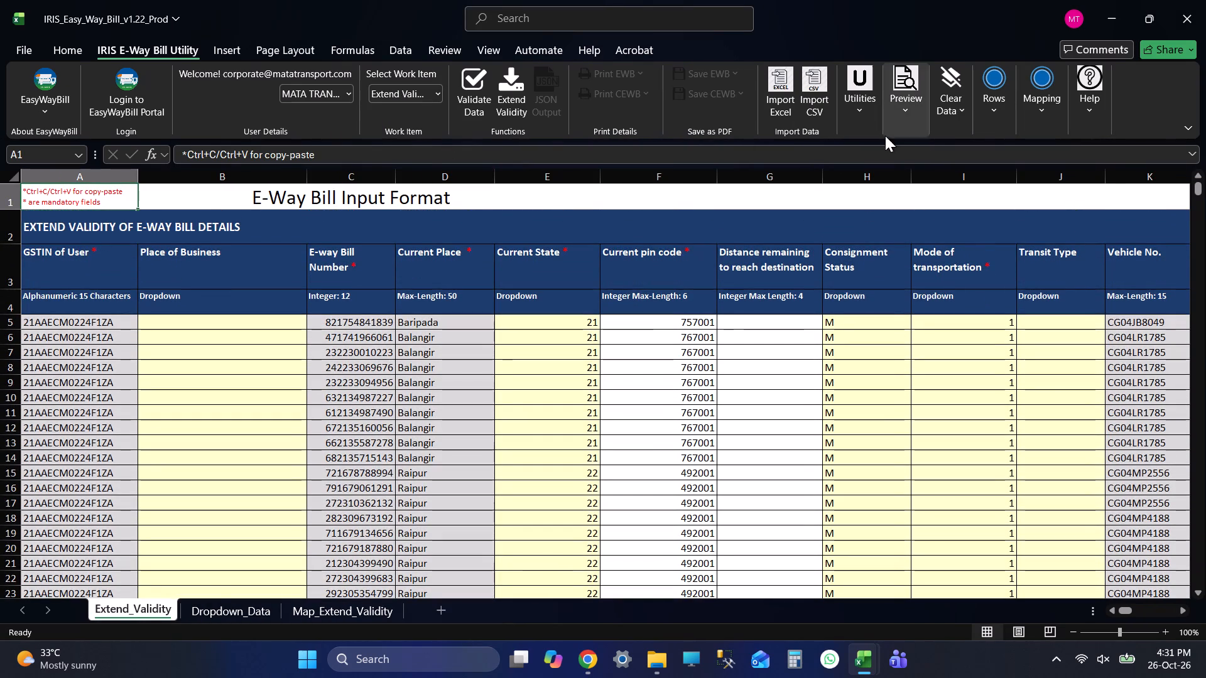
Import the MOVEMENT EXTEND .xlsx file from the E Way Bill folder on drive F into Extend_Validity, overwriting the existing data.
left_click(786, 80)
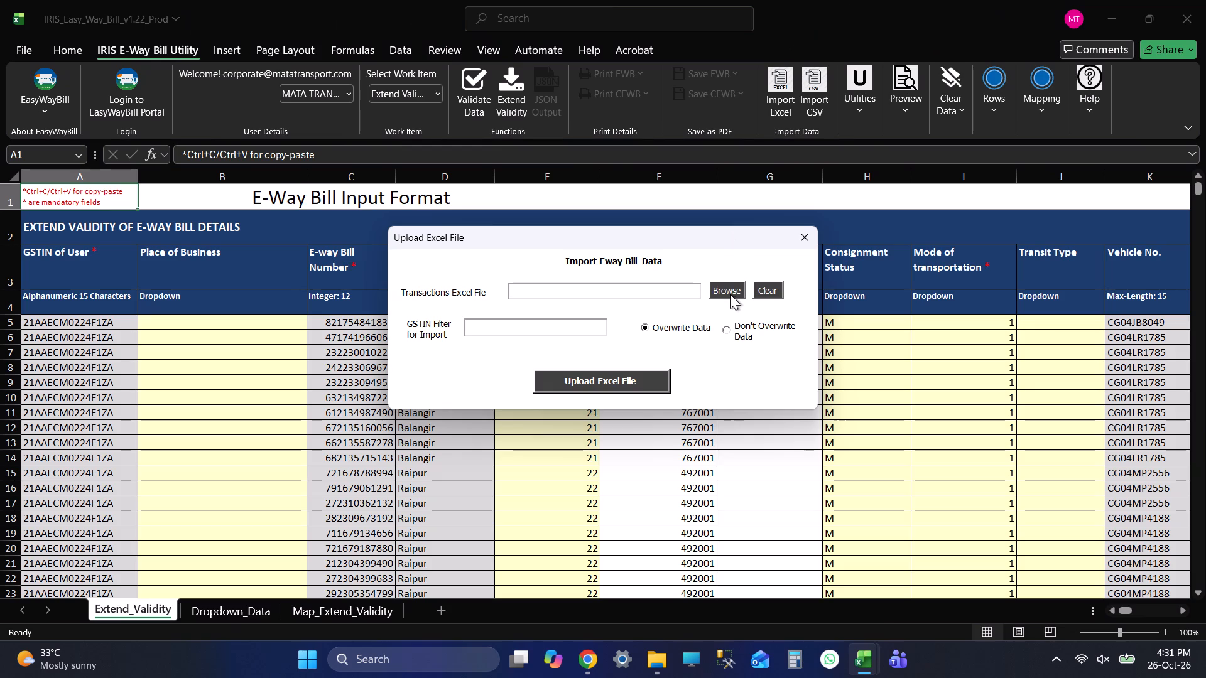
left_click(730, 294)
left_click(75, 260)
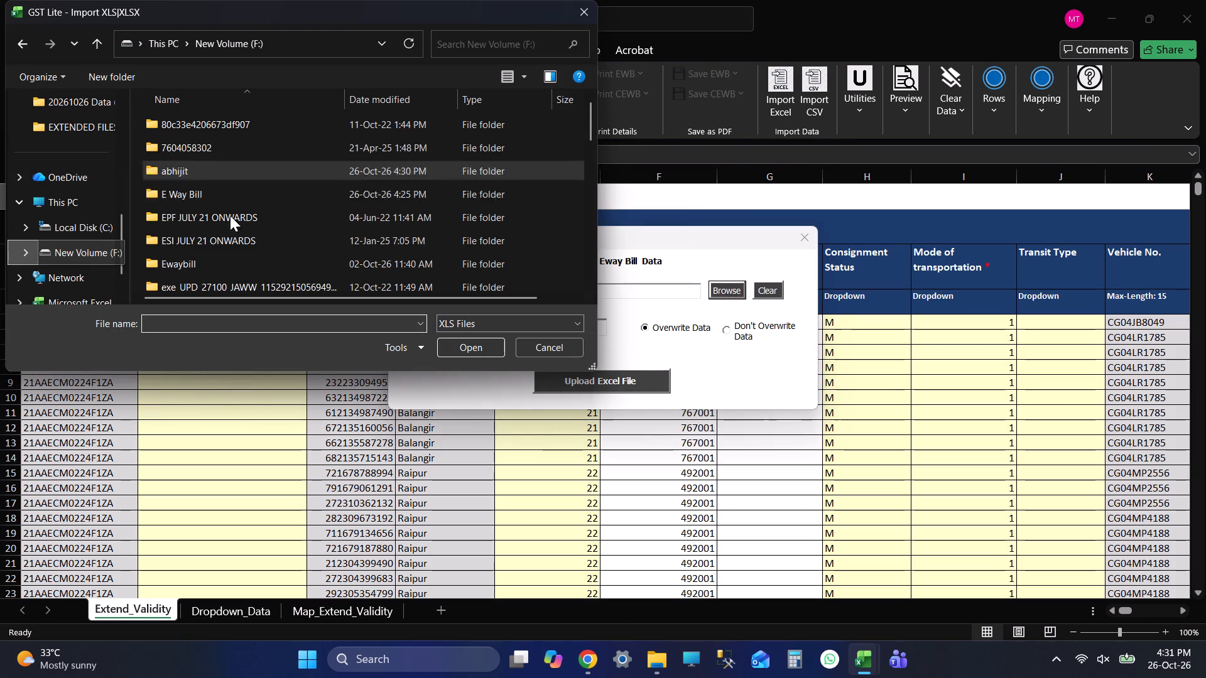
double_click(269, 197)
left_click(503, 323)
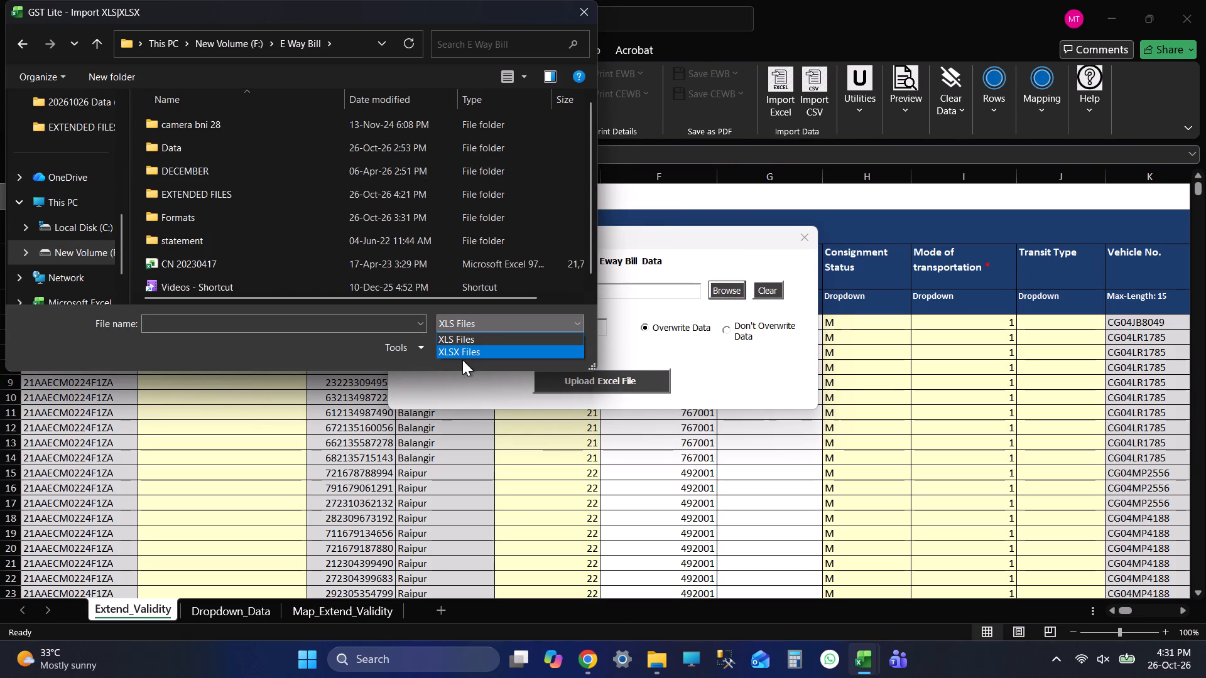
left_click(460, 354)
left_click_drag(585, 174, 592, 264)
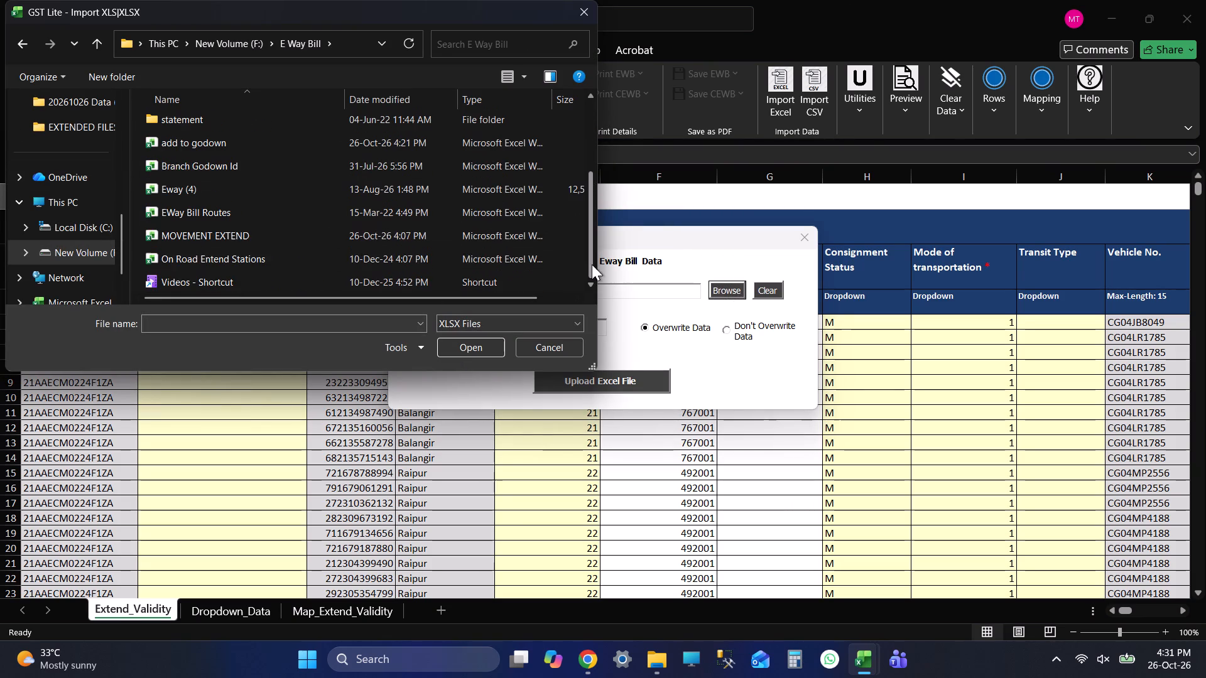
left_click_drag(592, 264, 587, 276)
left_click(340, 240)
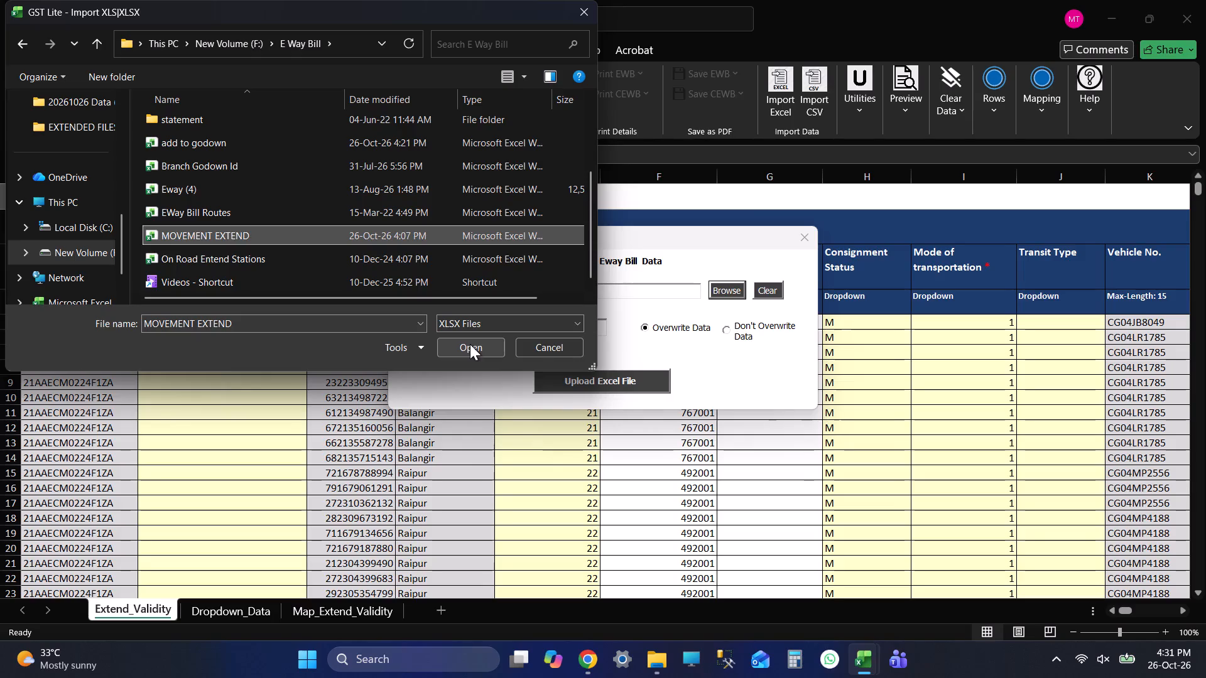
left_click(470, 344)
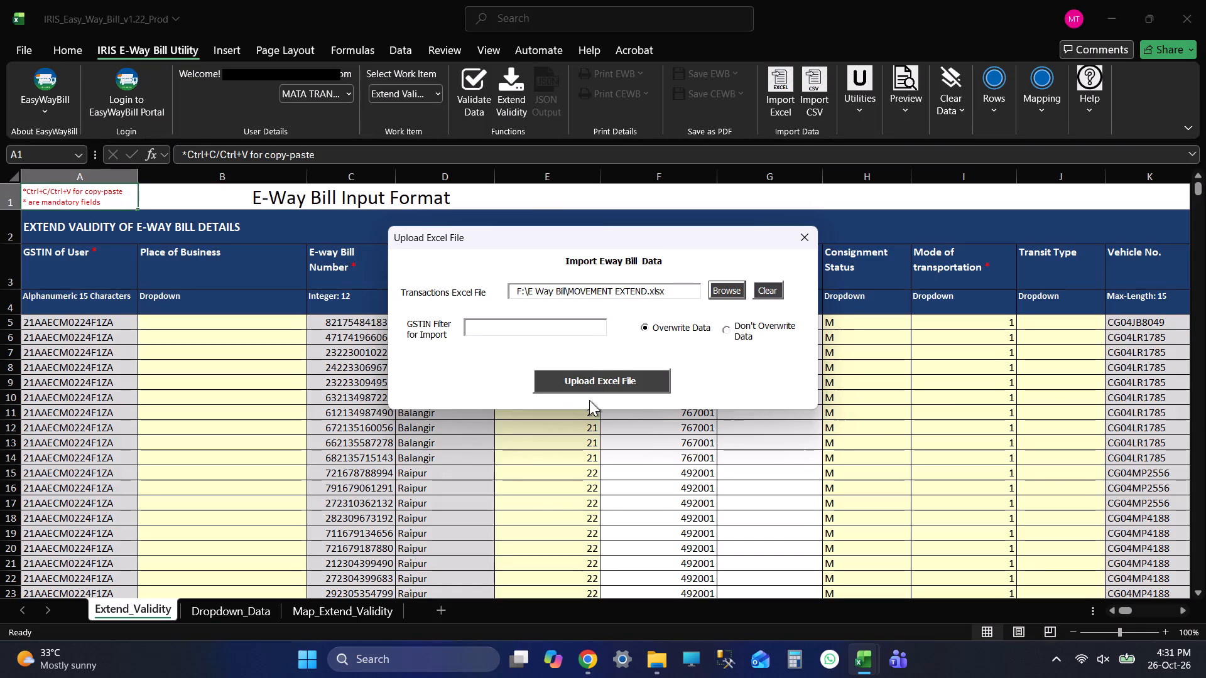
left_click(574, 374)
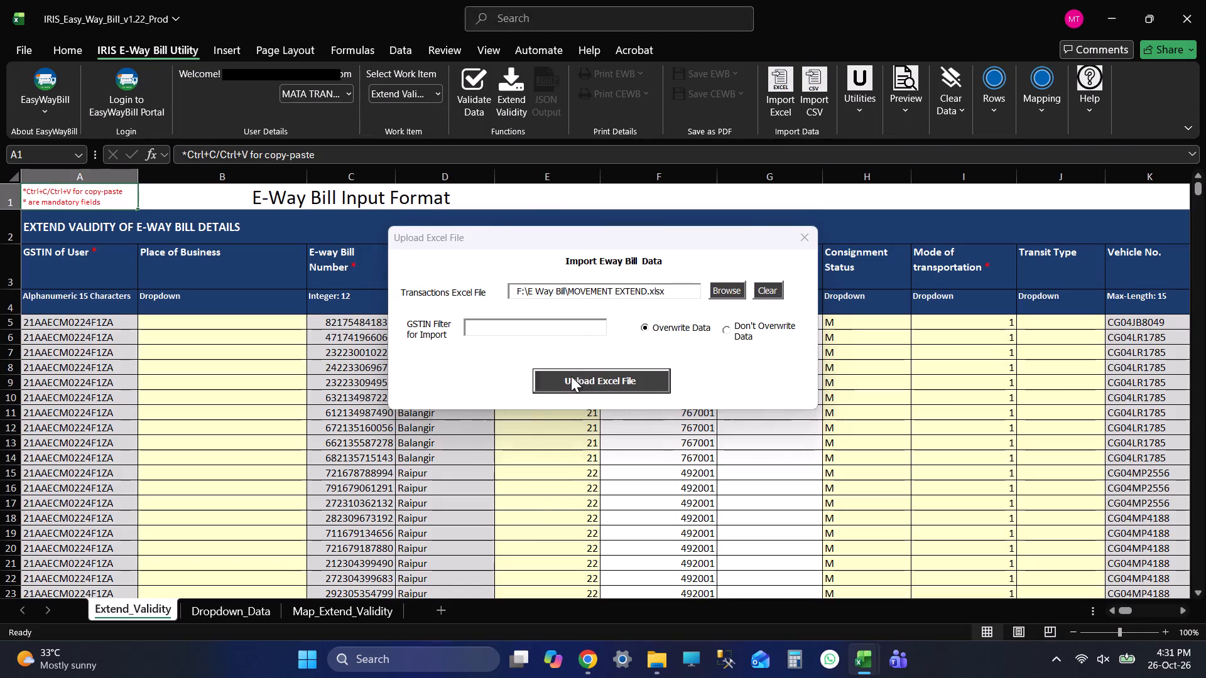
left_click(581, 385)
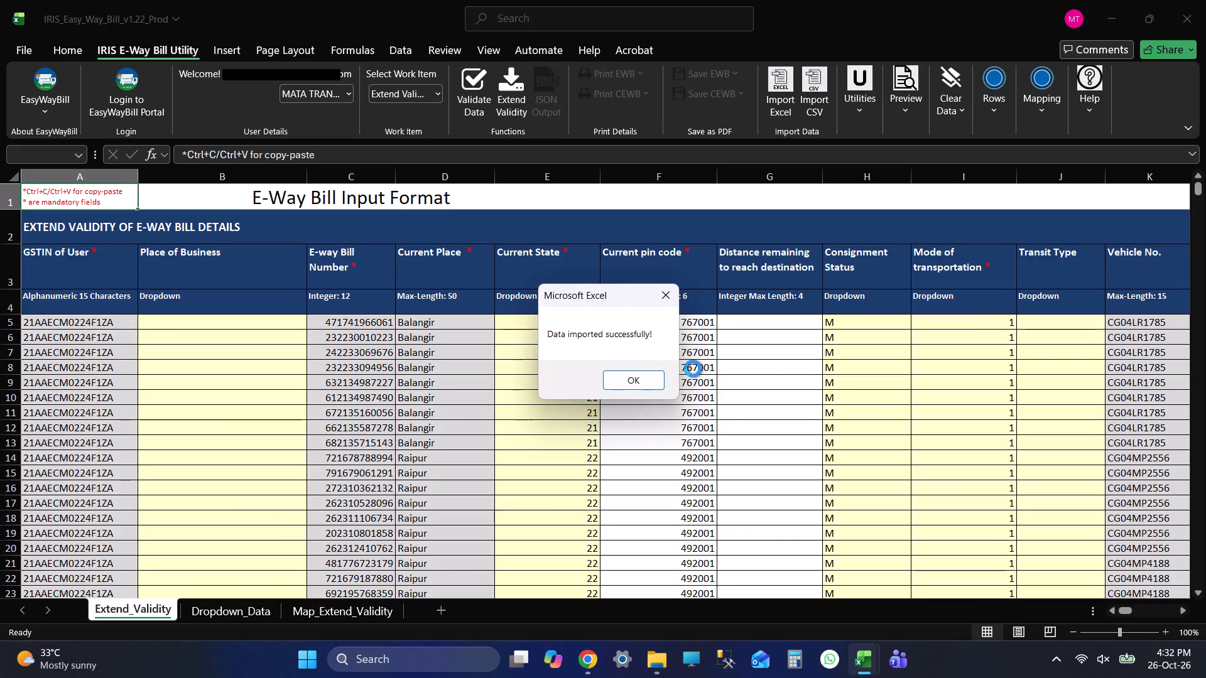
left_click(651, 373)
Check the imported e-way bills down to the last filled row and validate the Extend Validity data.
left_click(321, 320)
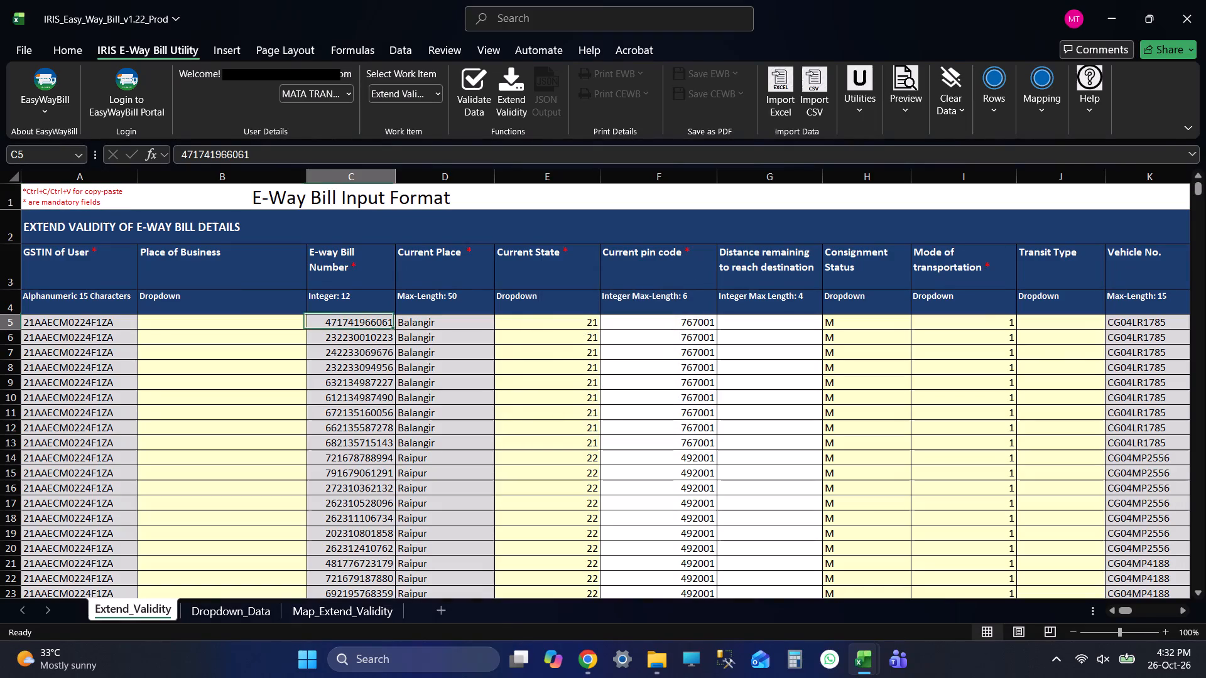
key("ctrl+Down")
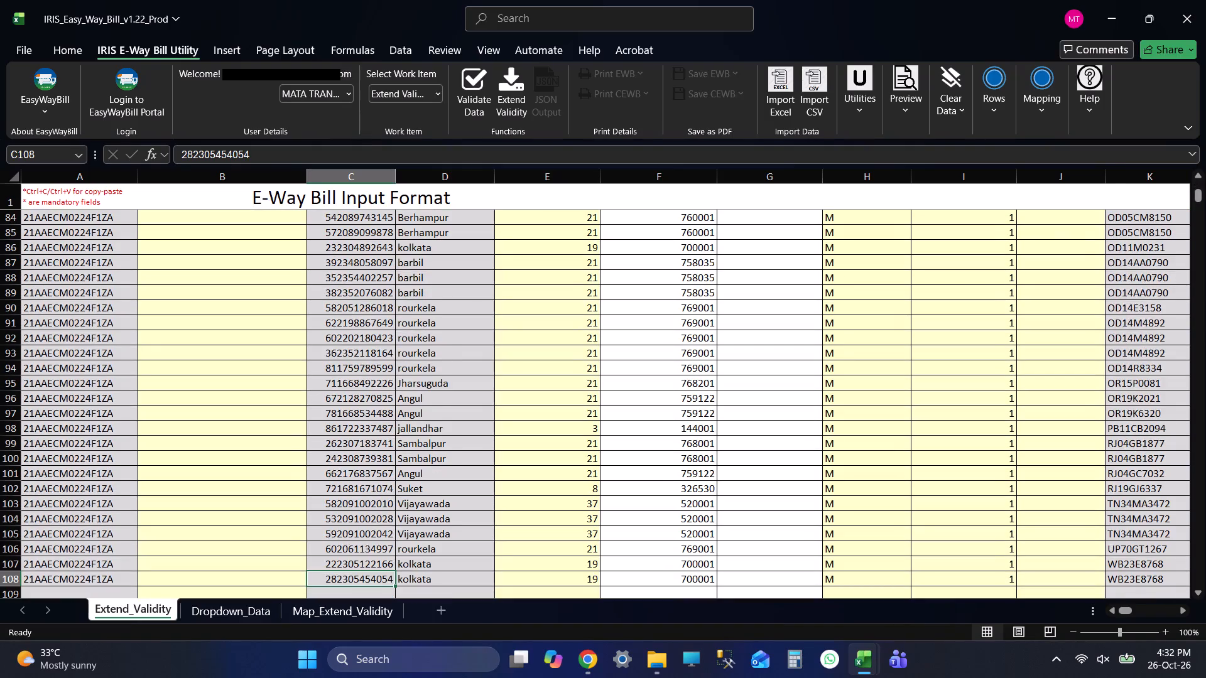
scroll(558, 427, "down", 3)
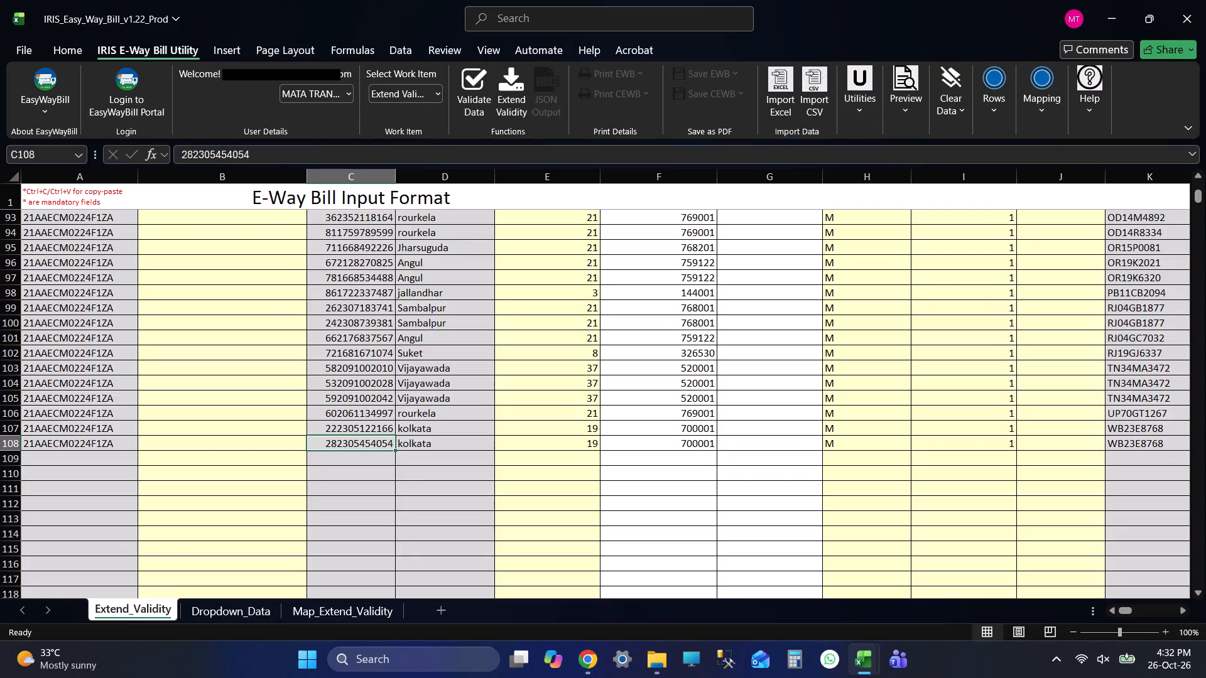
left_click(484, 90)
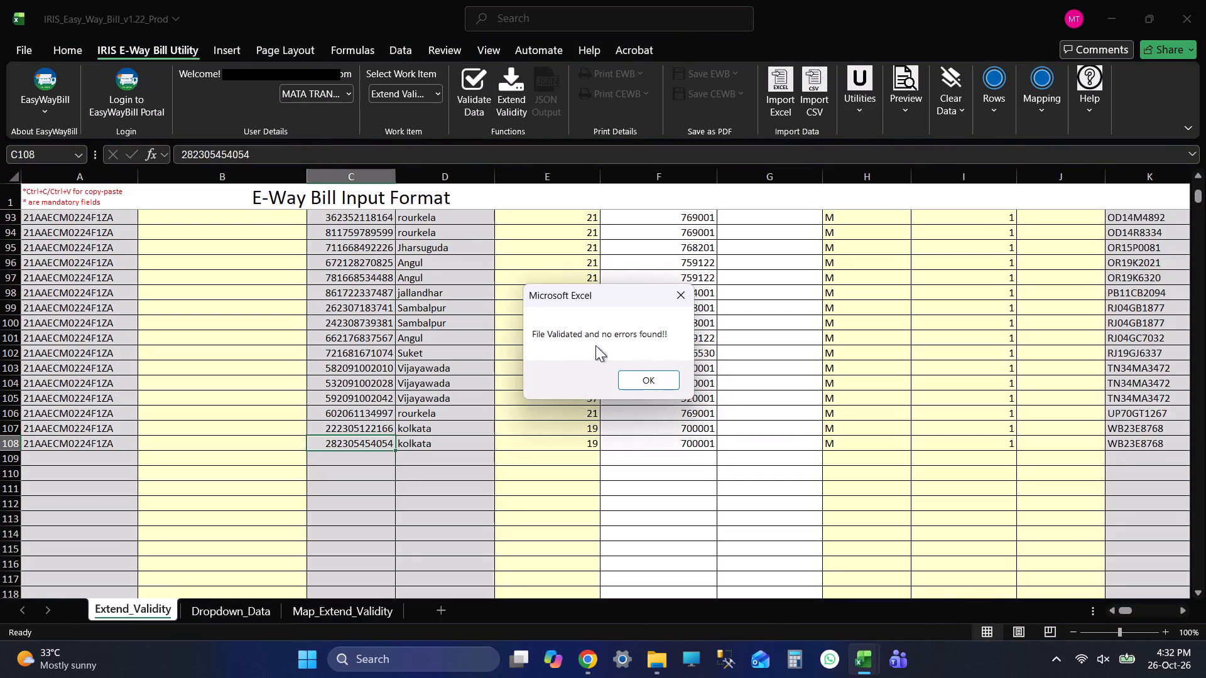
left_click(642, 380)
Extend the validity of all the imported e-way bills.
left_click(504, 90)
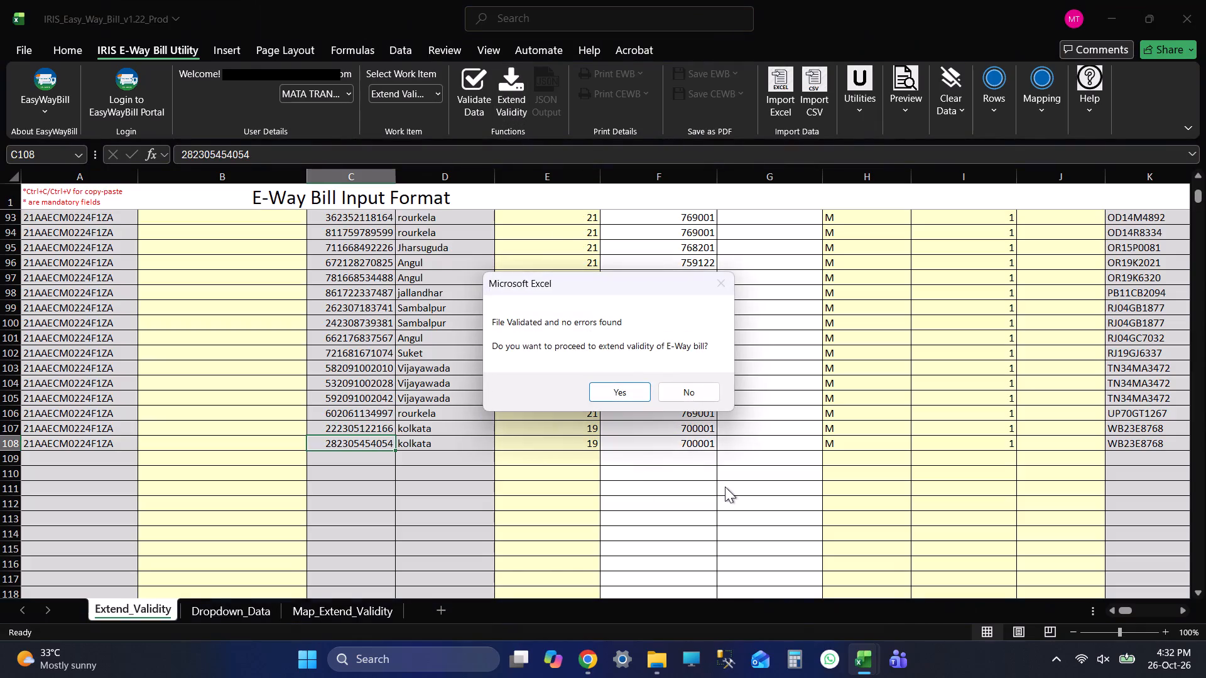
left_click(625, 393)
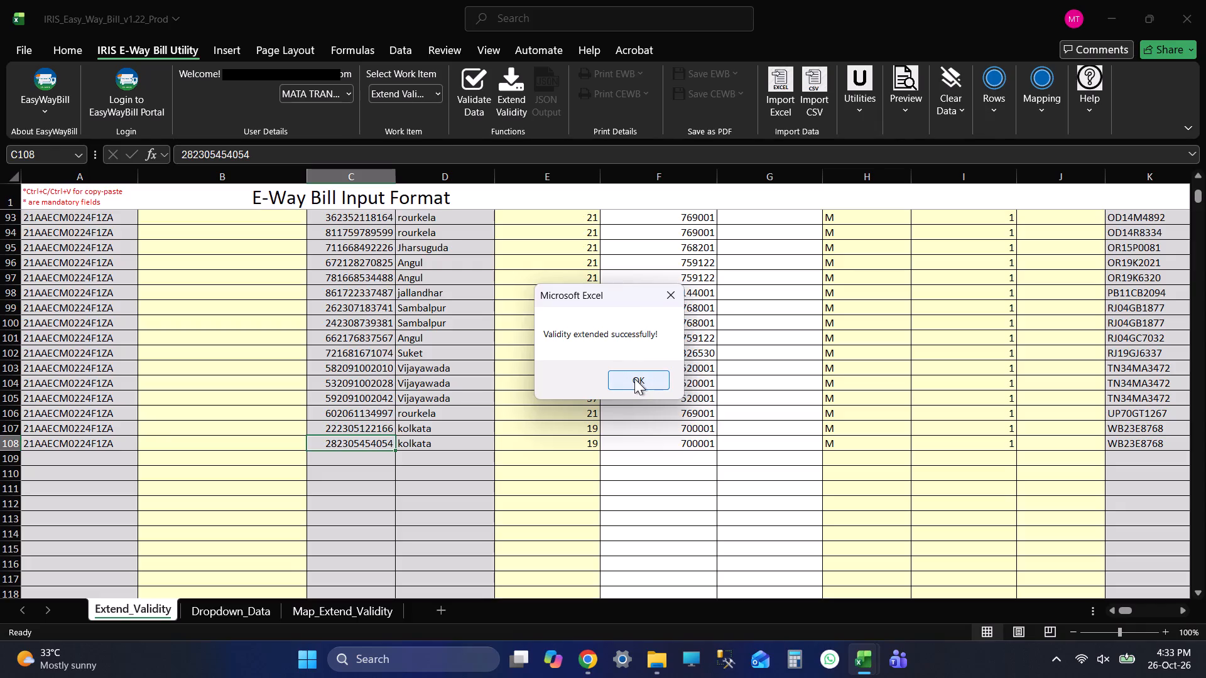
left_click(634, 379)
Examine the Extend_Validity sheet's E-way Bill Number column from its header down to the last filled row.
left_click(337, 311)
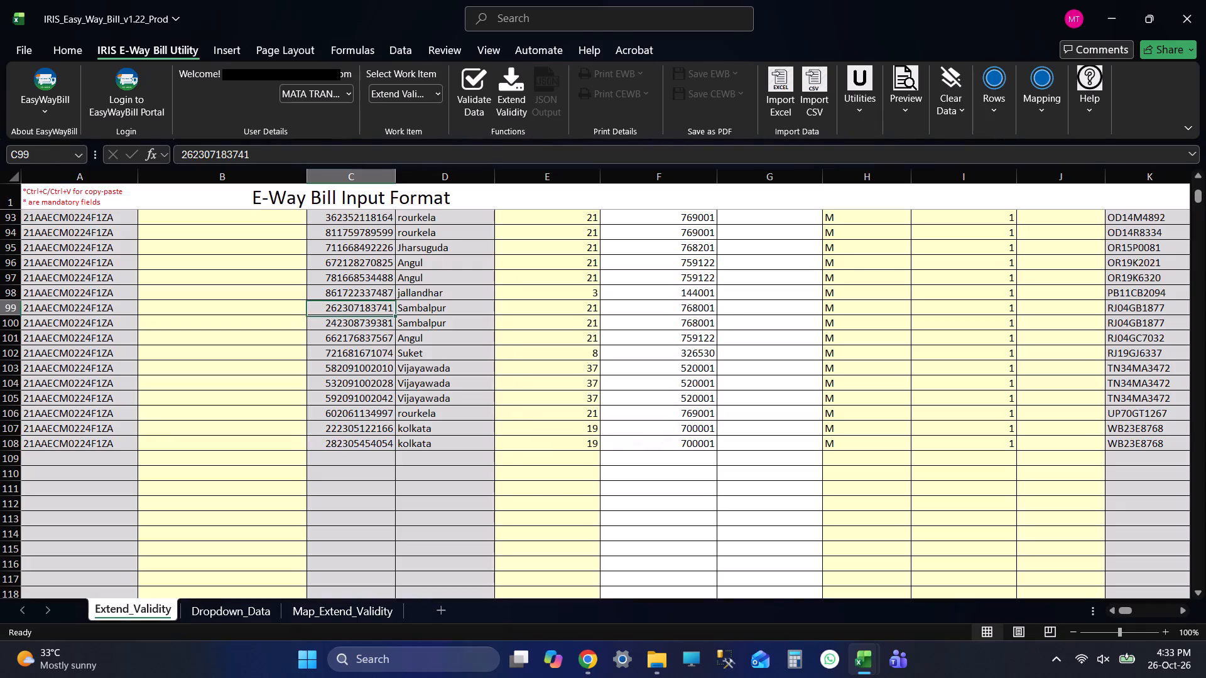
key("ctrl+Up")
key("Up")
key("Up")
key("Up")
key("Up")
key("Up")
key("Up")
key("Up")
key("Up")
key("Up")
key("Down")
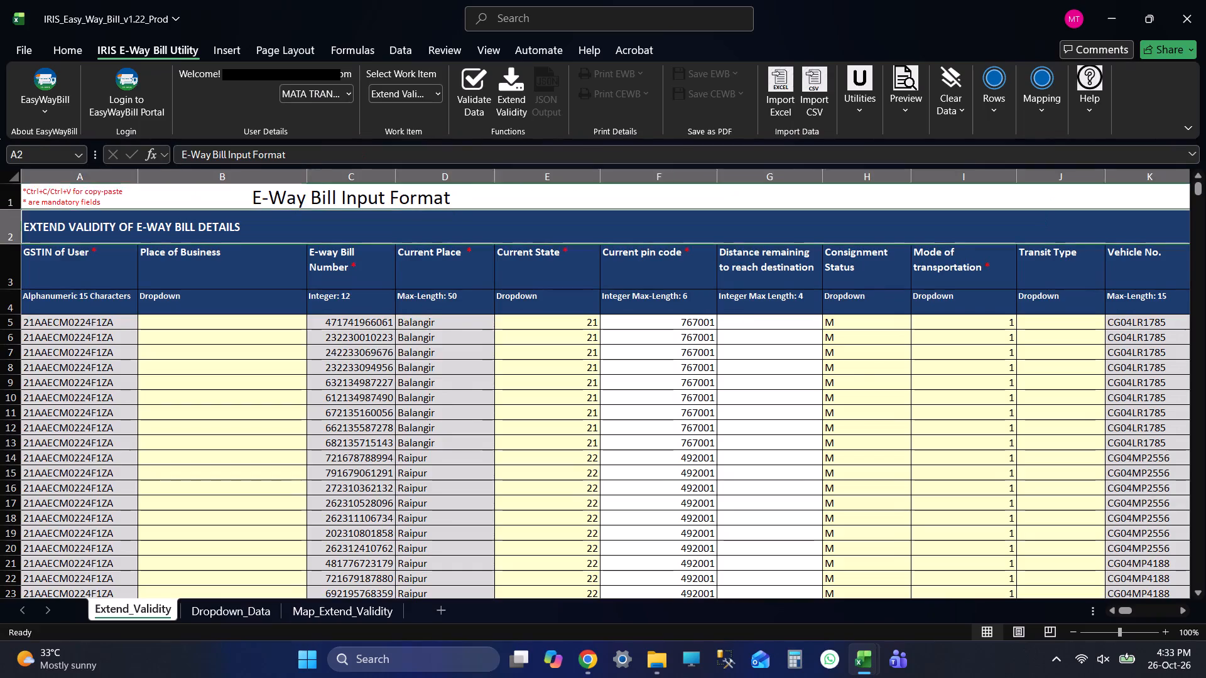
key("Down")
key("Down")
key("Down")
key("ctrl+Down")
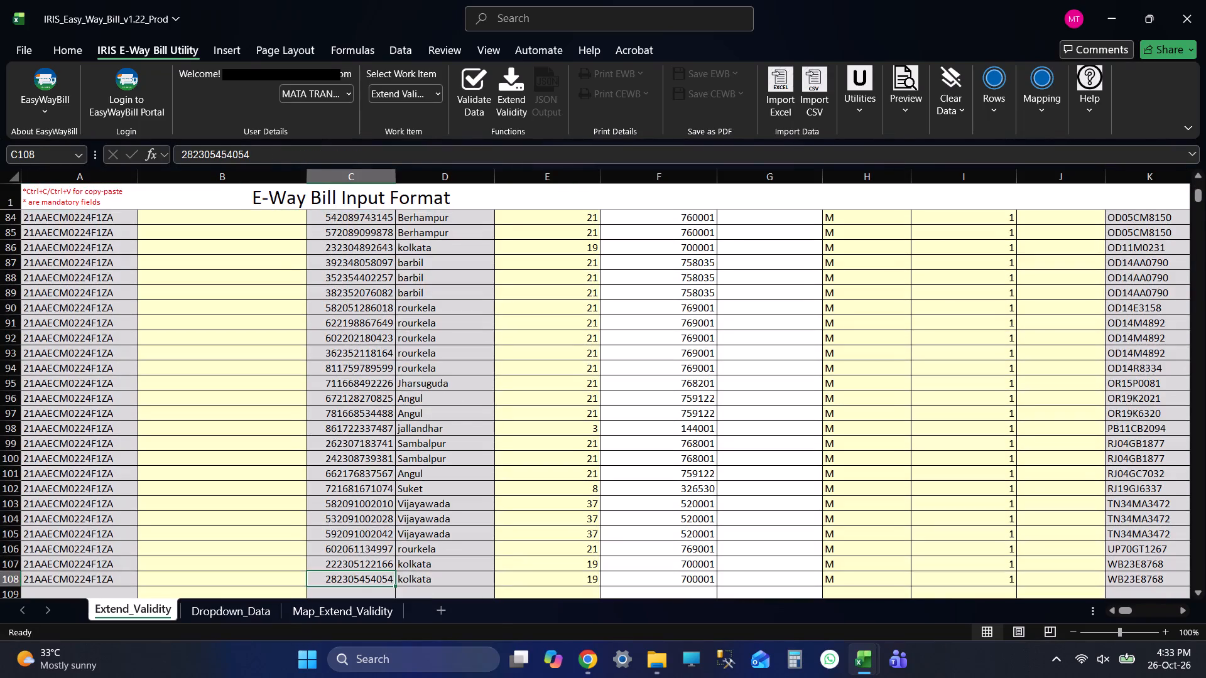
Examine the last filled row across its columns through to the Extend Validity Response of EWB from NIC section.
key("Right")
key("Right")
key("Right")
key("Right")
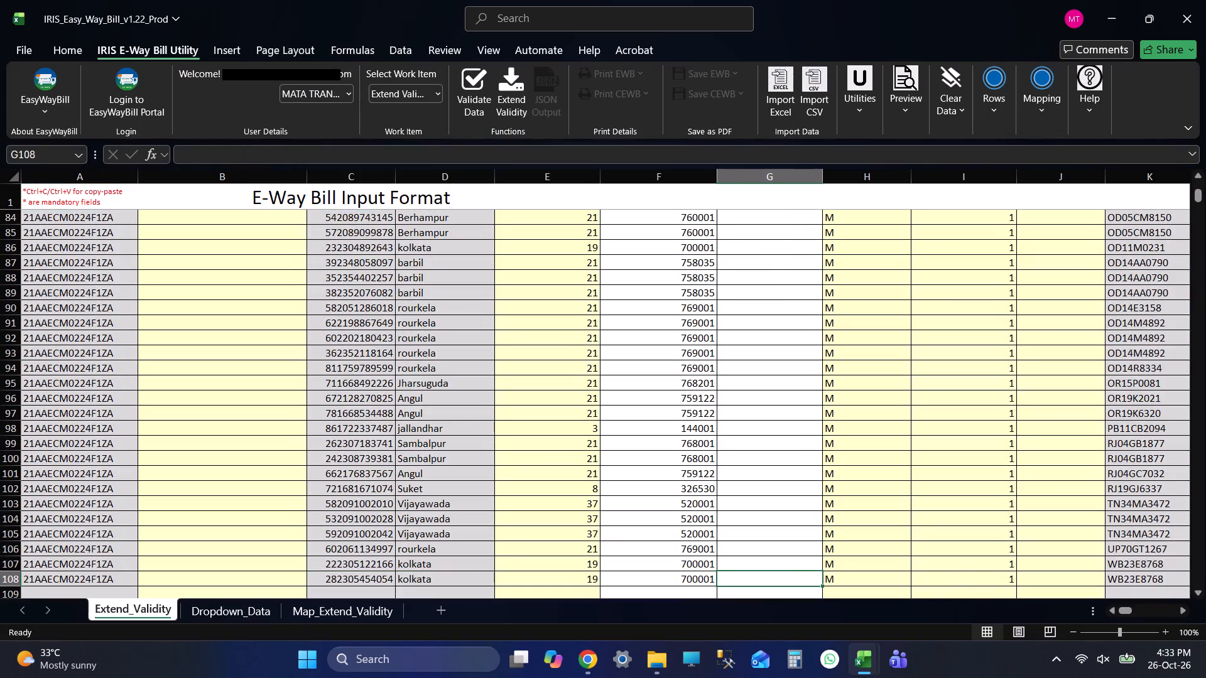
key("Right")
key("Left")
key("Left")
key("Left")
key("Left")
key("Left")
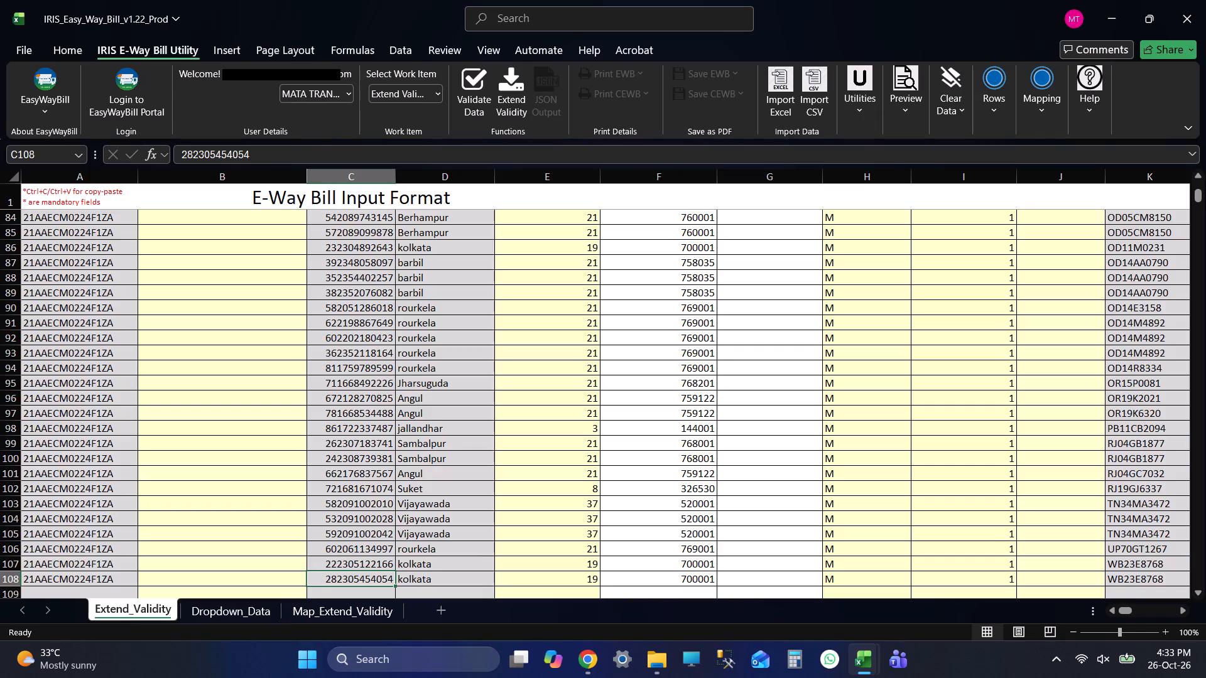
key("Right")
key("Right")
key("Right")
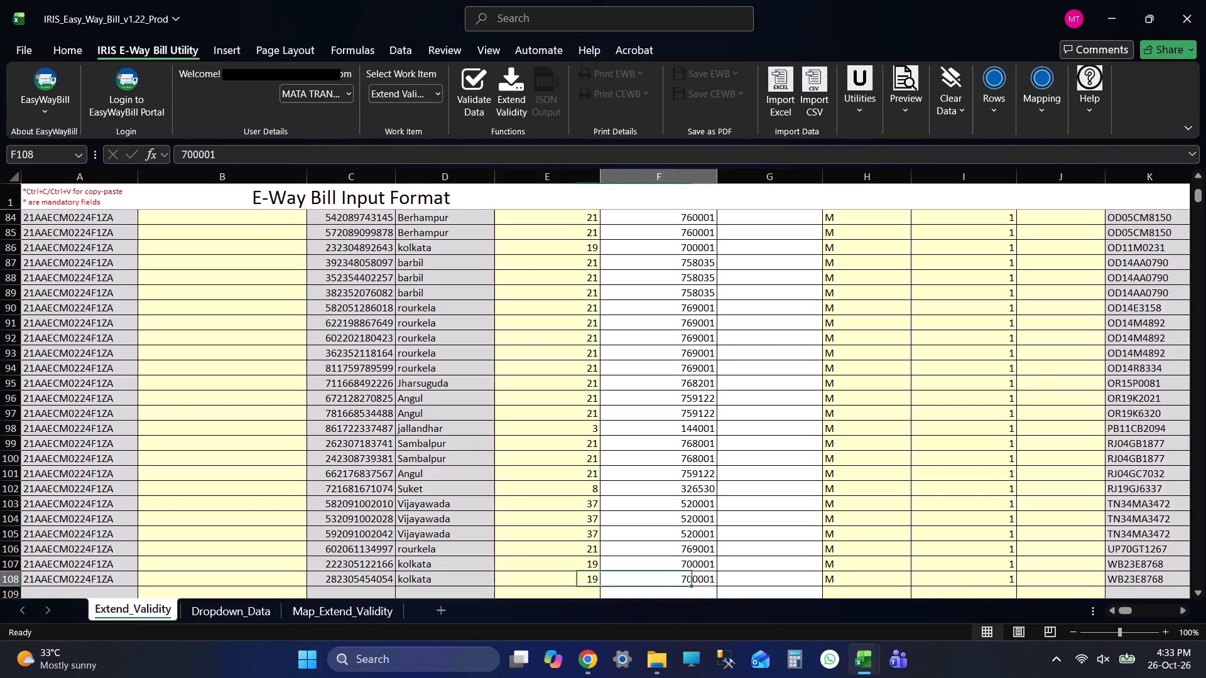
key("Right")
key("Right")
key("Right")
key("Right")
key("Right")
key("Right")
key("Right")
key("Right")
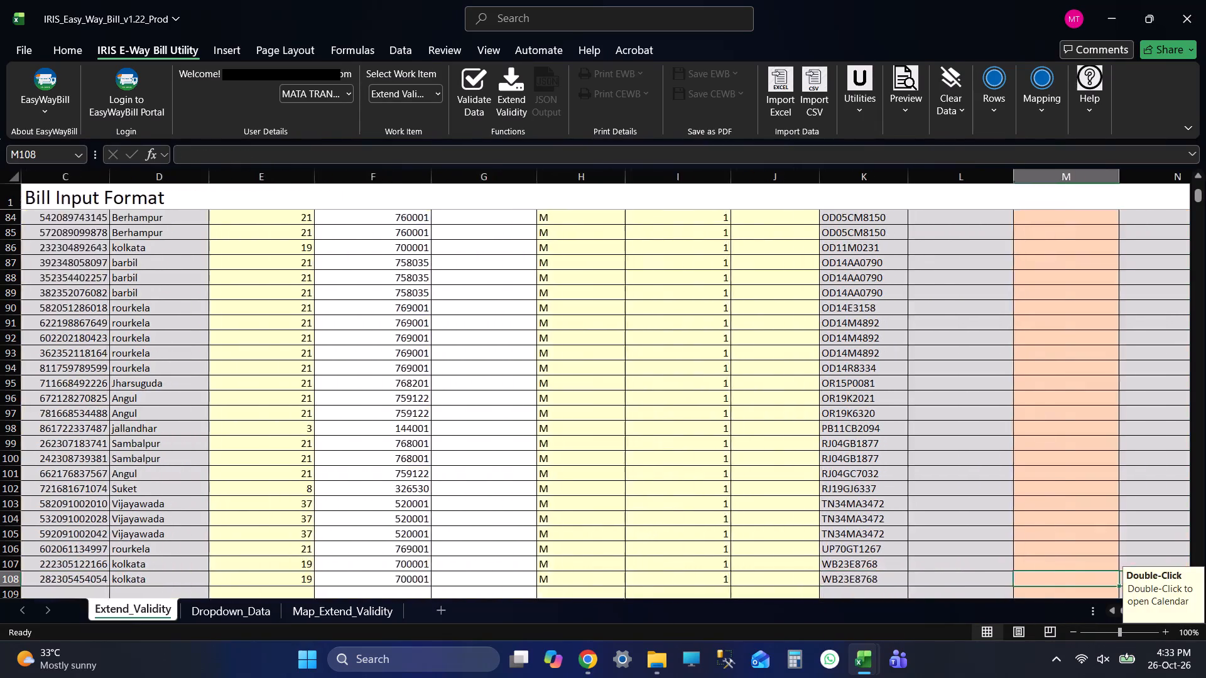
key("Right")
key("Right")
key("Right")
key("Right")
key("Right")
key("Right")
key("Right")
key("Right")
key("Right")
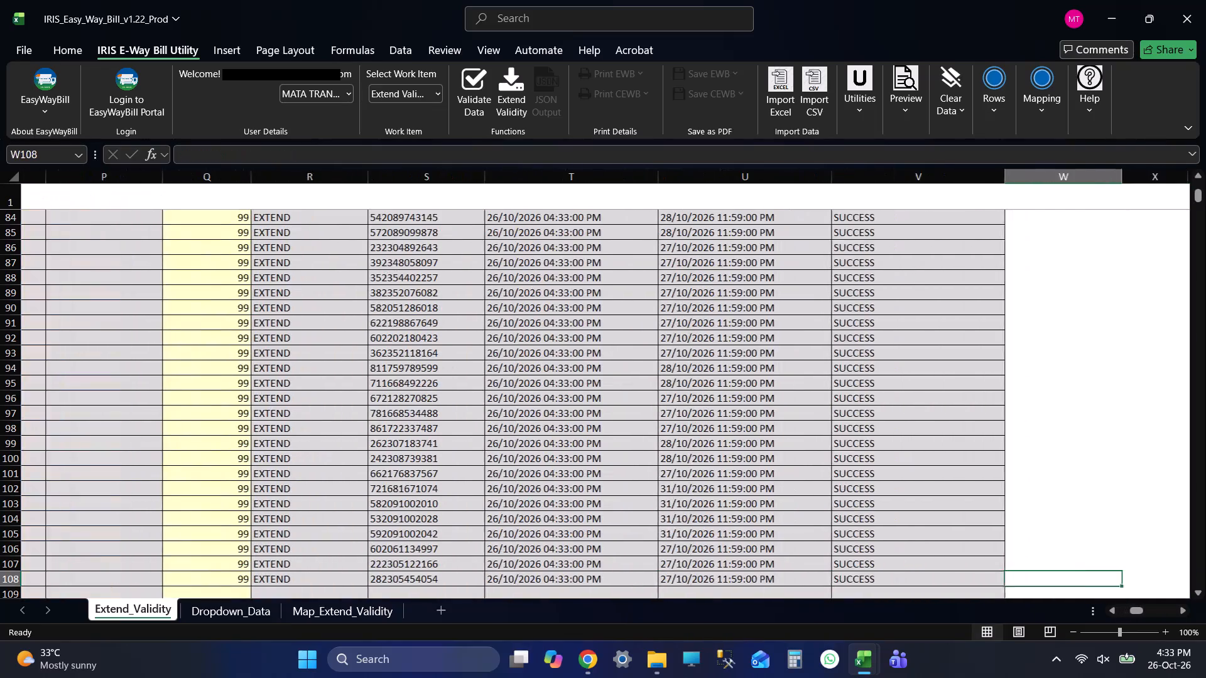
key("Right")
key("Left")
key("Left")
key("Left")
key("Left")
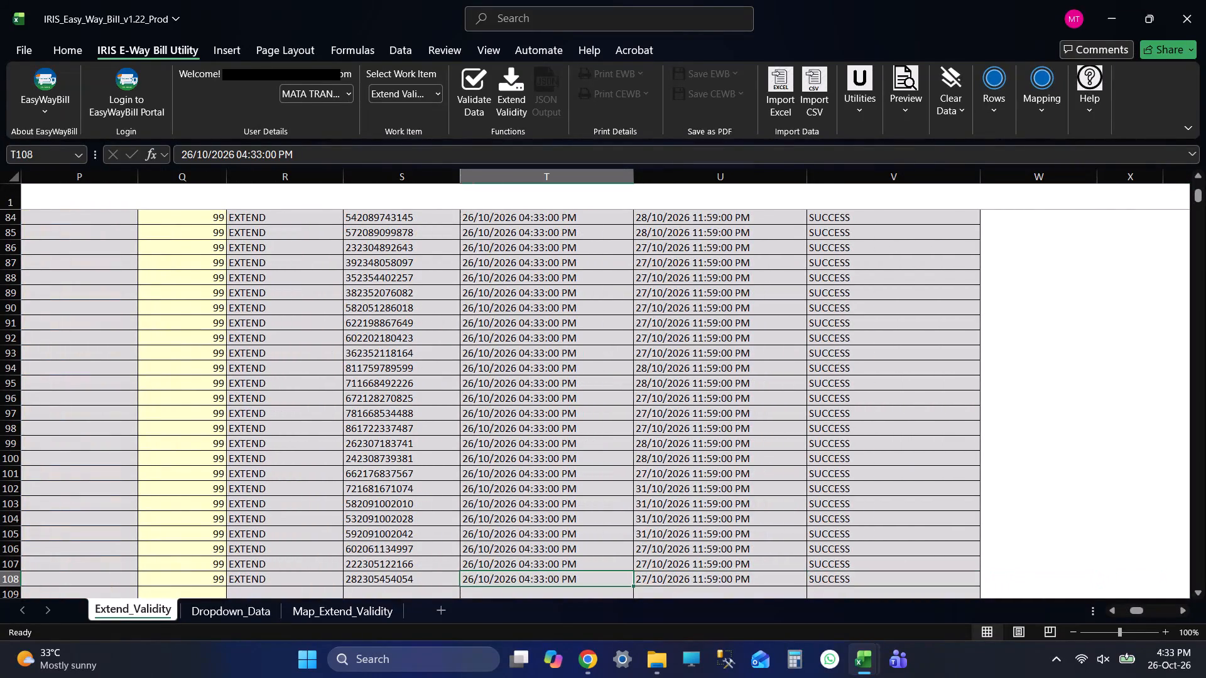
Examine the NIC response columns for extended date, valid-upto date and processing status, up to the first row and back down.
key("Page_Up")
key("Page_Up")
key("Page_Up")
key("Page_Up")
key("Page_Up")
key("Page_Up")
key("Page_Up")
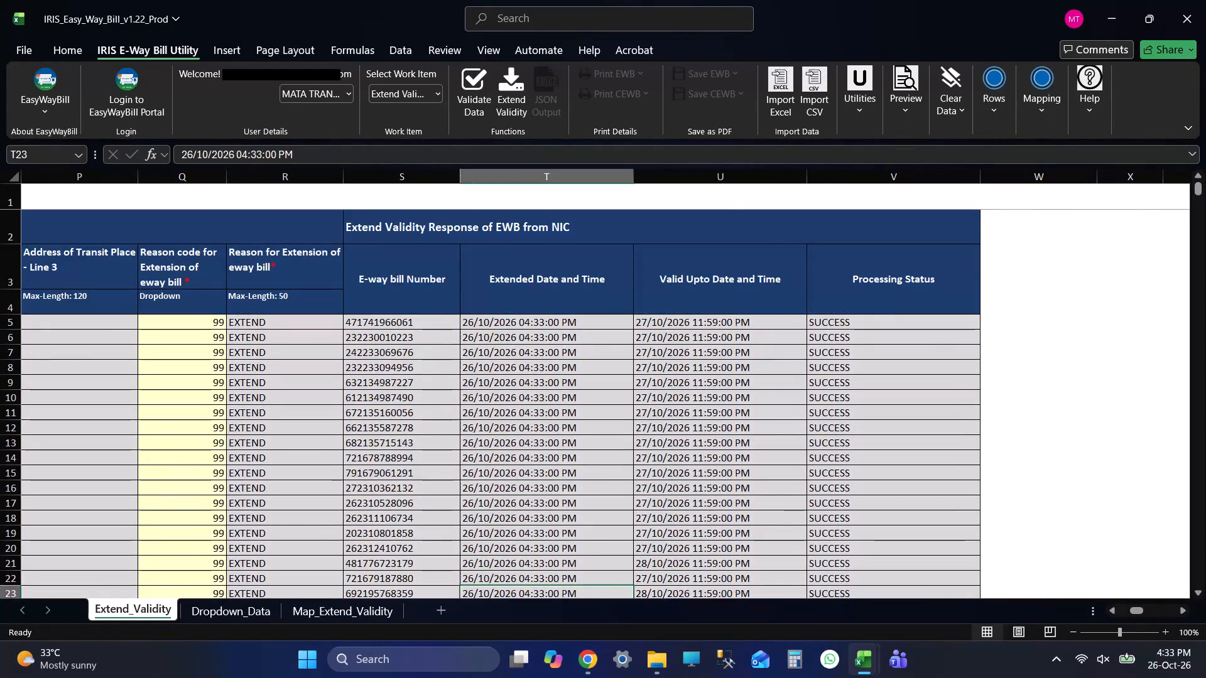
key("Page_Up")
key("Page_Down")
key("Page_Down")
key("Page_Down")
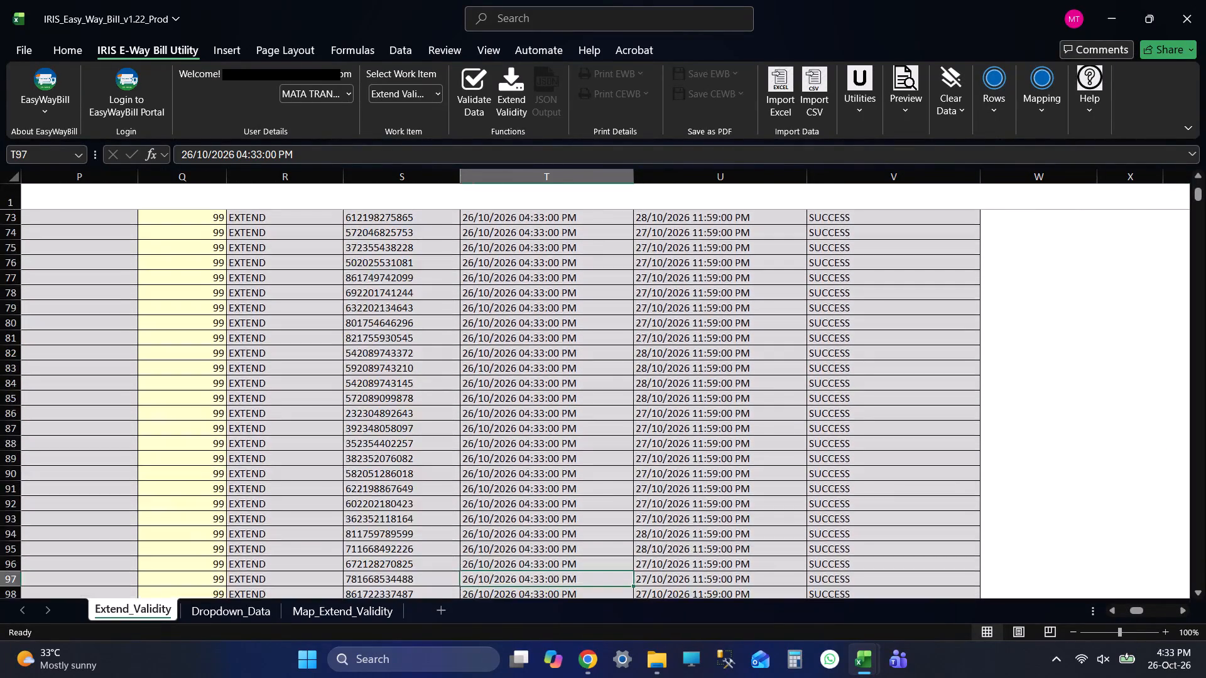
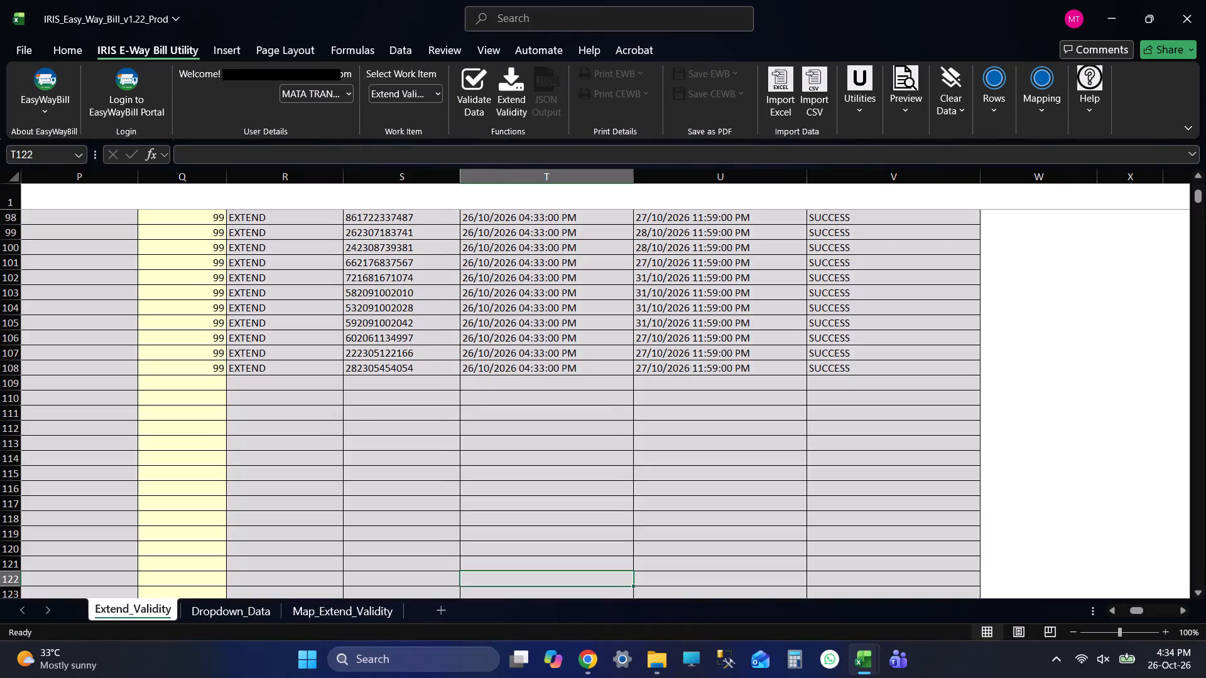
Copy the entire Extend_Validity sheet into a new blank workbook, starting at cell A1.
left_click(10, 175)
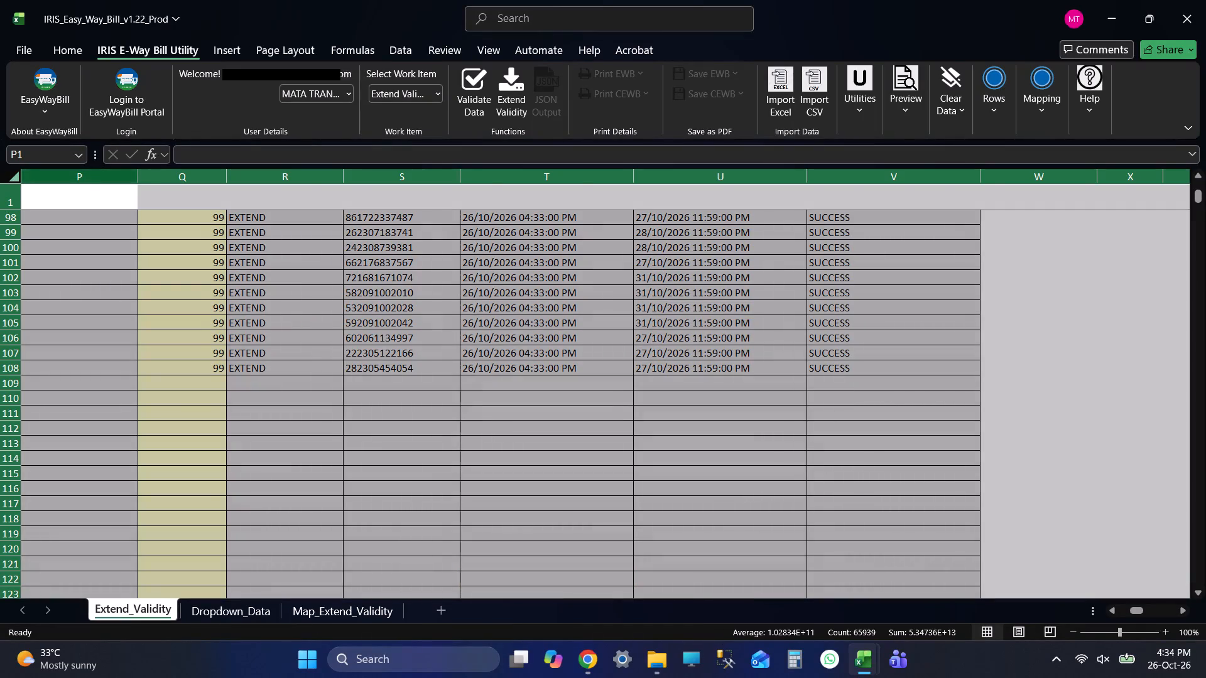
key("ctrl+c")
key("ctrl+c")
key("ctrl+c")
key("ctrl+c")
key("ctrl+c")
key("ctrl+c")
key("ctrl+c")
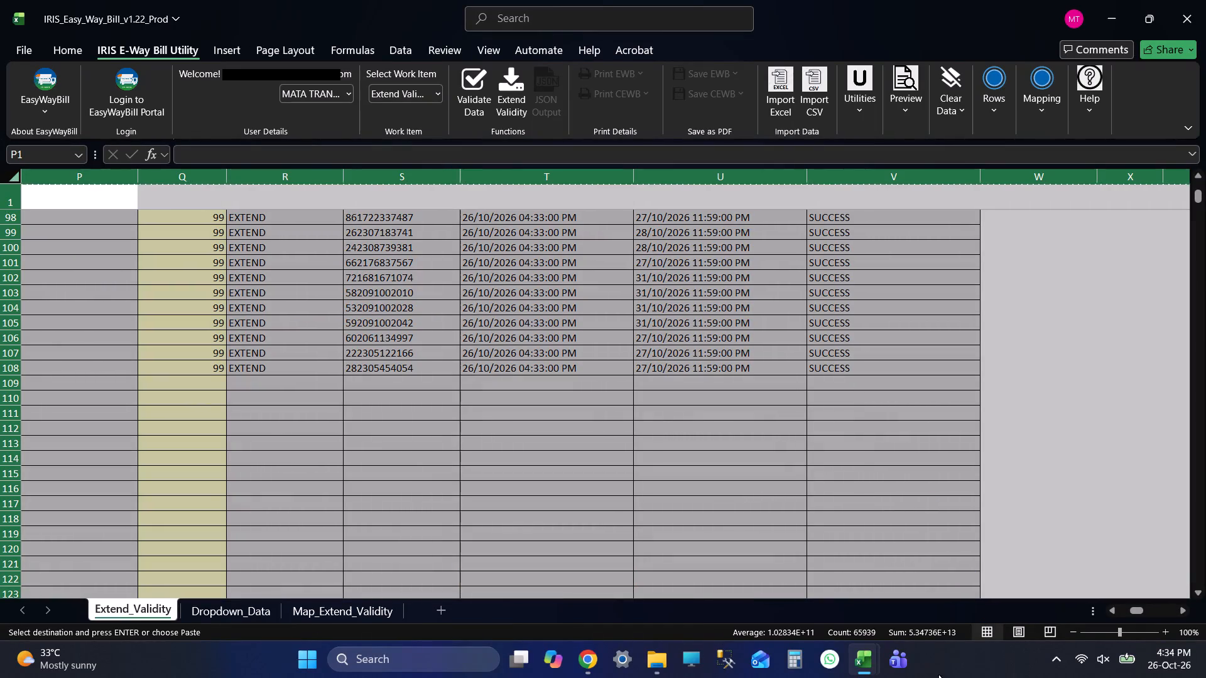
right_click(875, 647)
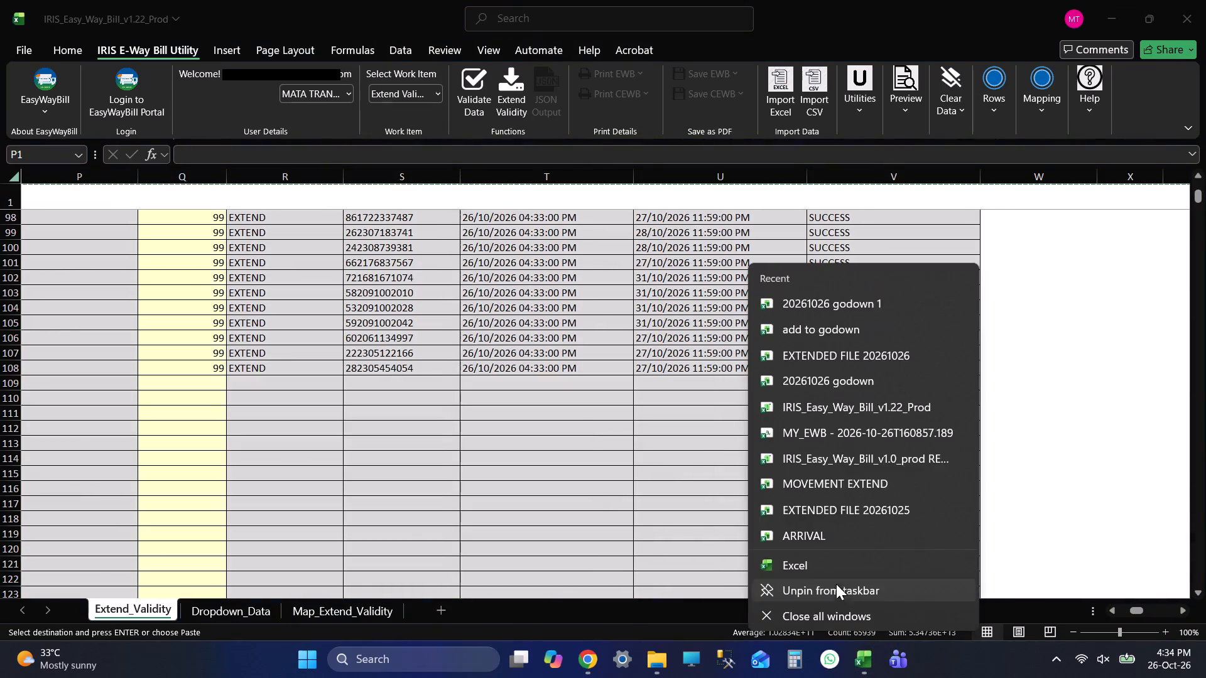
left_click(816, 564)
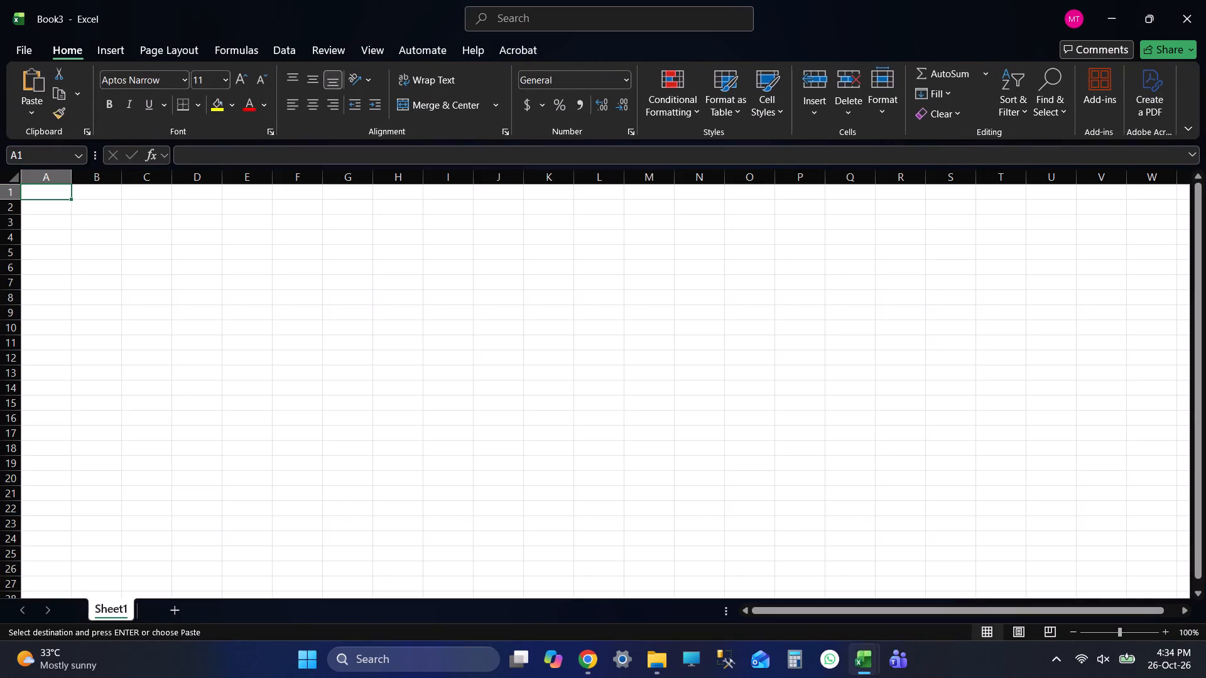
key("ctrl+v")
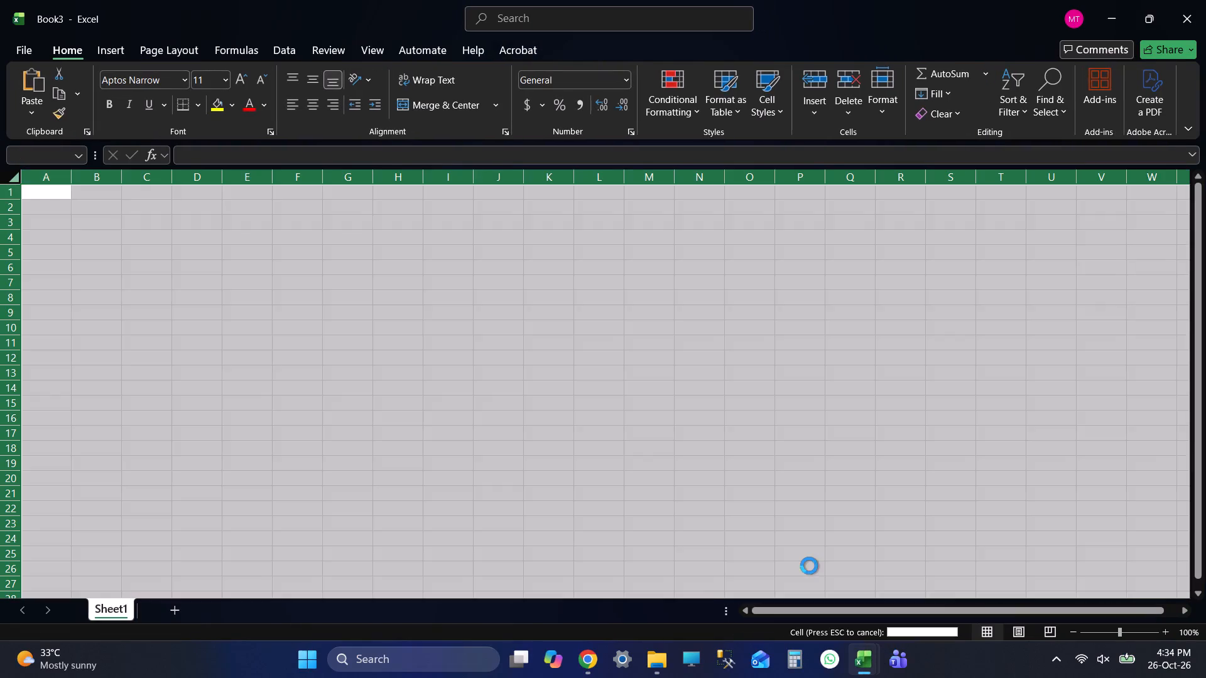
left_click(108, 187)
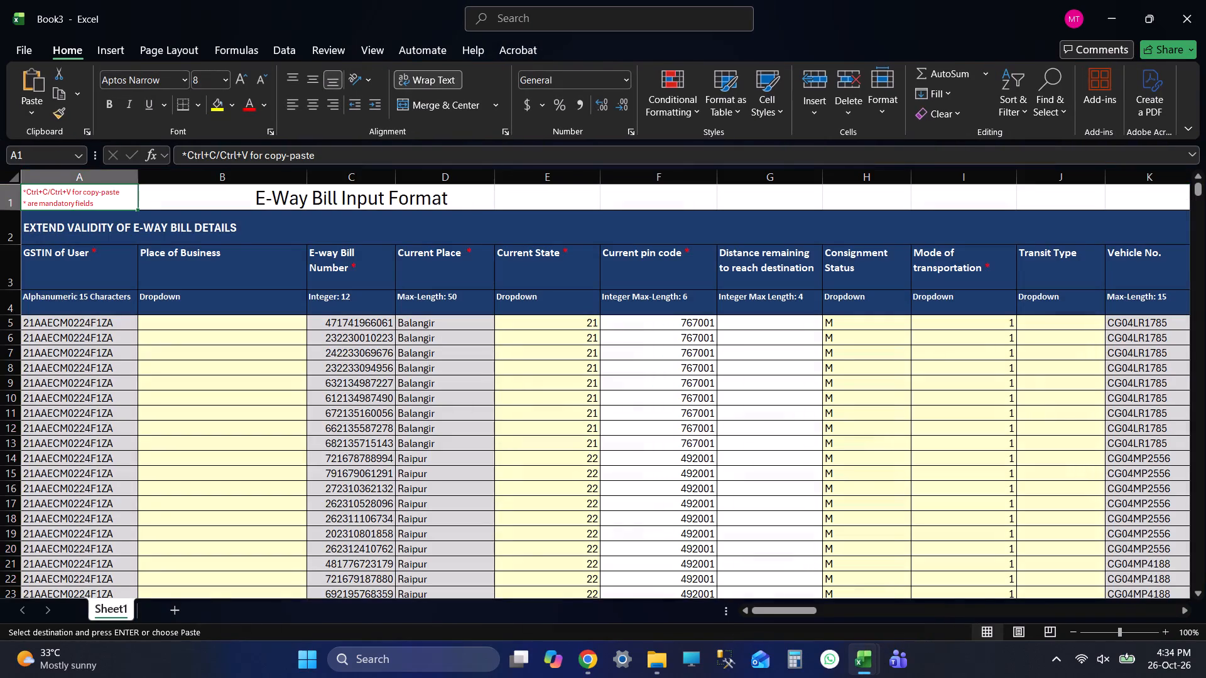
Examine the pasted E-way Bill Number column down past its last filled row and back up to the title row.
left_click(365, 338)
key("ctrl+Down")
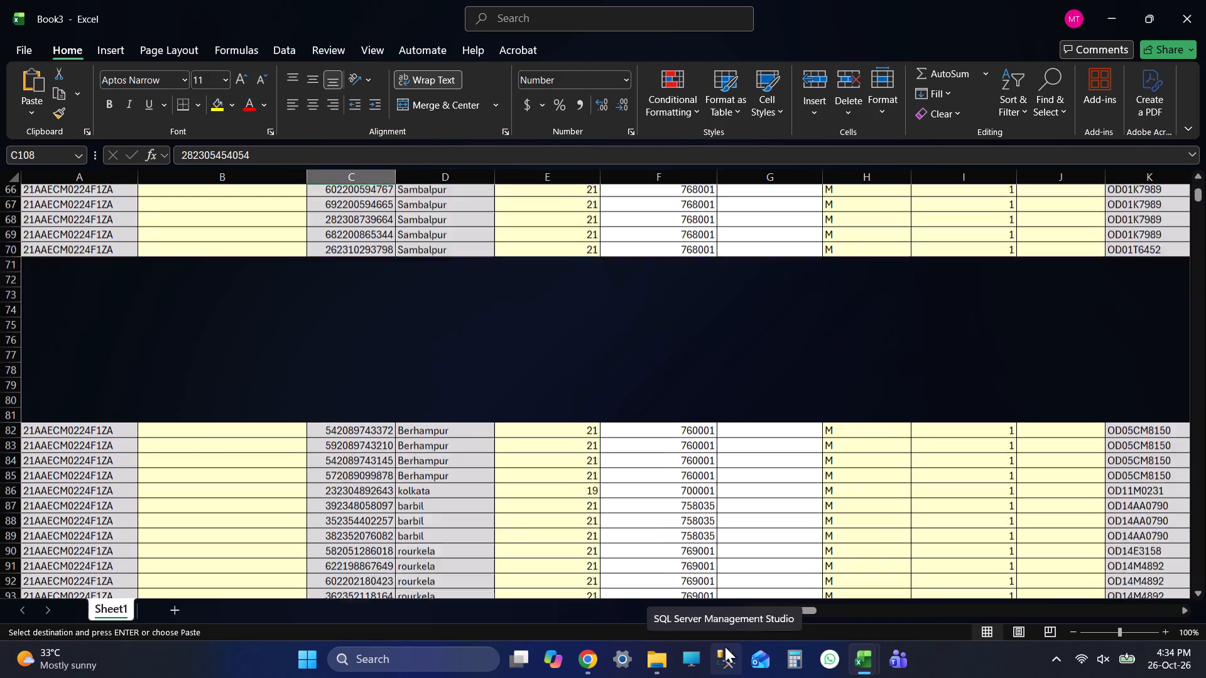
key("Down")
key("Down")
key("Down")
key("Down")
key("ctrl+Up")
key("ctrl+Up")
key("Up")
key("Up")
key("Up")
key("Up")
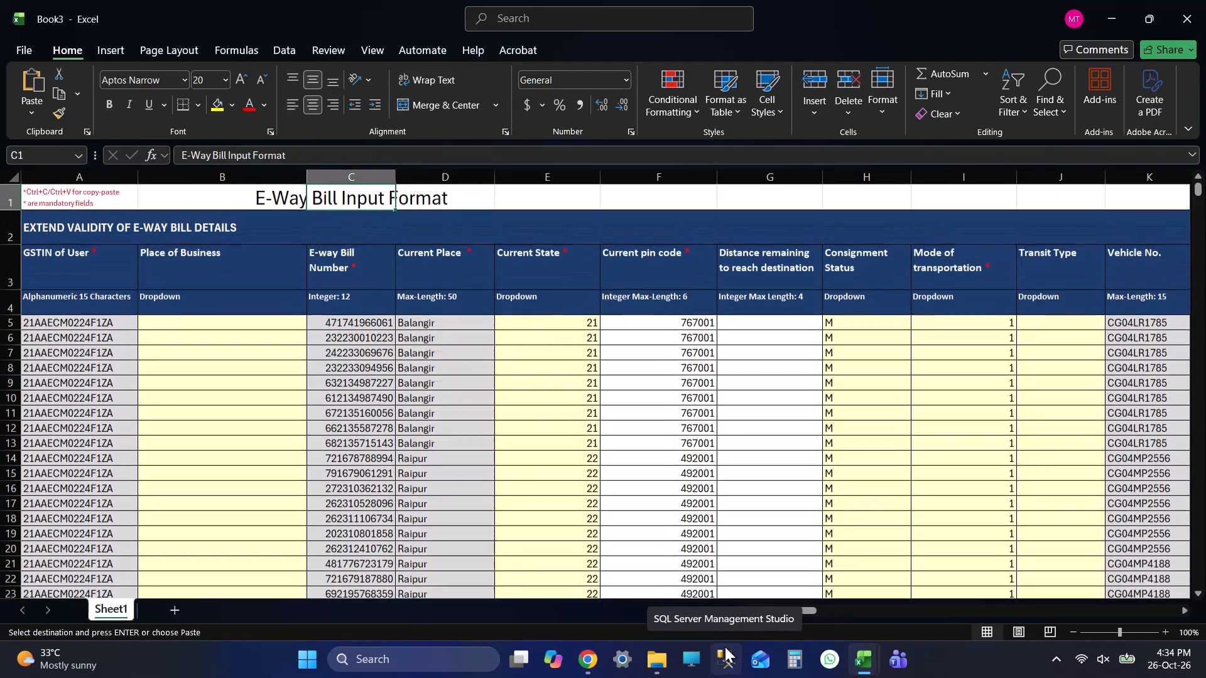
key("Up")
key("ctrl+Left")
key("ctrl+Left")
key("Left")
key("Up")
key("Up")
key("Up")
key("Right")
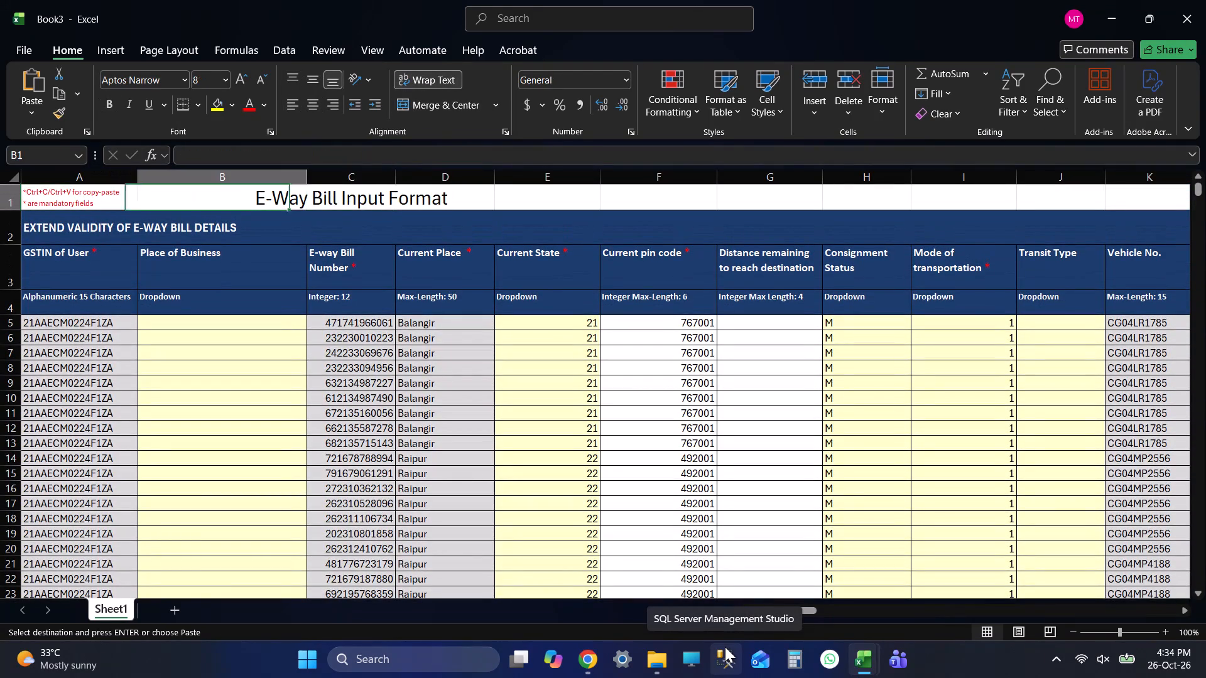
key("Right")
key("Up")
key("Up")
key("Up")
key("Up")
Recheck the pasted E-way Bill Number column from the header rows to the end of the data and back up.
key("Down")
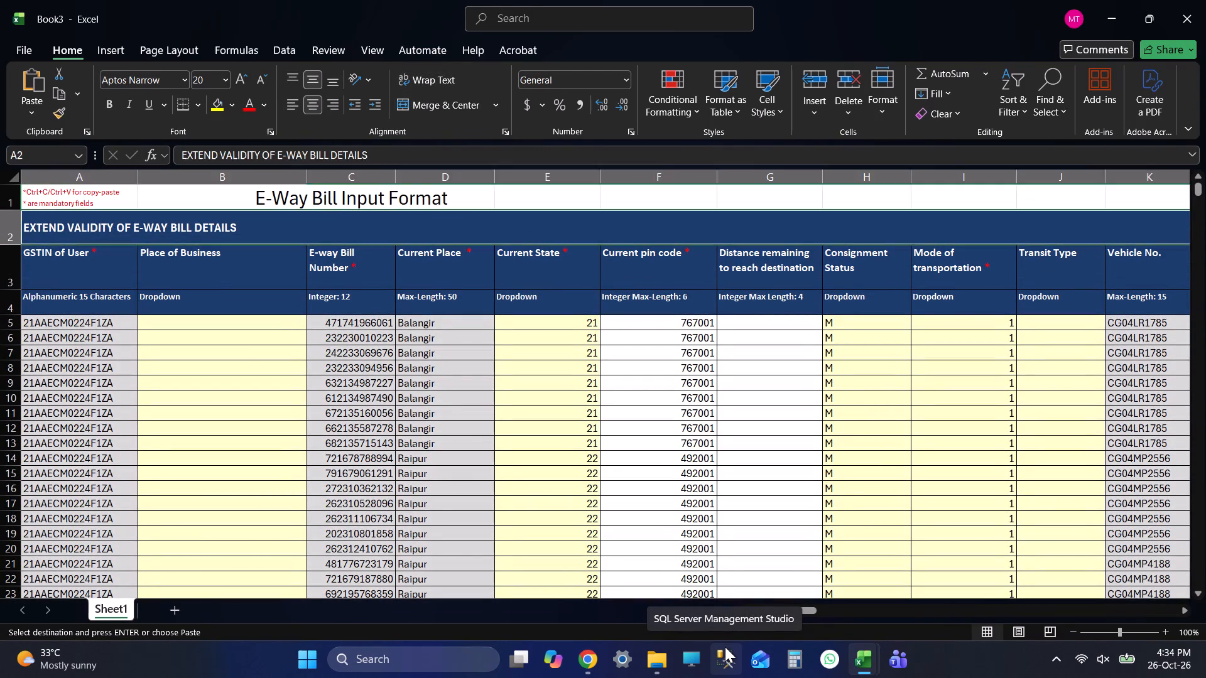
key("Down")
key("Down")
key("Down")
key("Down")
key("ctrl+Down")
key("Down")
key("Down")
key("Down")
key("Down")
key("Down")
key("Down")
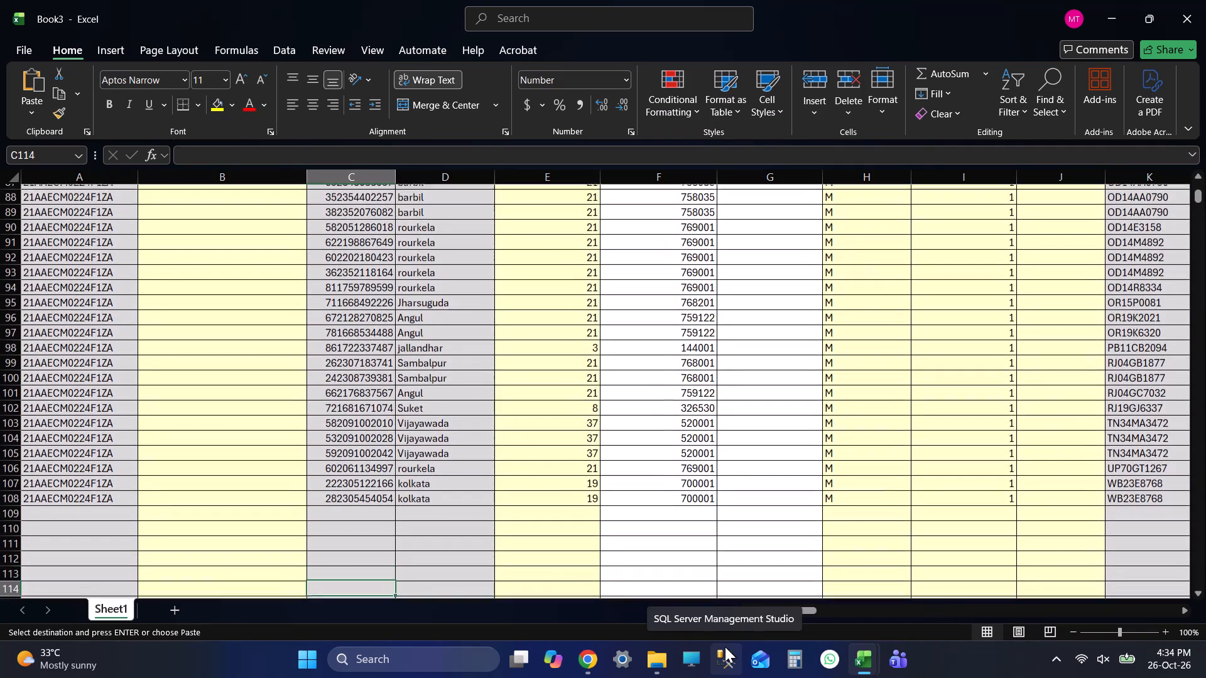
key("ctrl+Up")
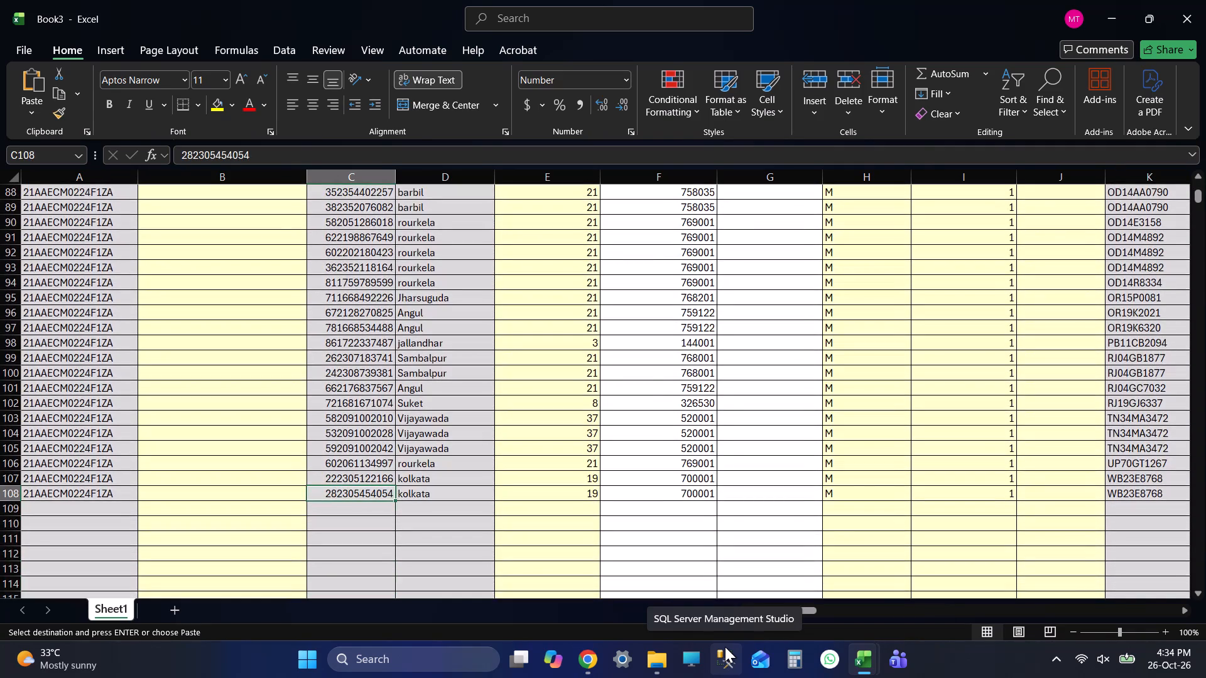
key("ctrl+Up")
key("Up")
key("Up")
key("Up")
key("Up")
key("Up")
key("Up")
key("Up")
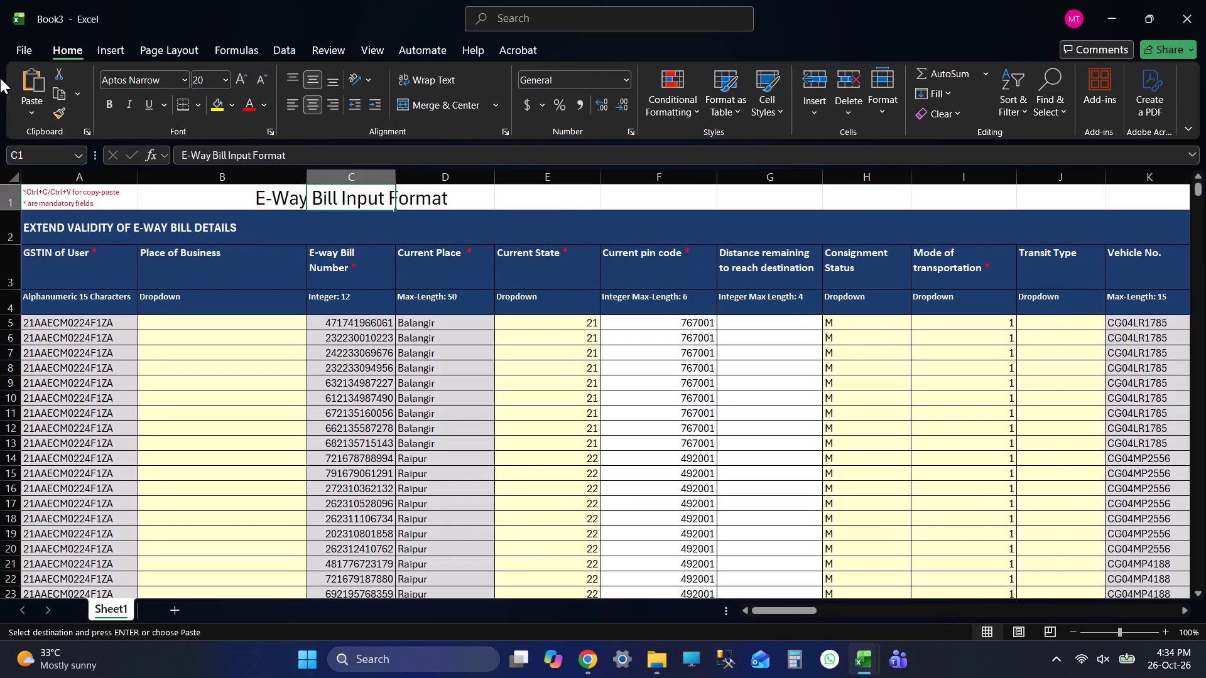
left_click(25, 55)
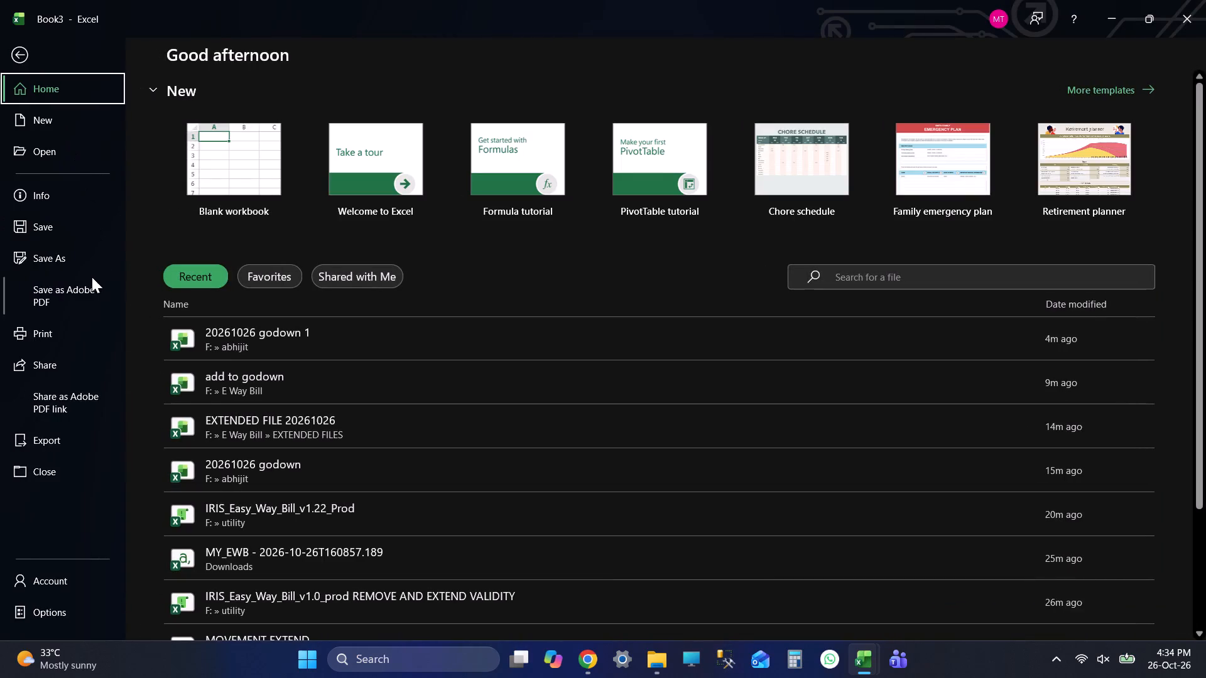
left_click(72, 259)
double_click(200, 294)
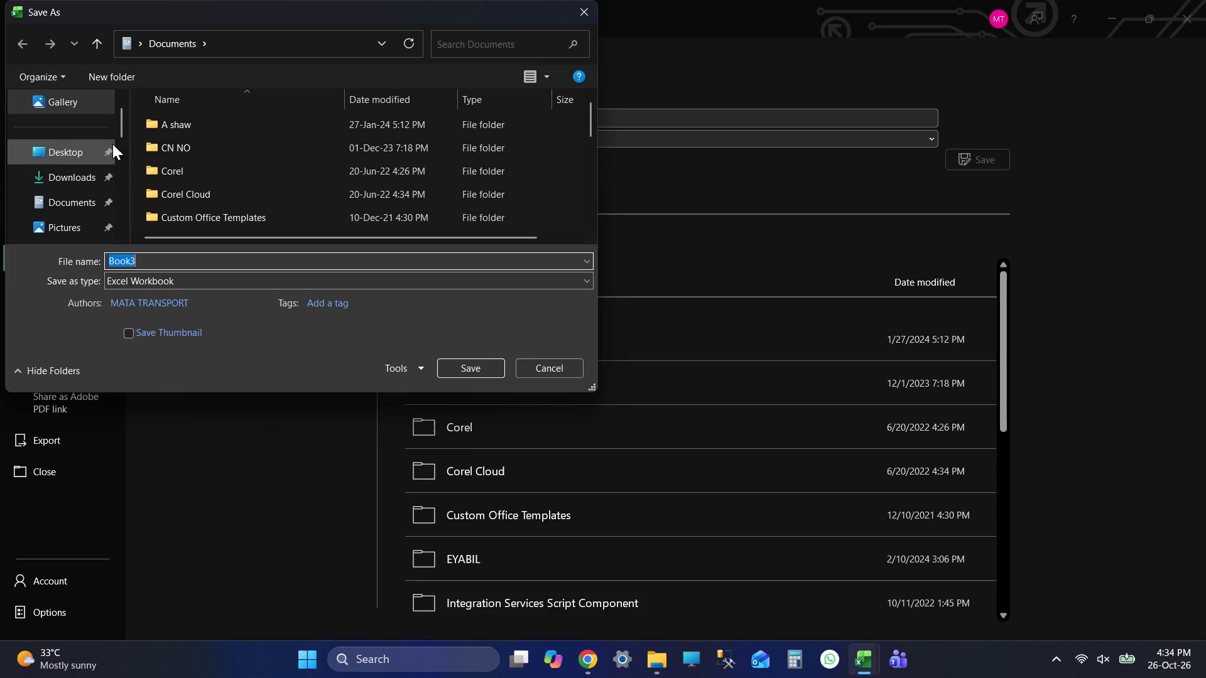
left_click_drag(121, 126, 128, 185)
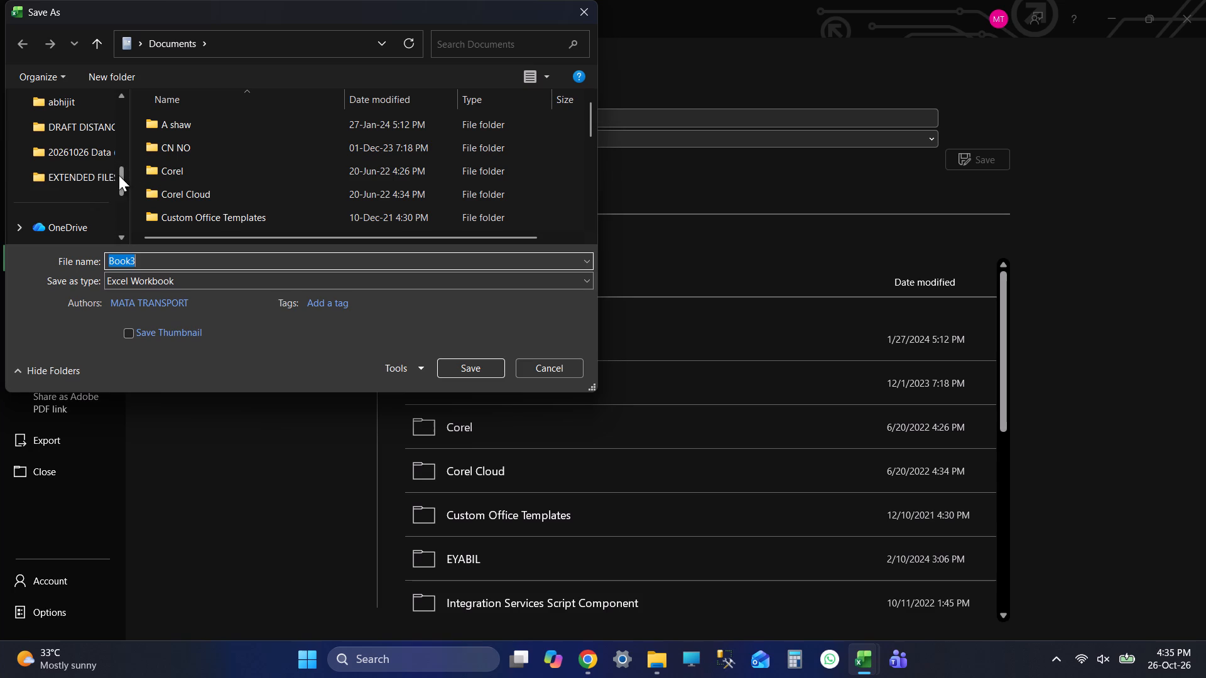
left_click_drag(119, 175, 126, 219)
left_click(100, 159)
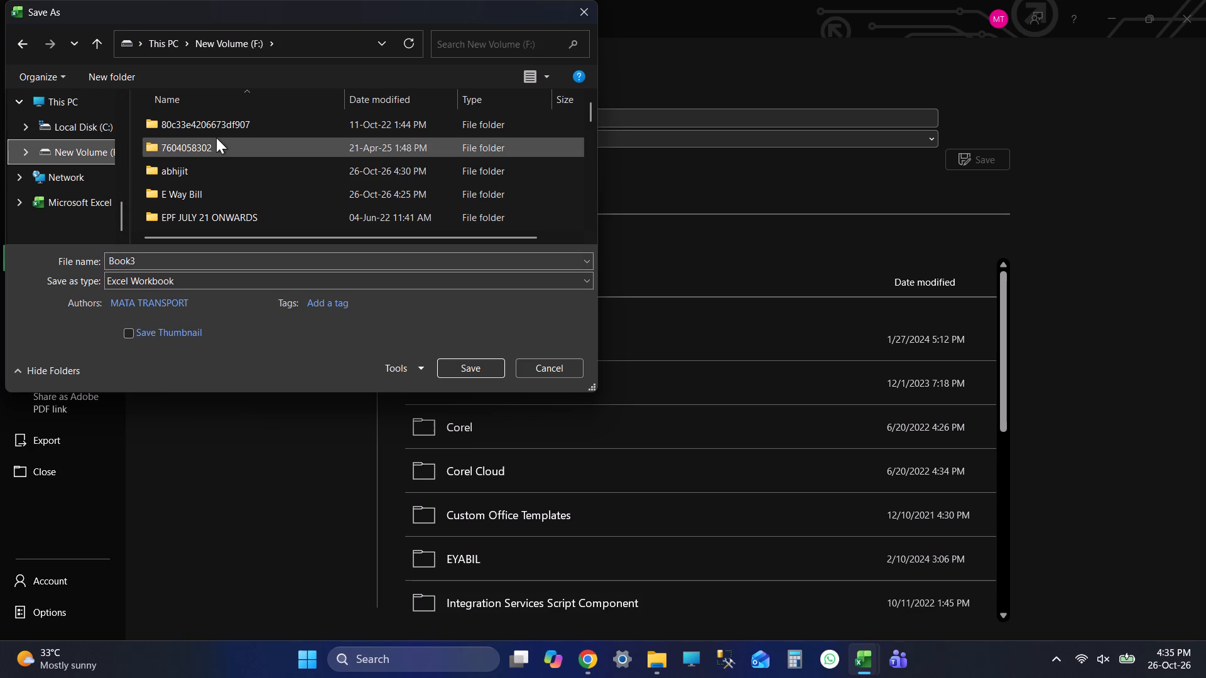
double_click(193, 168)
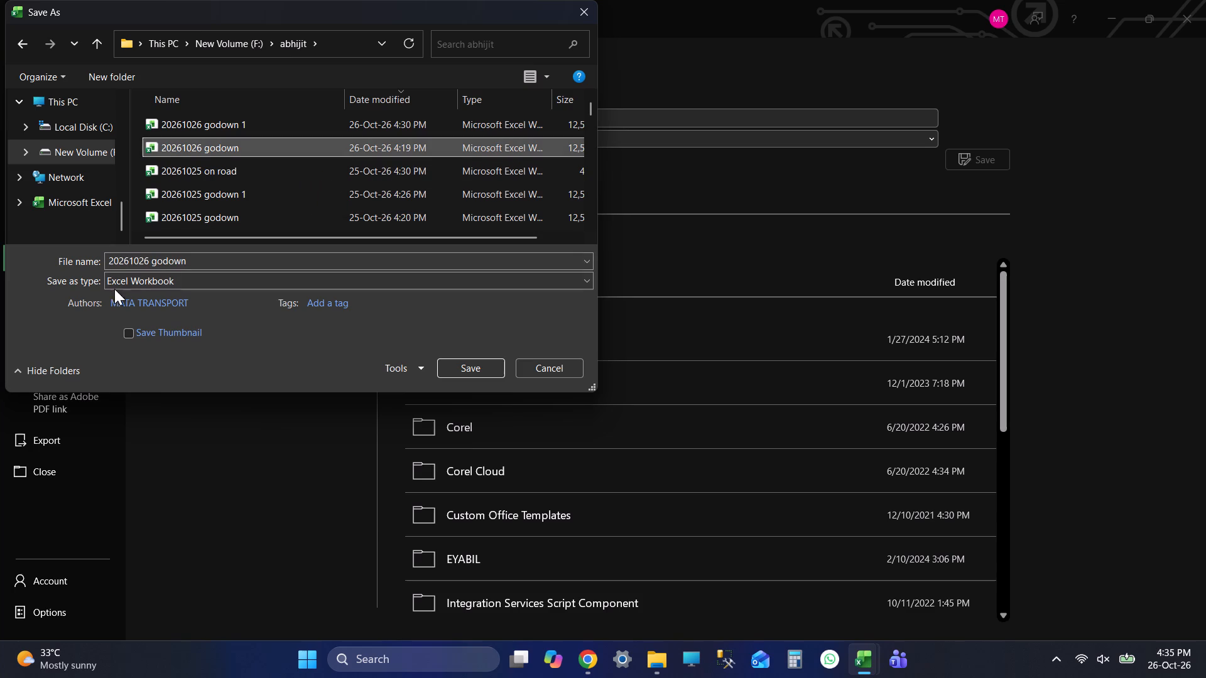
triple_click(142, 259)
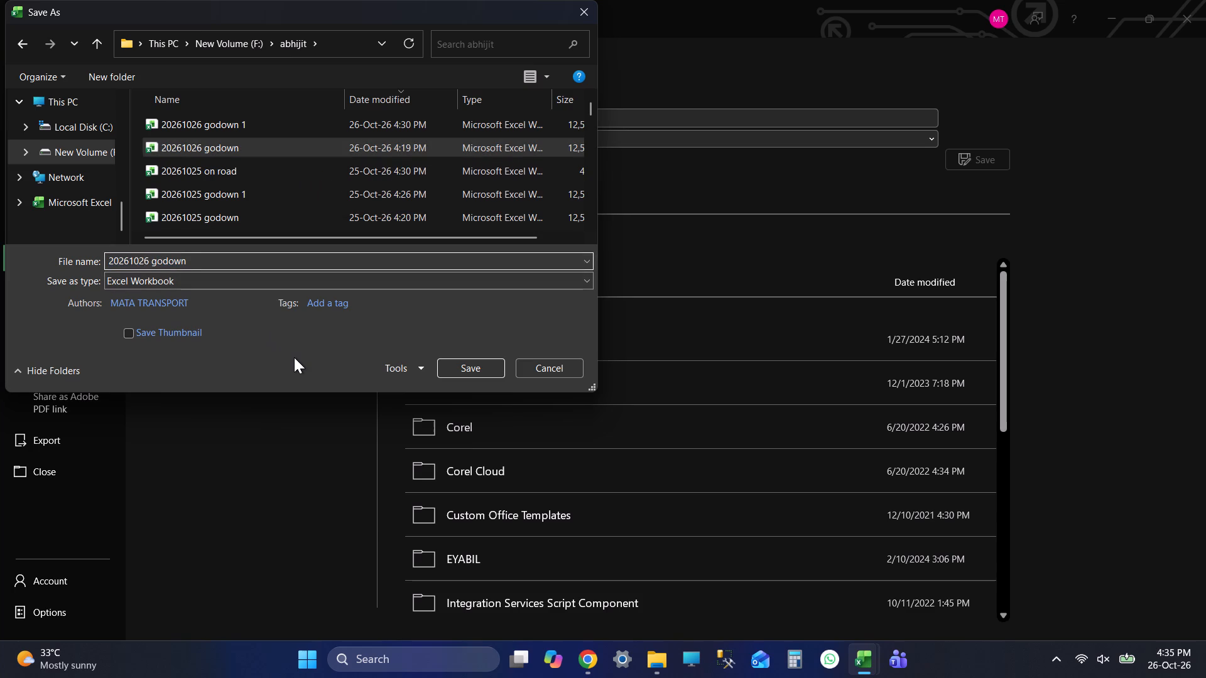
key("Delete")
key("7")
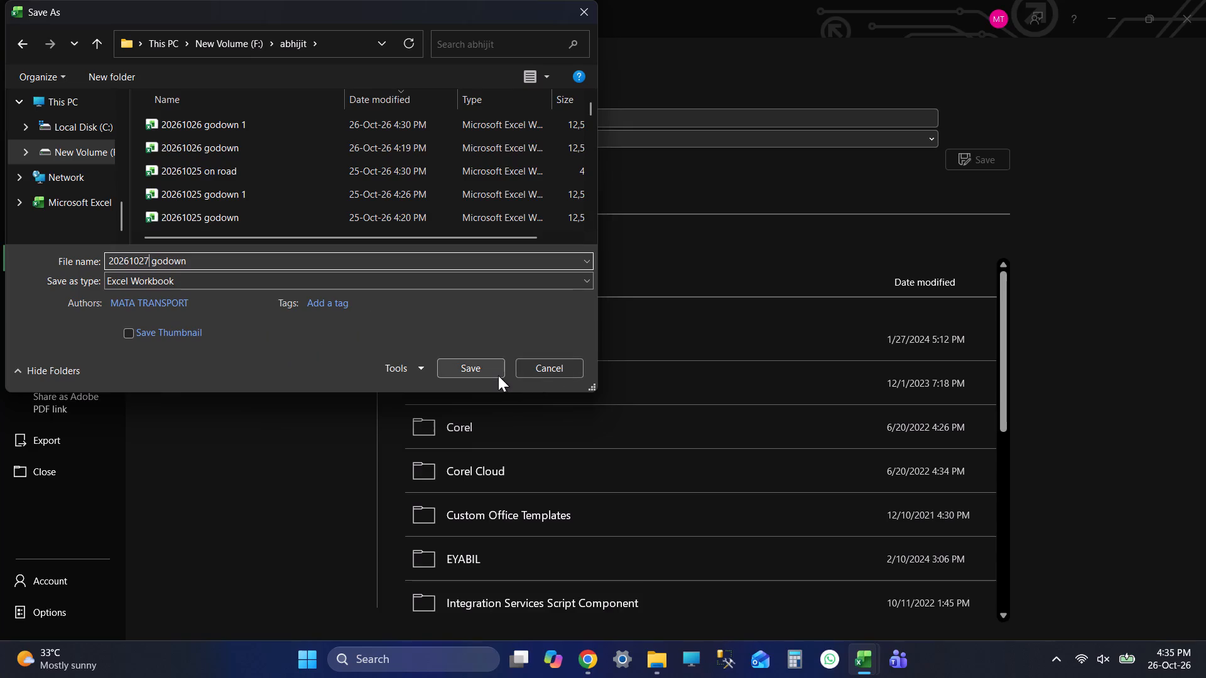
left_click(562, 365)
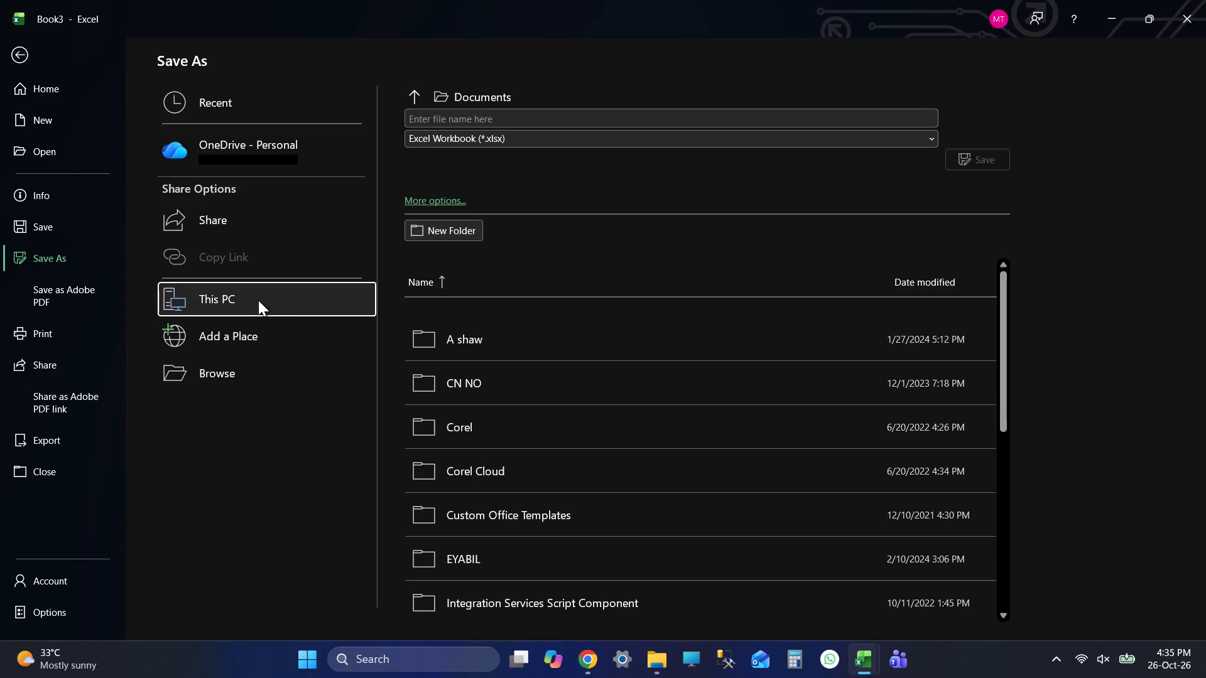
Save the new workbook as 20261026 on road in the abhijit folder on New Volume (F:).
double_click(256, 299)
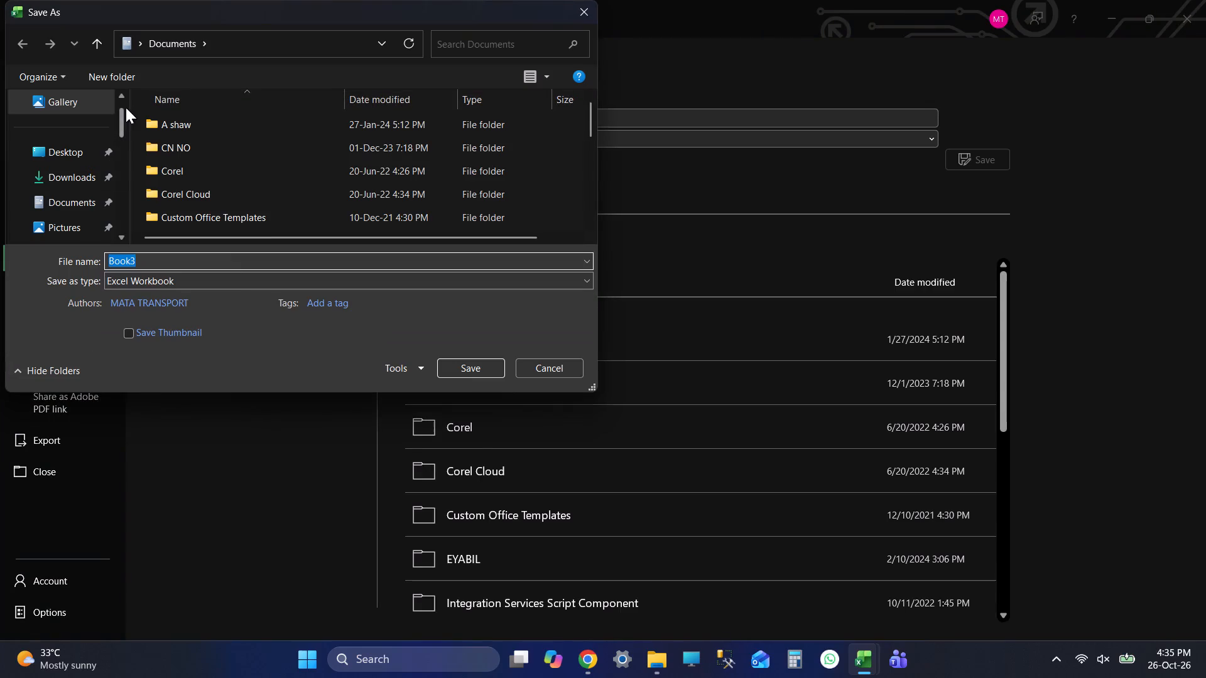
left_click_drag(122, 114, 121, 216)
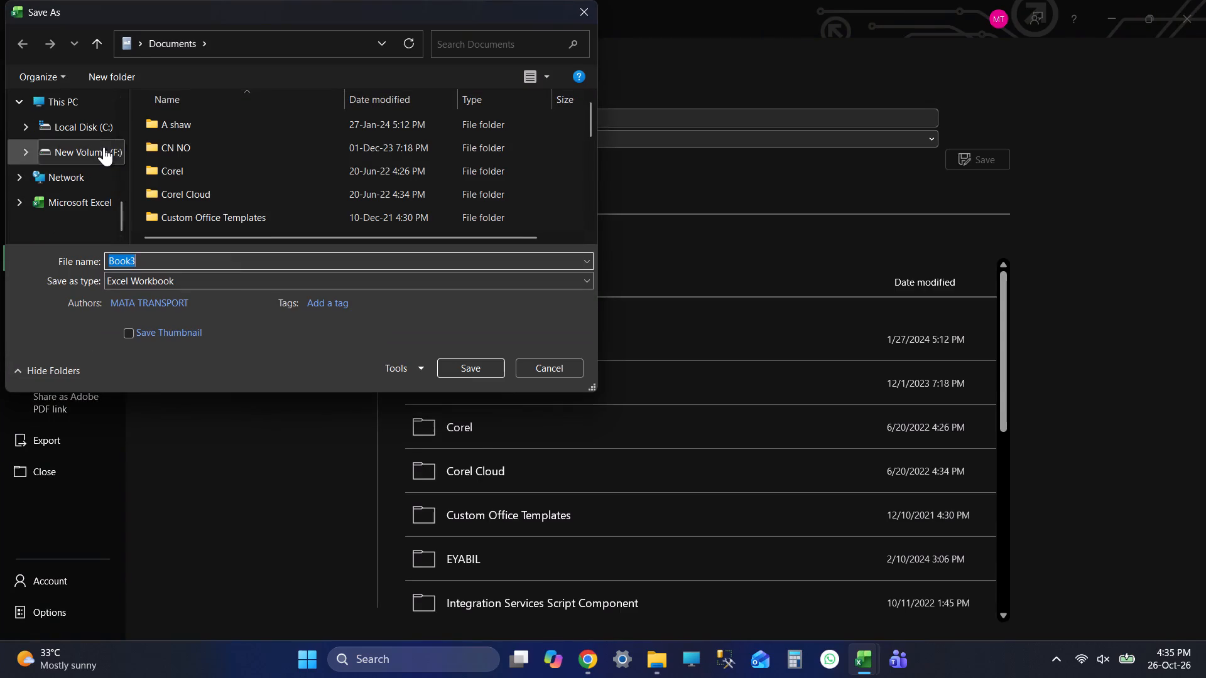
left_click(104, 147)
double_click(227, 168)
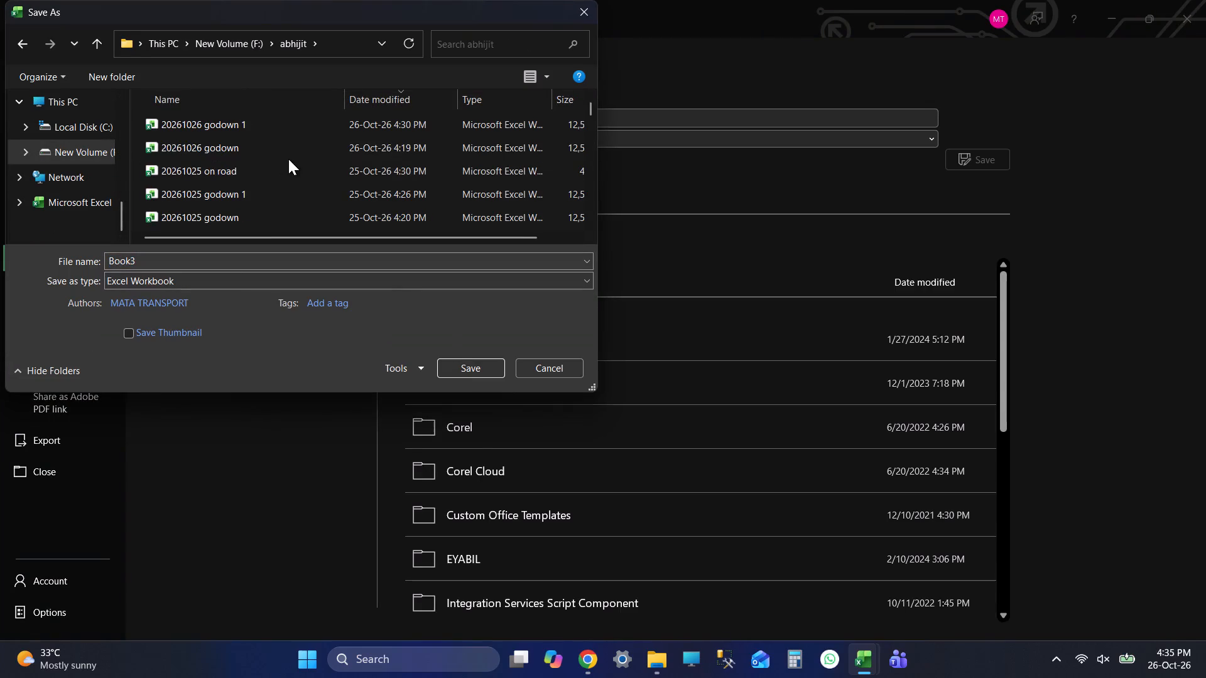
left_click(258, 152)
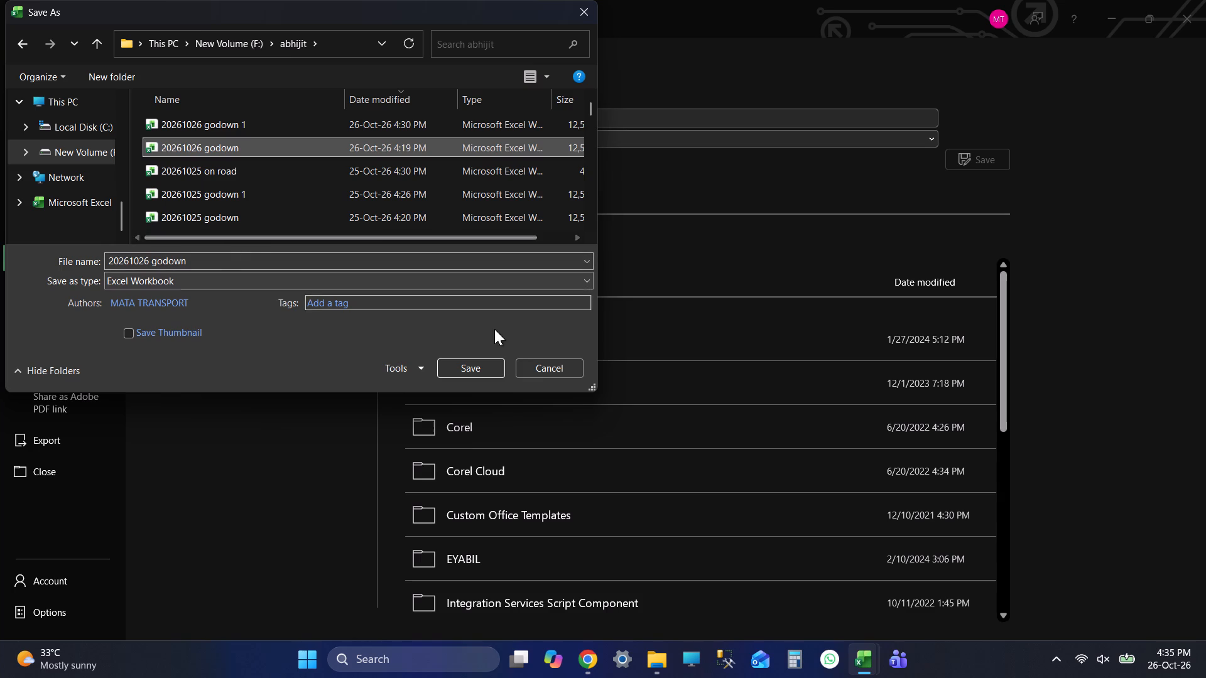
left_click(242, 180)
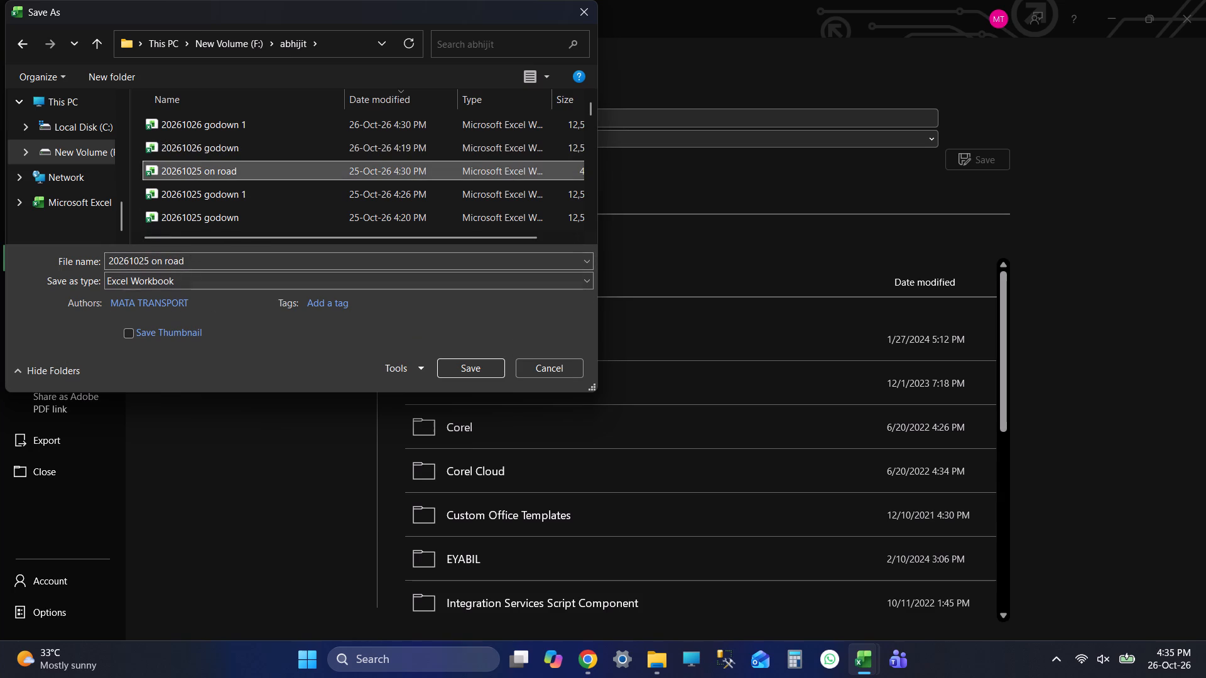
left_click(146, 262)
left_click(145, 250)
left_click(139, 261)
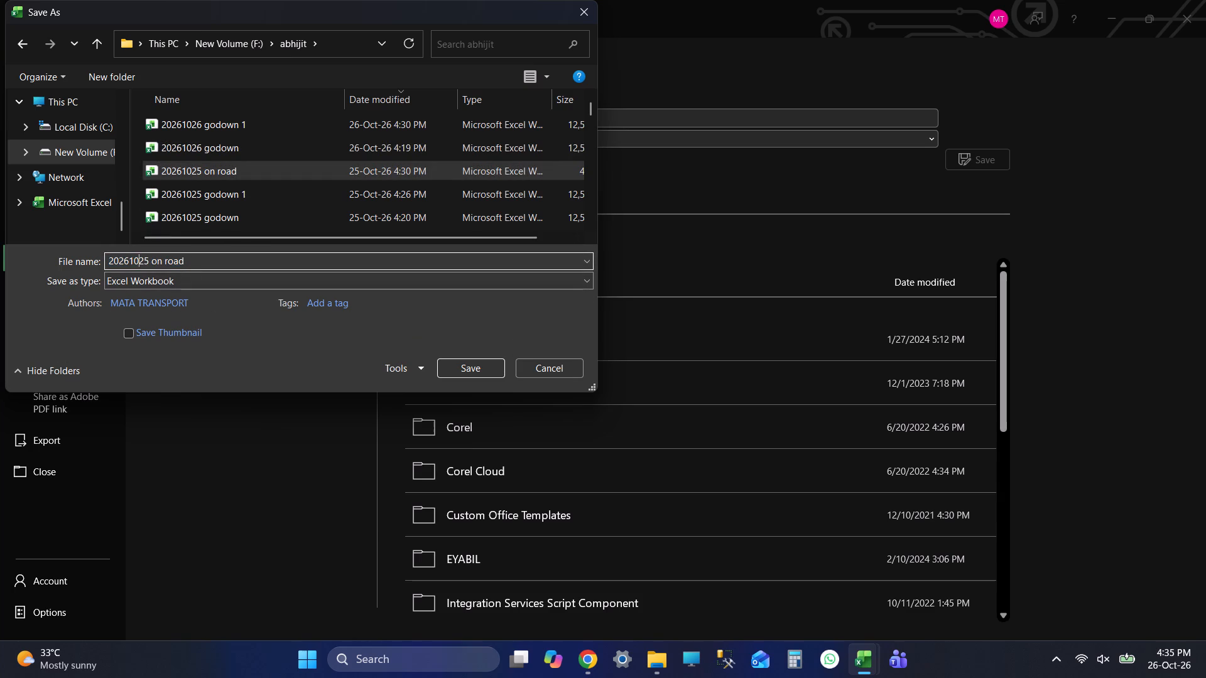
left_click(137, 256)
left_click(145, 257)
key("Delete")
key("6")
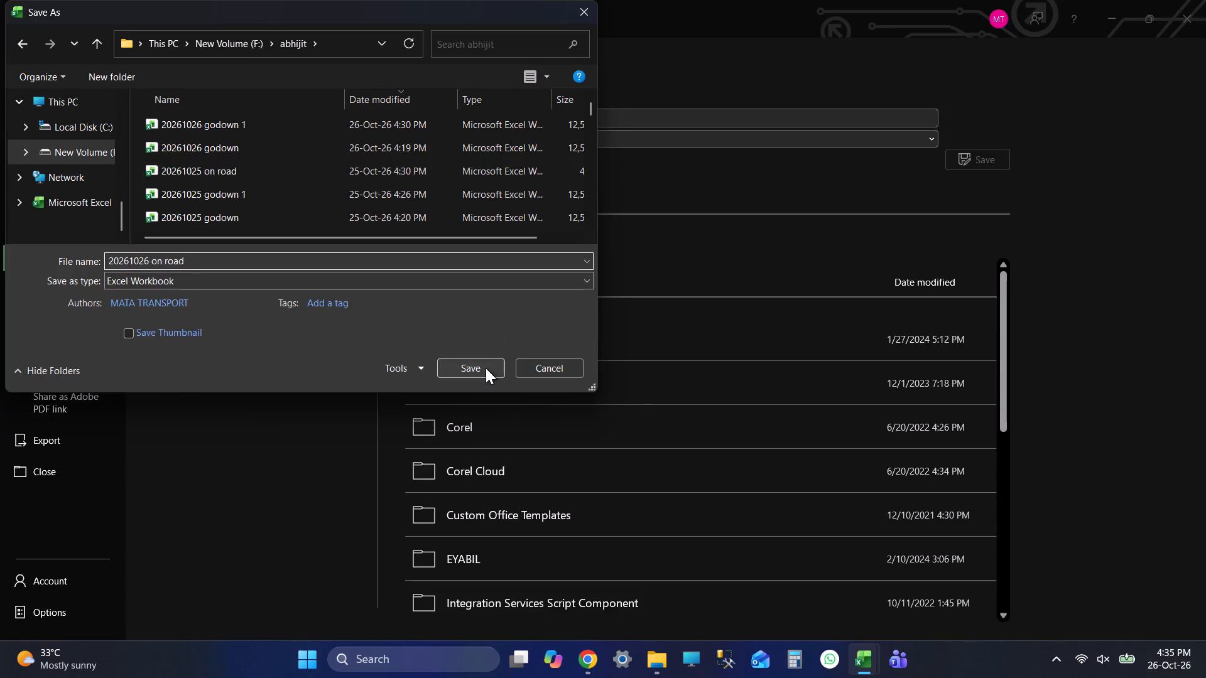
left_click(486, 368)
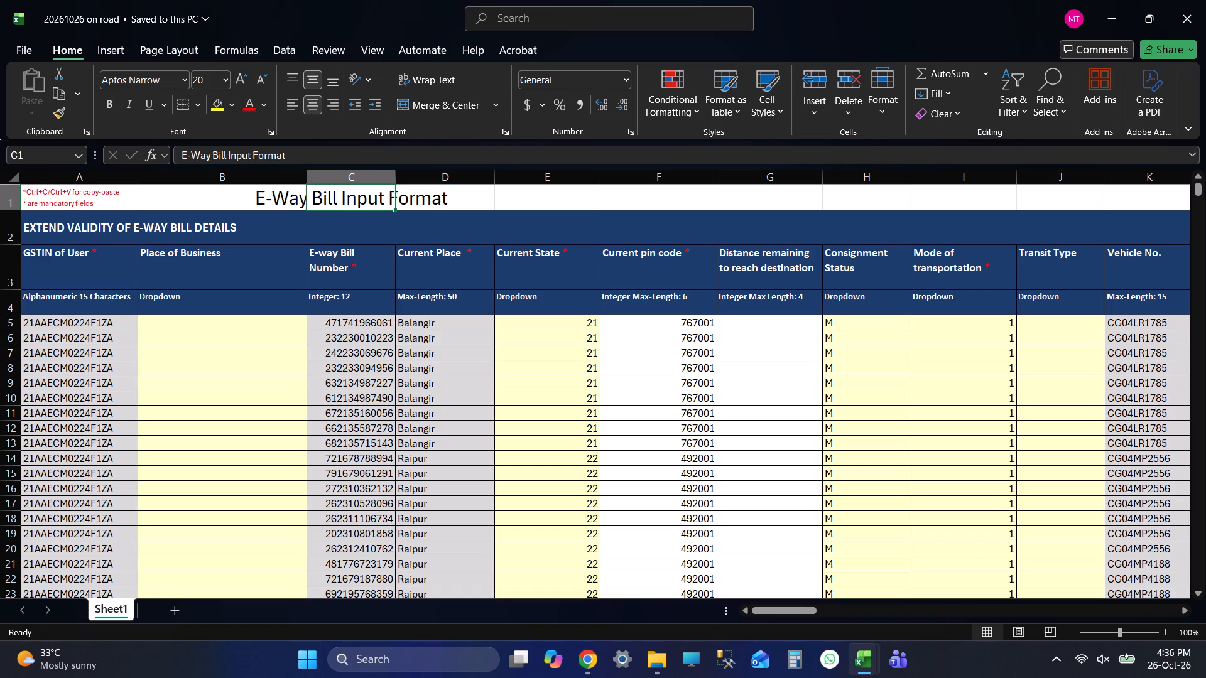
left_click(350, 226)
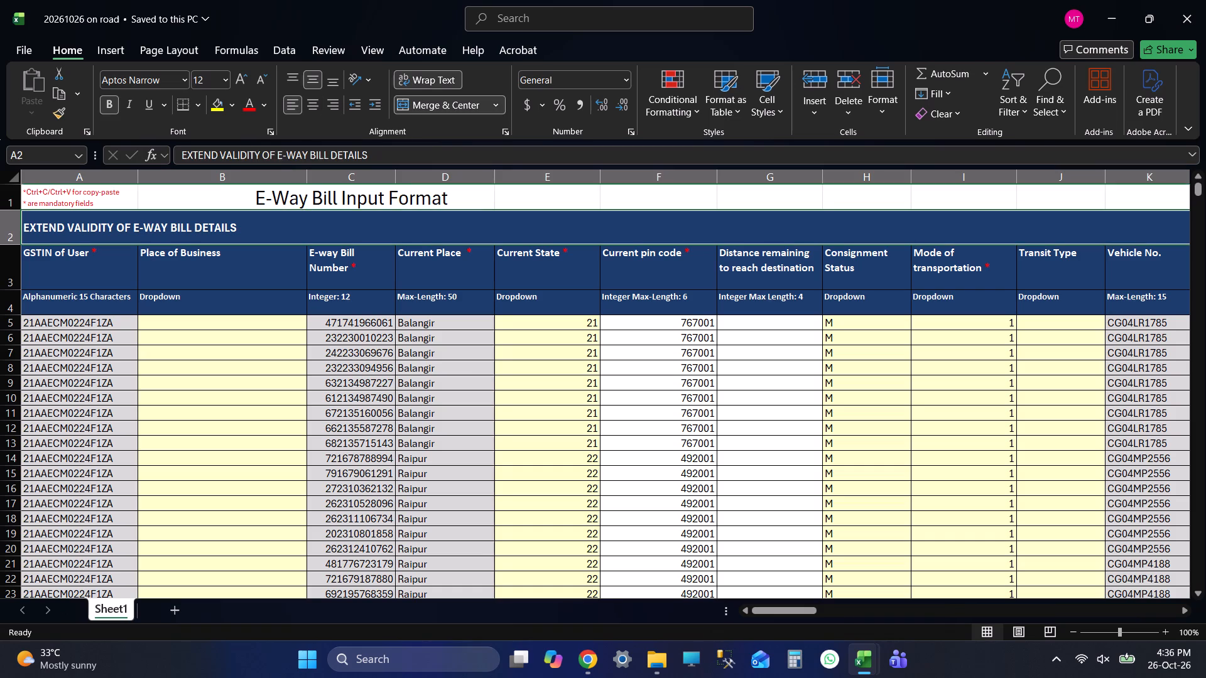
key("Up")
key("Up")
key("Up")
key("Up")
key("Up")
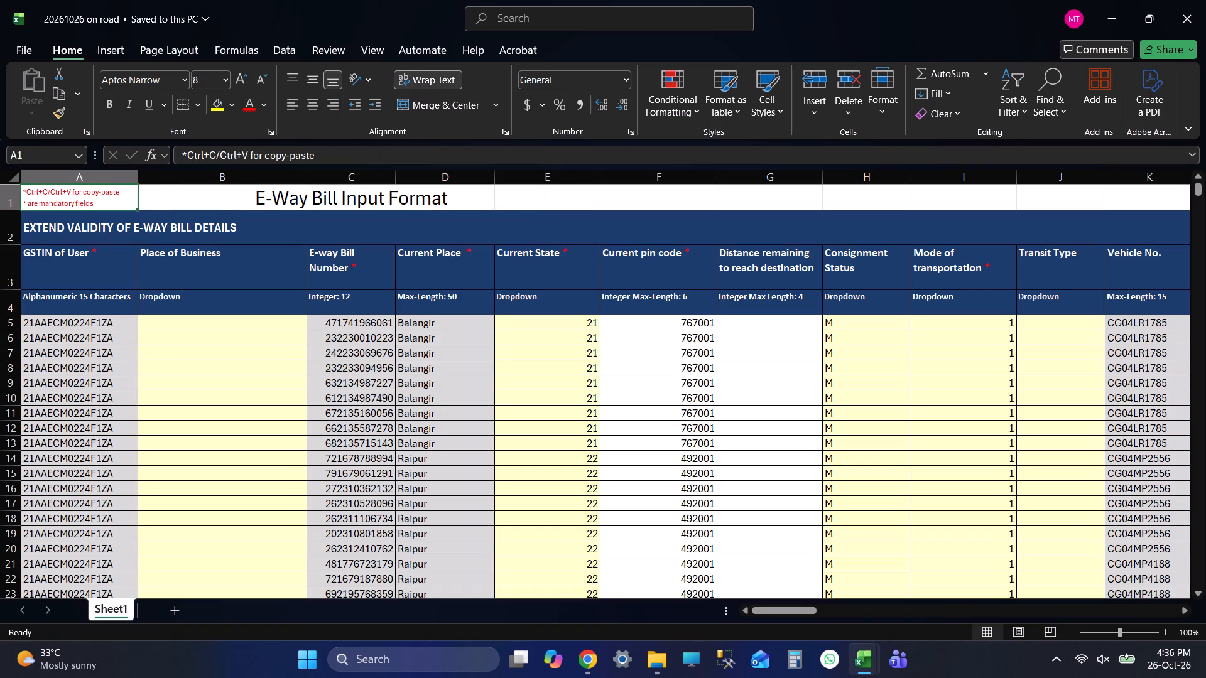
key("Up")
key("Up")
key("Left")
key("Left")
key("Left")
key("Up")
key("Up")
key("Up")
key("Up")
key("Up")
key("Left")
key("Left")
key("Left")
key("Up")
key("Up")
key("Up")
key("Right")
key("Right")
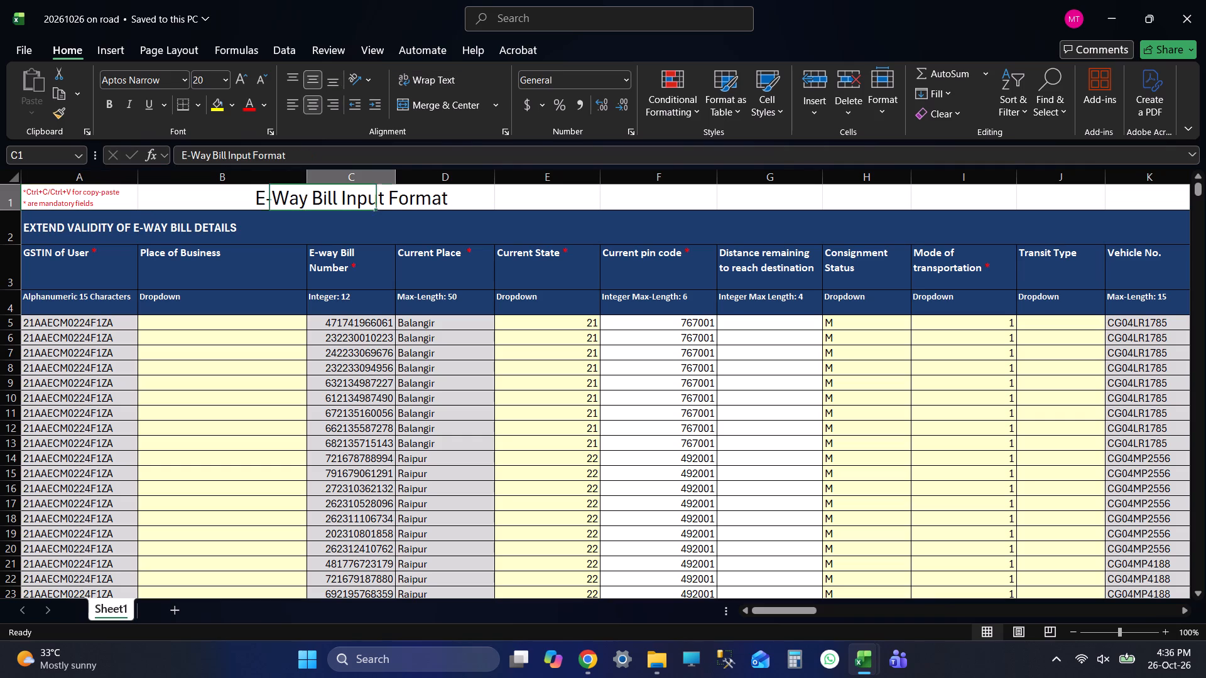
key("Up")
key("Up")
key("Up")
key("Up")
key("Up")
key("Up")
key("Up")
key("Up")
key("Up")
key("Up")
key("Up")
Examine the saved workbook's E-way Bill Number column from the headers past the last filled row and back to the title row.
key("Down")
key("Down")
key("Down")
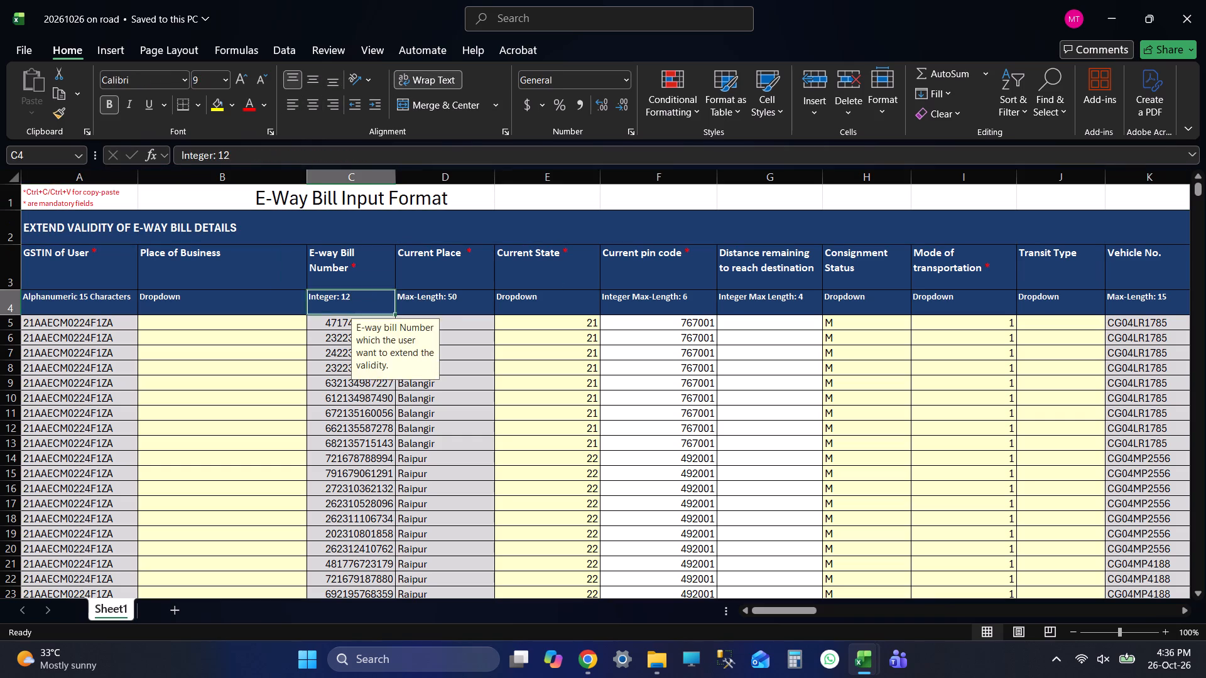
key("Down")
key("Down")
key("ctrl+Down")
key("Down")
key("Down")
key("Down")
key("Down")
key("Down")
key("Down")
key("Down")
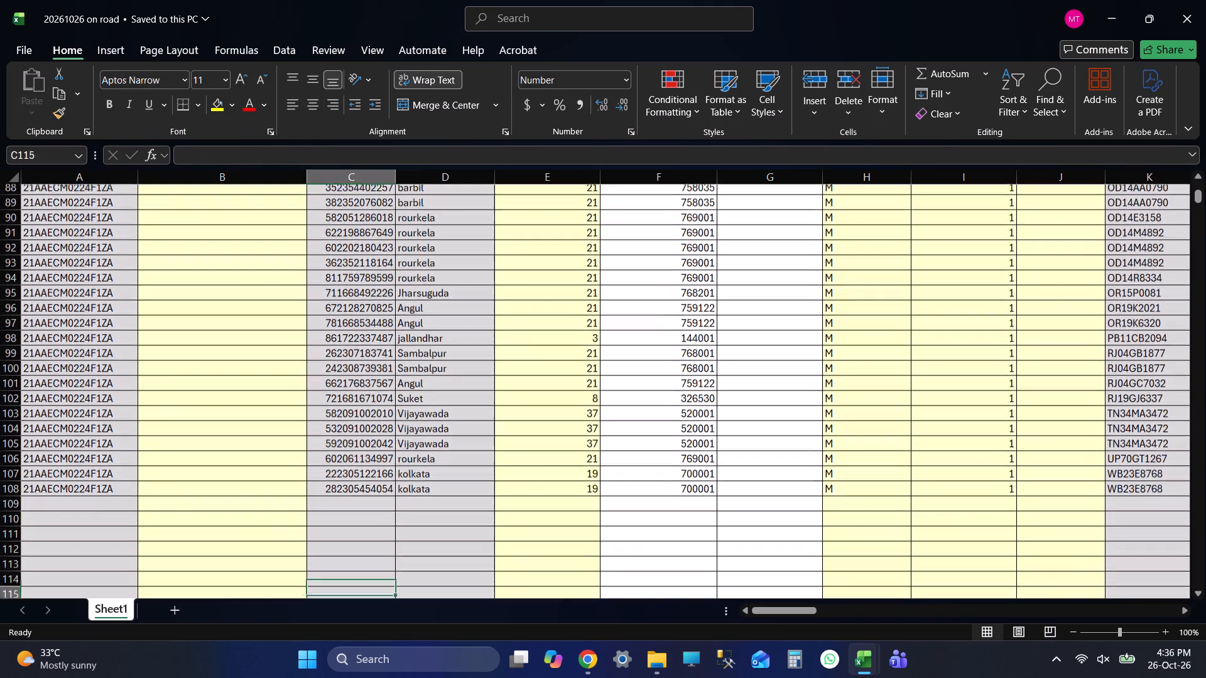
key("Down")
key("Down")
key("Down")
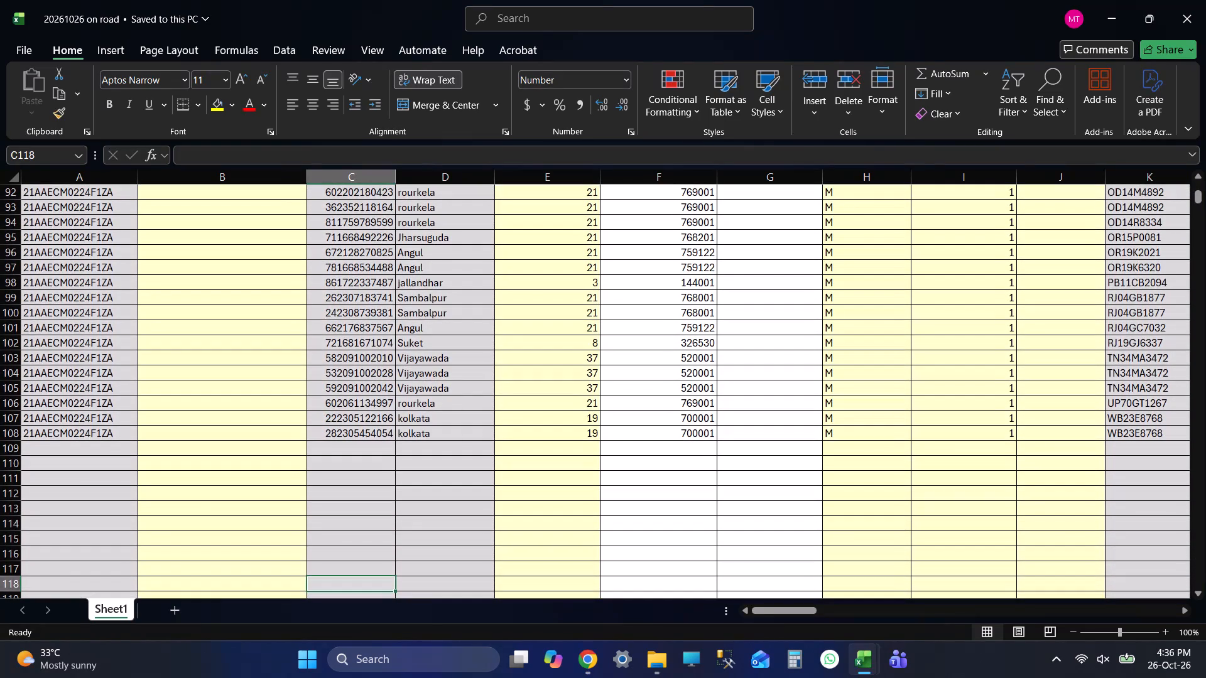
key("ctrl+Up")
key("Up")
key("ctrl+Up")
key("Up")
key("Up")
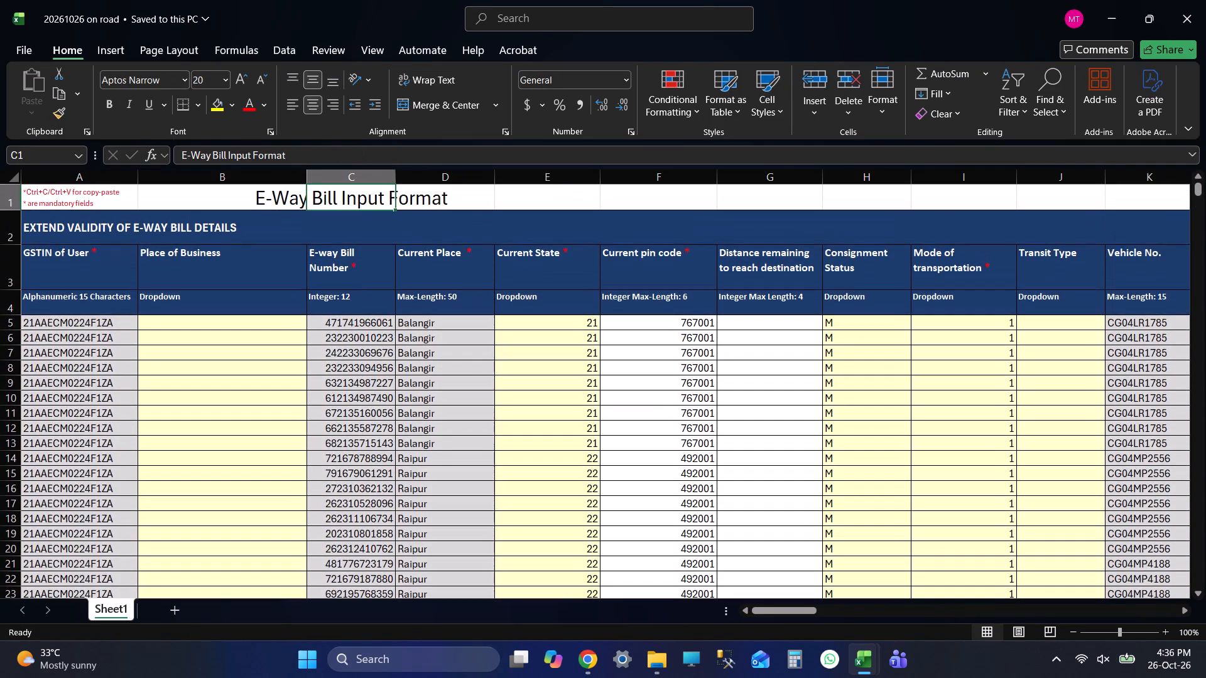
key("Up")
key("Up")
key("Up")
key("Up")
Recheck the E-way Bill Number column from the first entries past the end of the data and back to the title row.
key("Down")
key("Down")
key("Down")
key("Down")
key("Down")
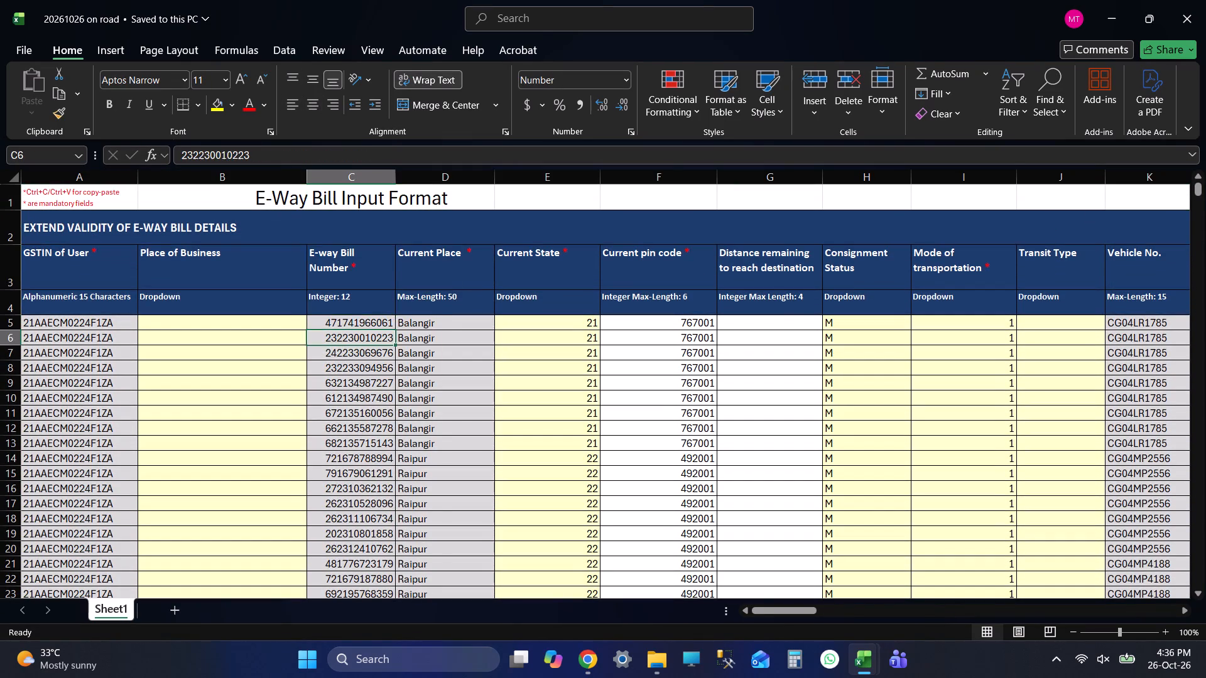
key("ctrl+Down")
key("Down")
key("Down")
key("Down")
key("Down")
key("Down")
key("ctrl+Up")
key("Up")
key("Up")
key("ctrl+Up")
key("Up")
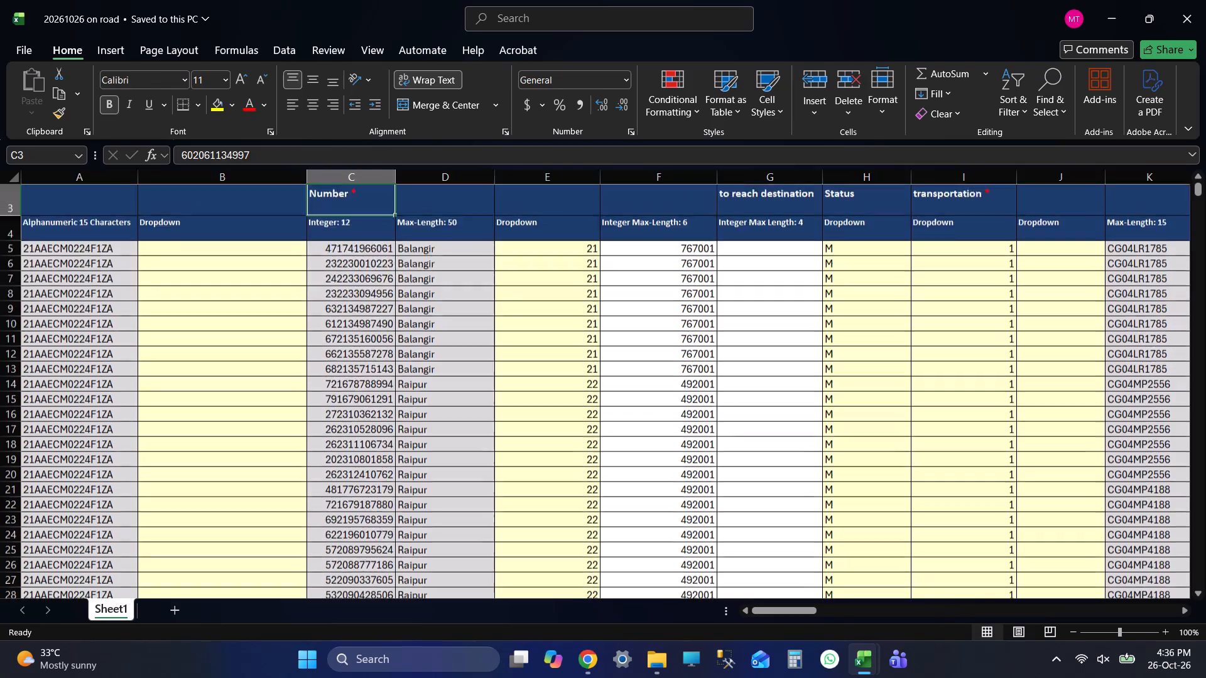
key("Up")
key("Up")
key("Up")
key("Up")
key("Up")
key("Up")
key("Up")
key("Up")
key("Up")
key("Up")
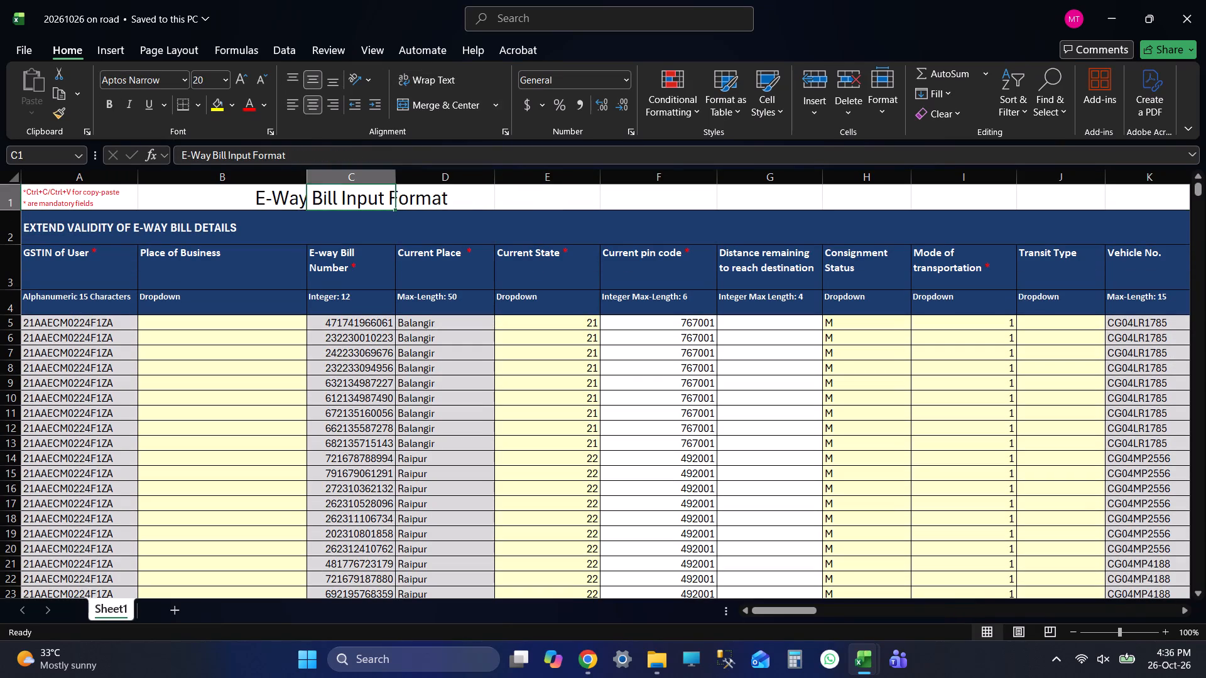
key("Up")
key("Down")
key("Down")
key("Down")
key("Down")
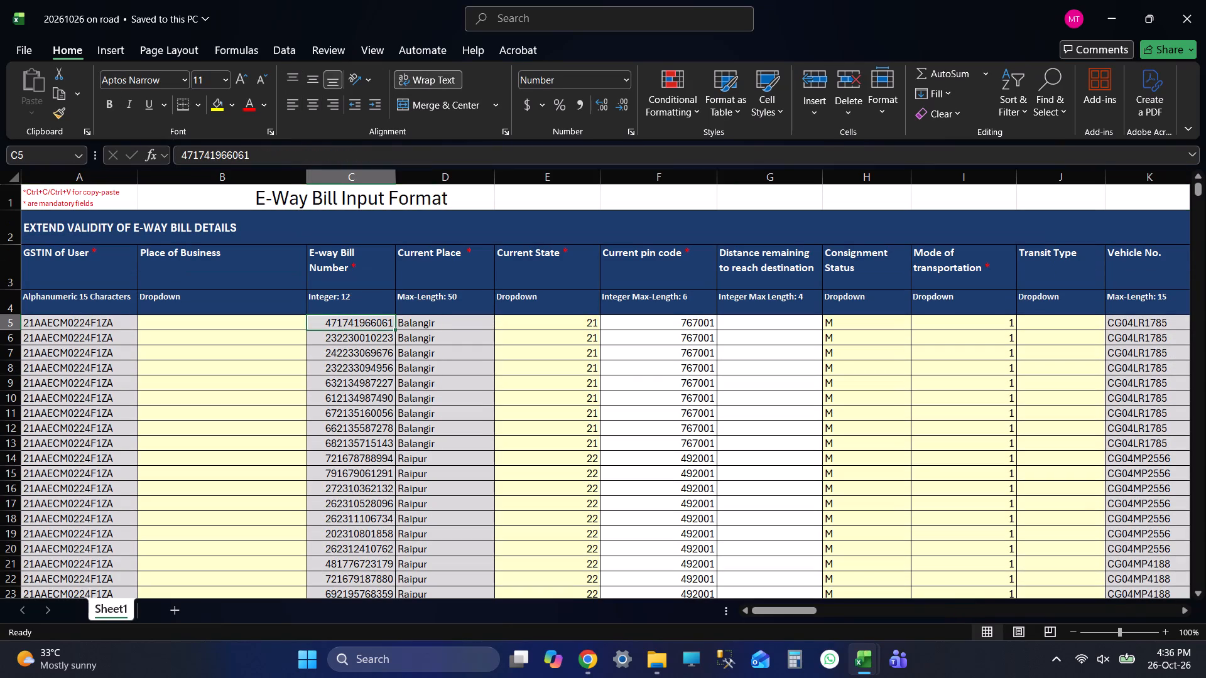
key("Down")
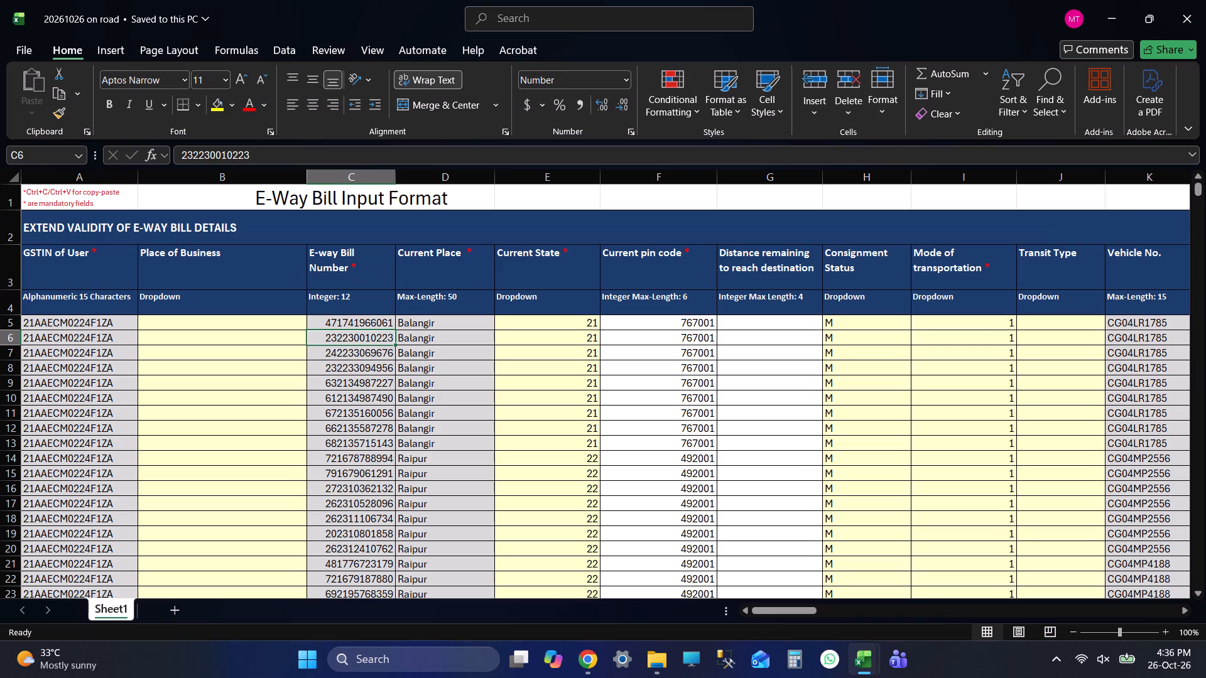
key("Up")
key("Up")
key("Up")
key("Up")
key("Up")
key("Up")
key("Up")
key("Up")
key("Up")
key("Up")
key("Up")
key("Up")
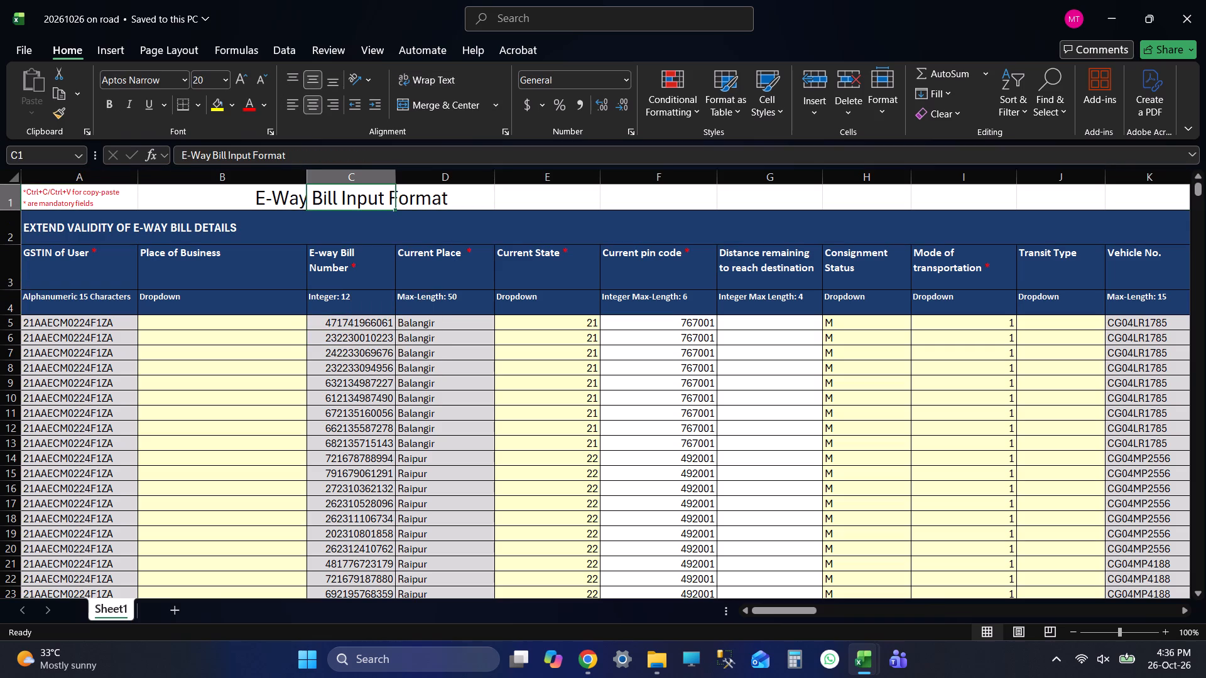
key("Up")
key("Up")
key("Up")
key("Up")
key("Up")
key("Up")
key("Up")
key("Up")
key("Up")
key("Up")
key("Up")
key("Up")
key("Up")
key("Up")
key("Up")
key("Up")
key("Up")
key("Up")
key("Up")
Examine the E-way Bill Number column from its first entries to the last filled row and the blank rows below it.
key("Down")
key("Down")
key("Down")
key("Down")
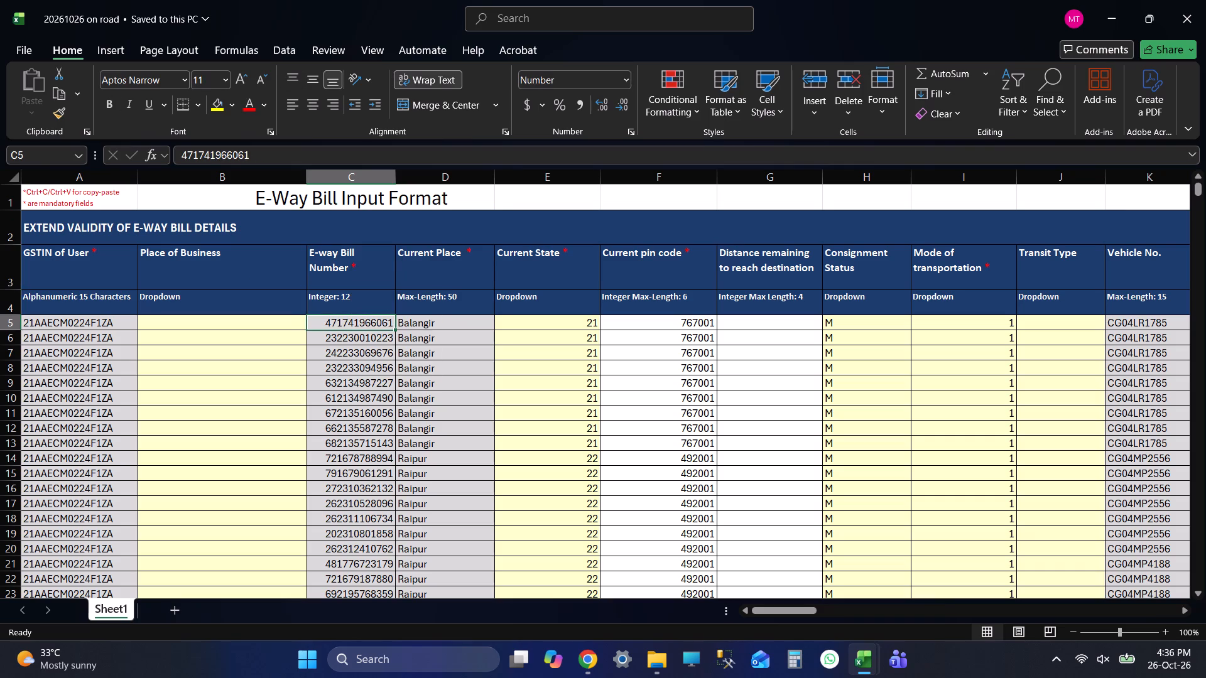
key("Down")
key("Down")
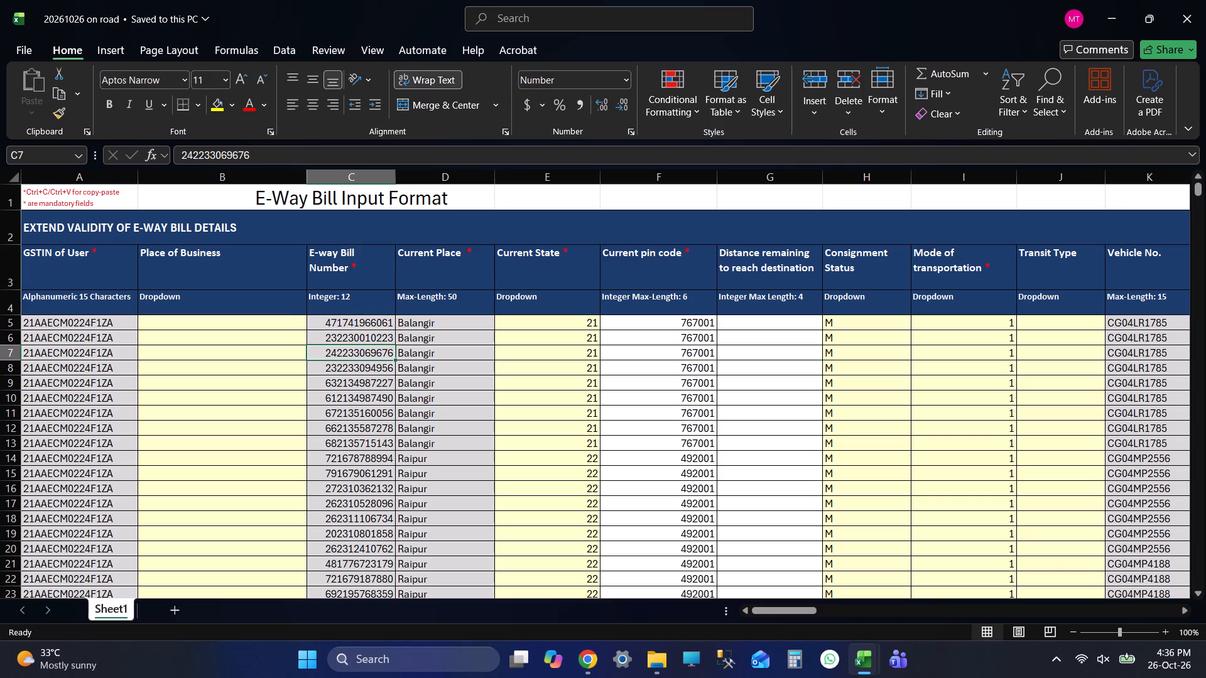
key("Down")
key("Down")
key("Down")
key("Down")
key("ctrl+Down")
key("Down")
key("Down")
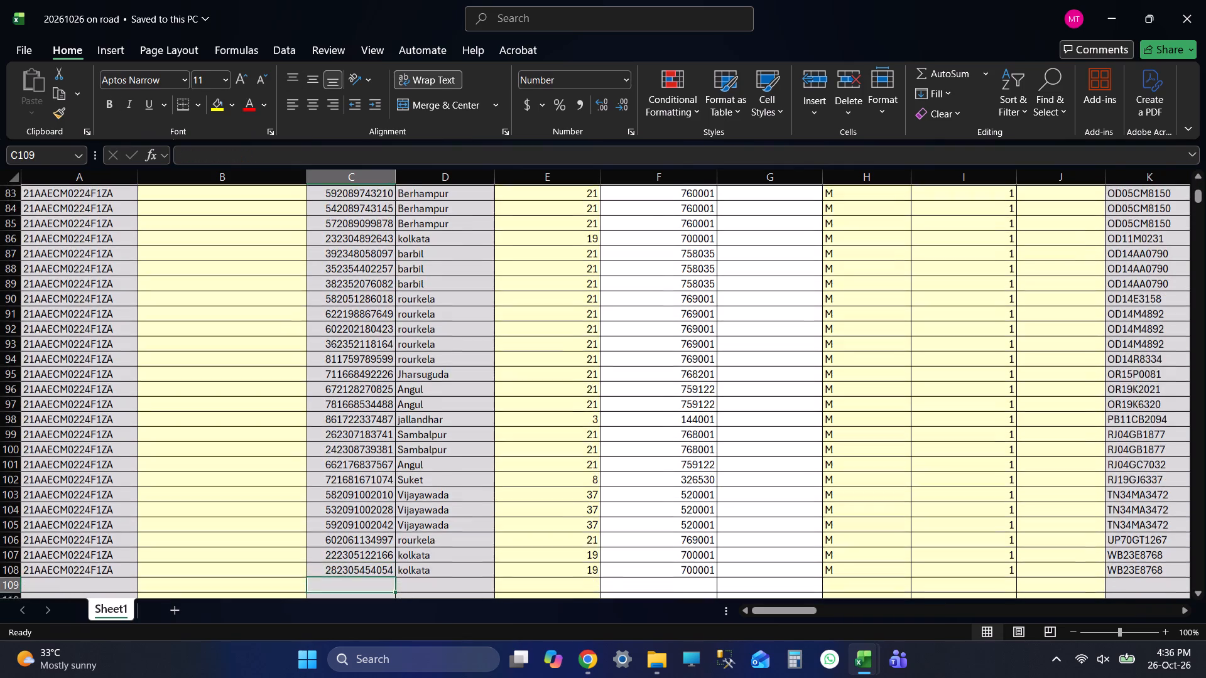
key("Down")
key("Down")
key("Down")
key("ctrl+Up")
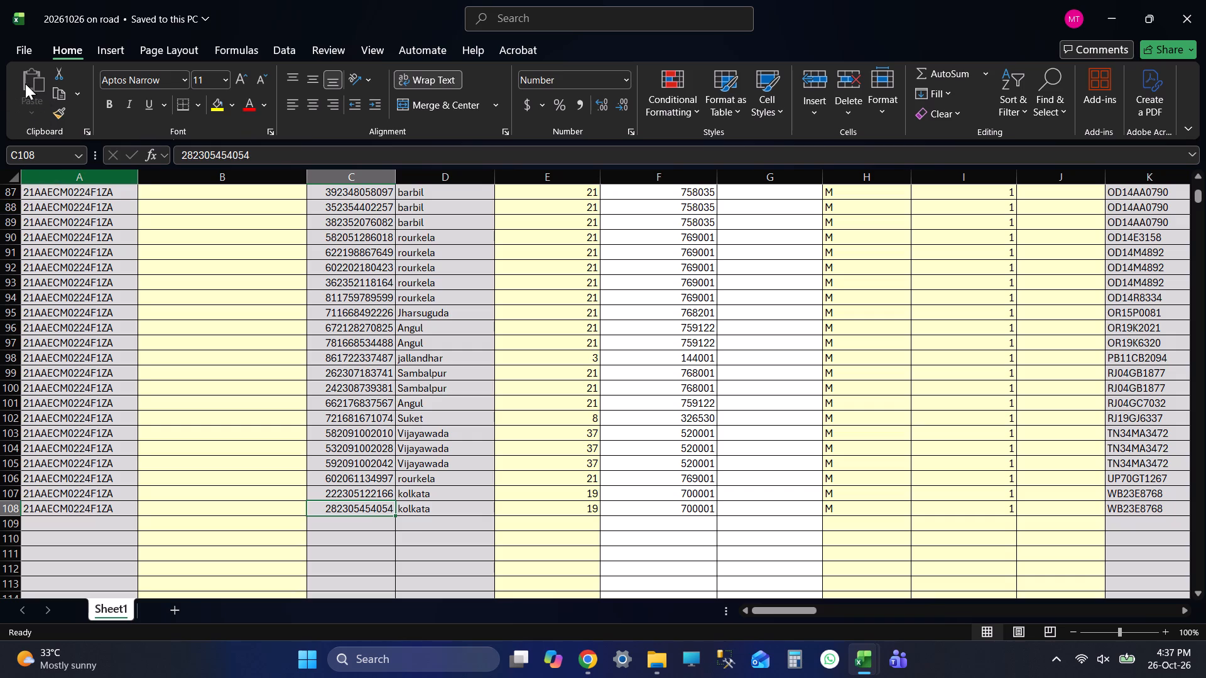
Examine the last data row across to the NIC response columns, including the Extended Date and Time column.
key("Right")
key("Right")
key("Right")
key("Right")
key("Right")
key("Right")
key("Right")
key("Right")
key("Right")
key("Right")
key("Right")
key("Right")
key("Right")
key("Right")
key("Right")
key("Right")
key("Right")
key("Right")
key("Right")
key("Right")
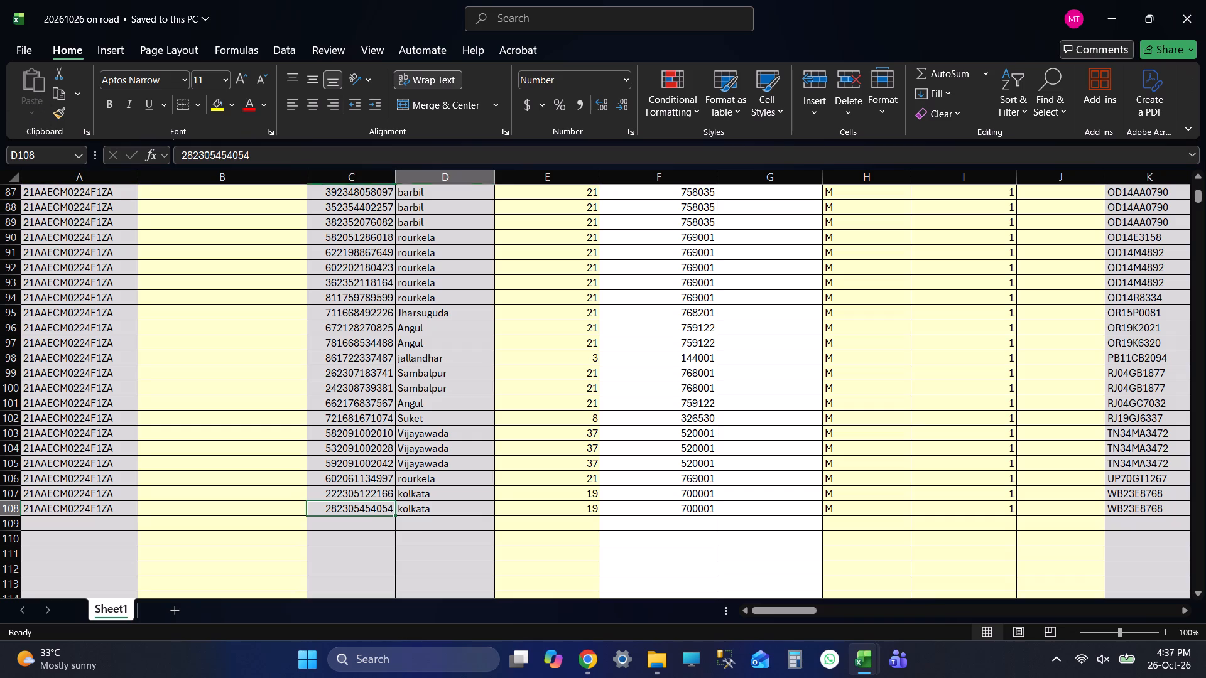
key("Right")
key("Right")
key("Left")
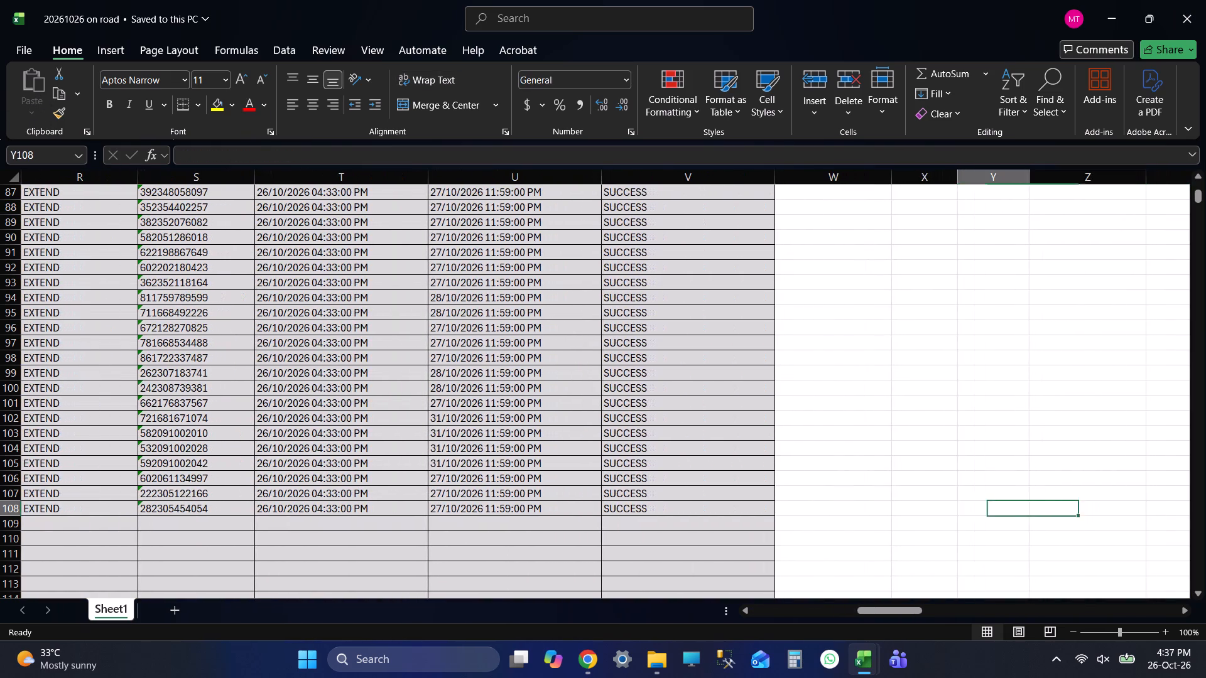
key("Left")
key("Left")
key("Left")
key("Left")
key("Left")
Review the NIC response dates and processing statuses from the last data row up to the column headers.
key("Page_Up")
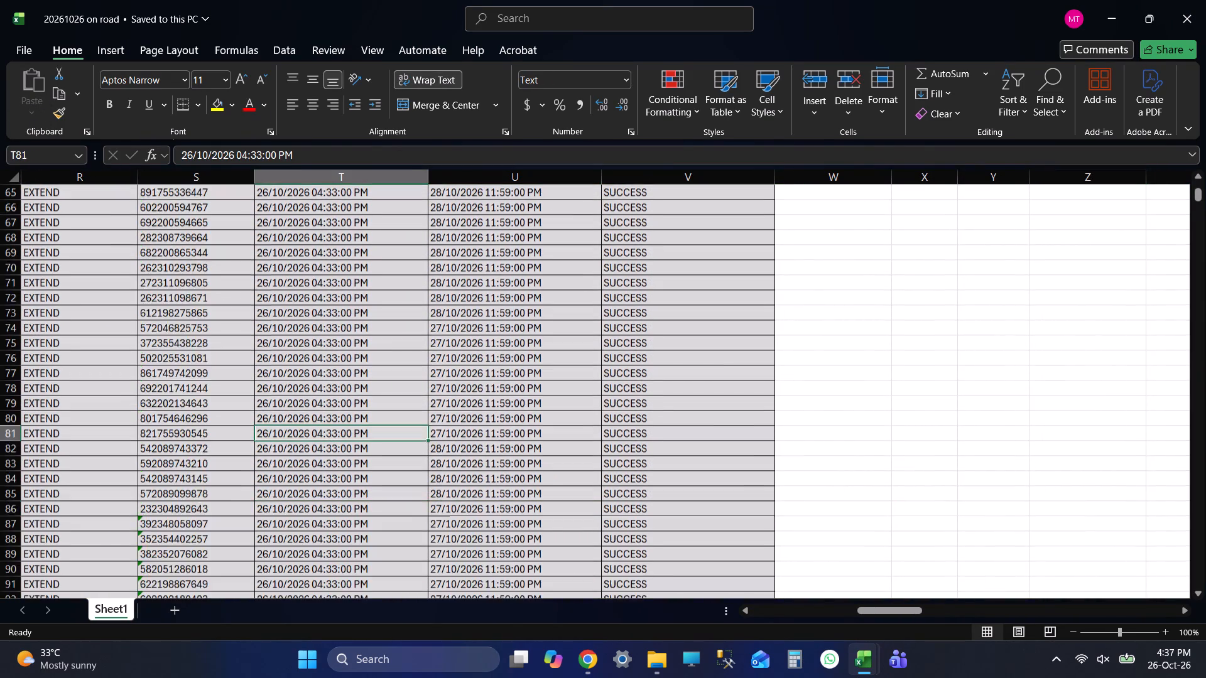
key("Page_Up")
key("Page_Up")
key("Page_Up")
key("Page_Up")
key("Page_Up")
key("Page_Up")
key("Page_Up")
key("Page_Up")
key("Up")
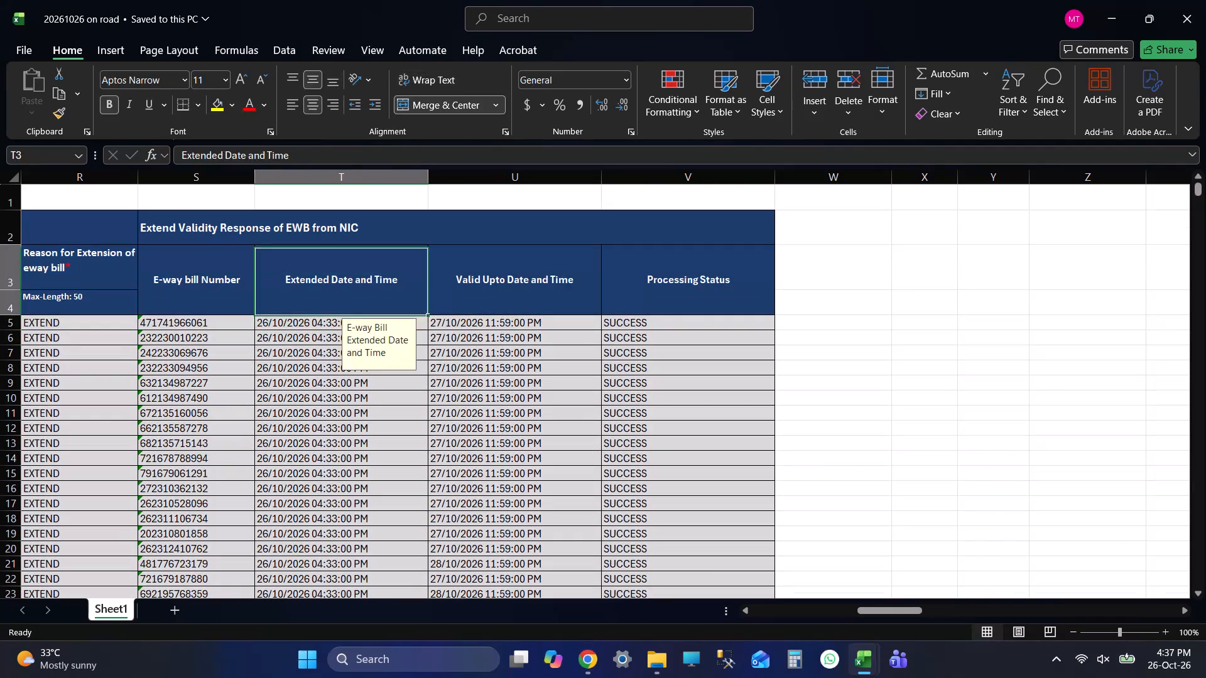
Examine the archived workbook's Extended Date and Time column from its header down to the last filled row.
key("Up")
key("Up")
key("Up")
key("Up")
key("Up")
key("Up")
key("Up")
key("Down")
key("Down")
key("Down")
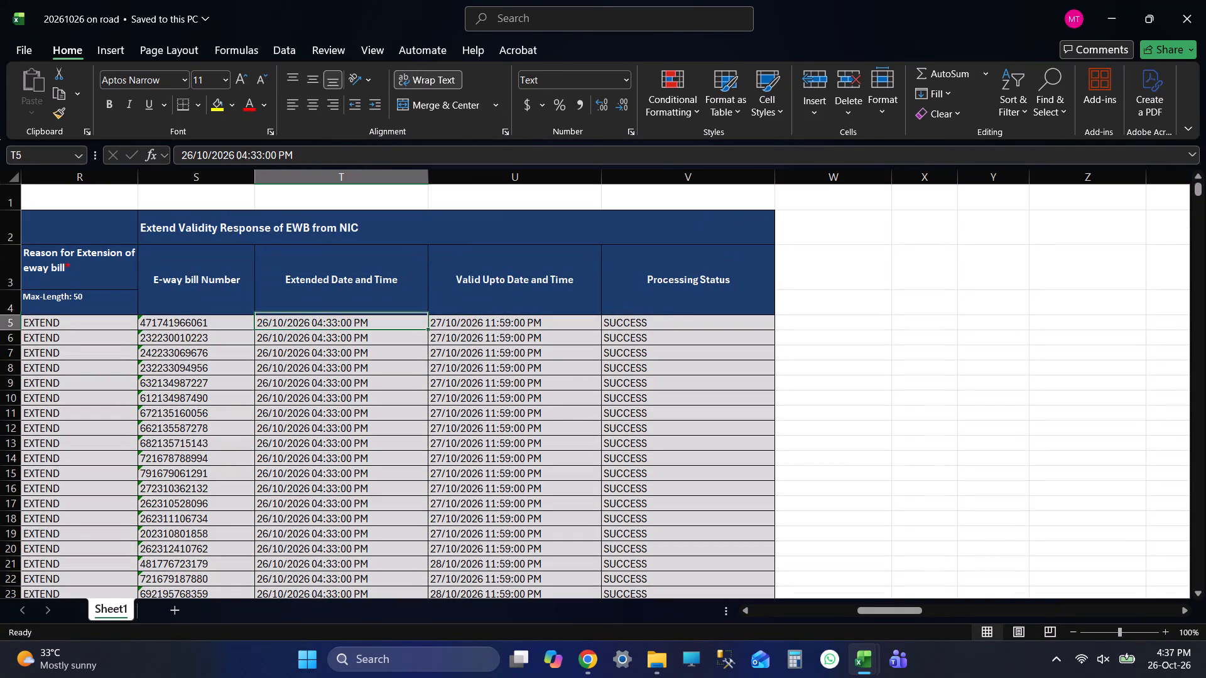
key("Down")
key("Page_Down")
key("Page_Down")
key("Page_Down")
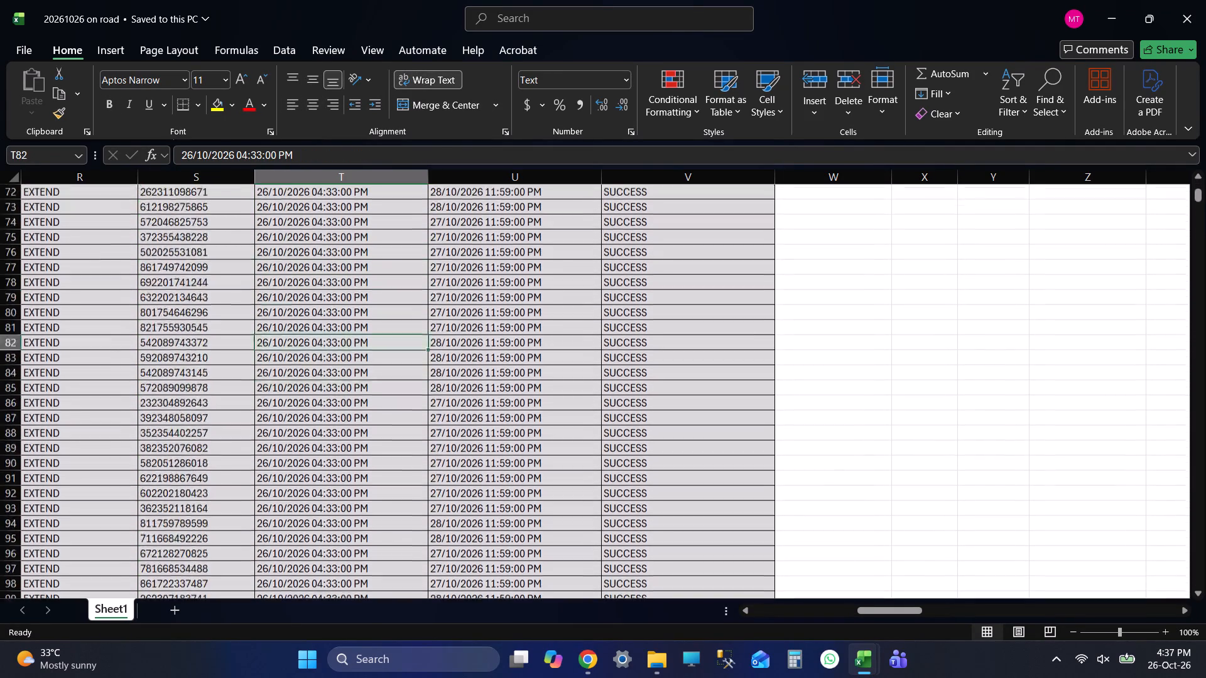
key("Page_Down")
key("Page_Up")
key("Page_Down")
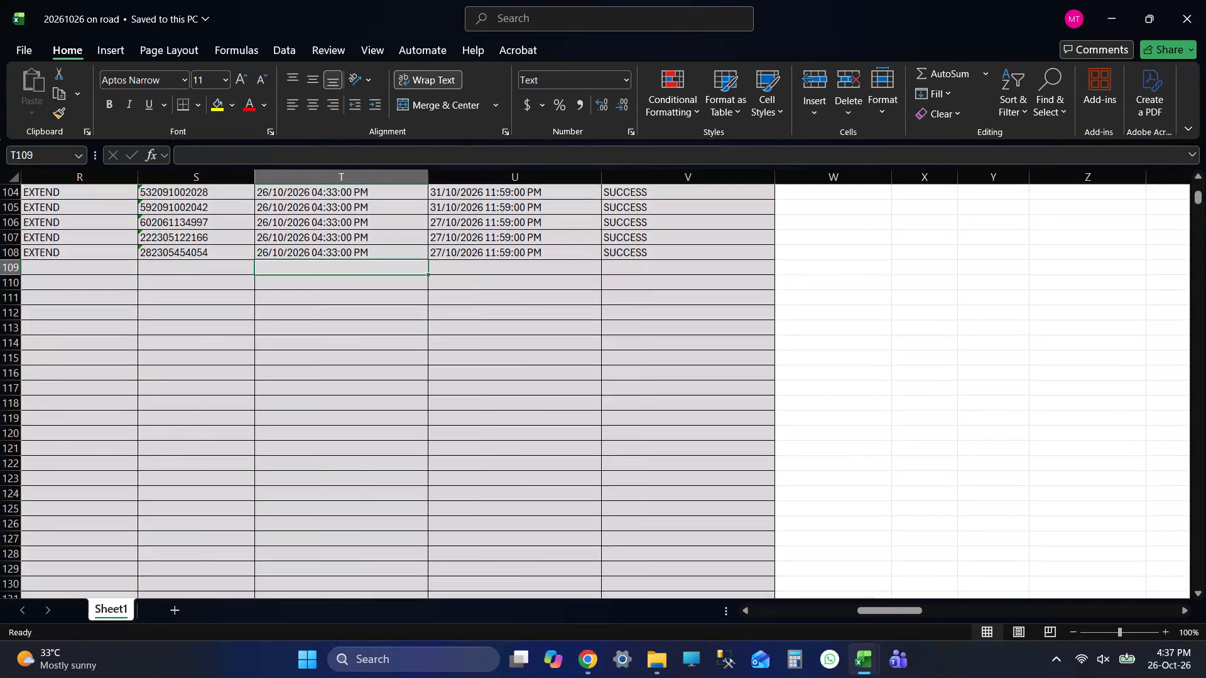
key("Page_Up")
key("Page_Down")
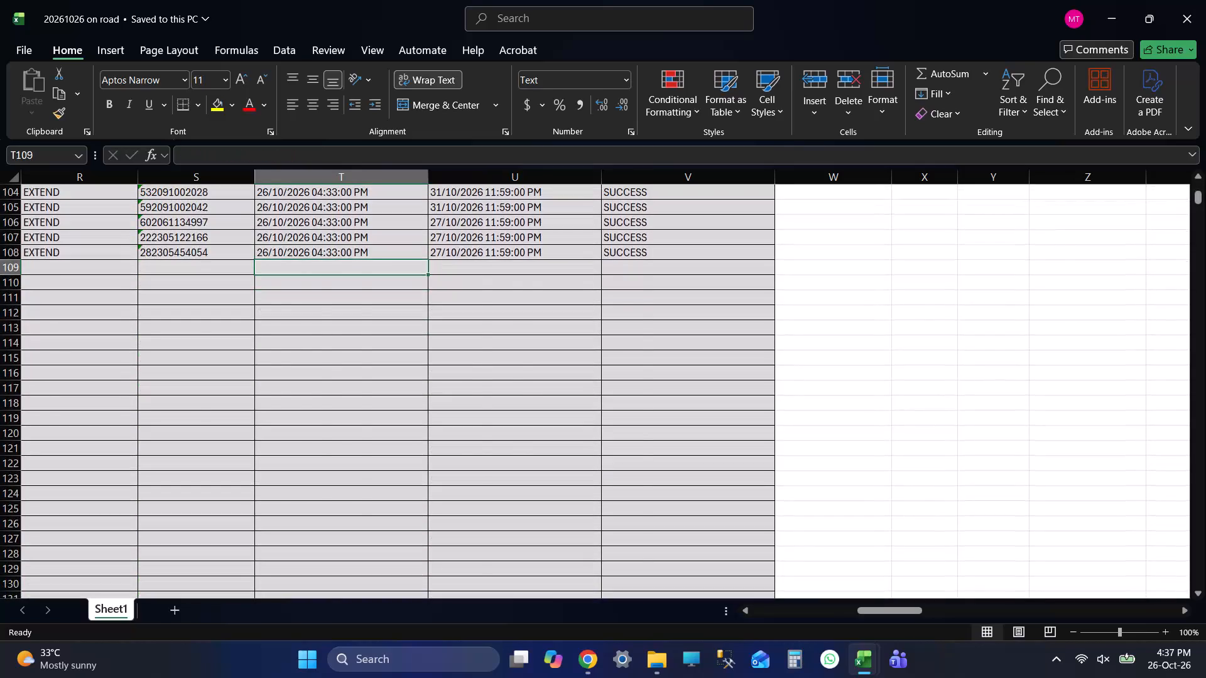
Recheck the archived NIC response rows from the end of the data back up to the first entries.
key("Page_Up")
key("Page_Up")
key("Page_Up")
key("Page_Up")
key("Page_Up")
key("Page_Up")
key("Page_Up")
key("Page_Up")
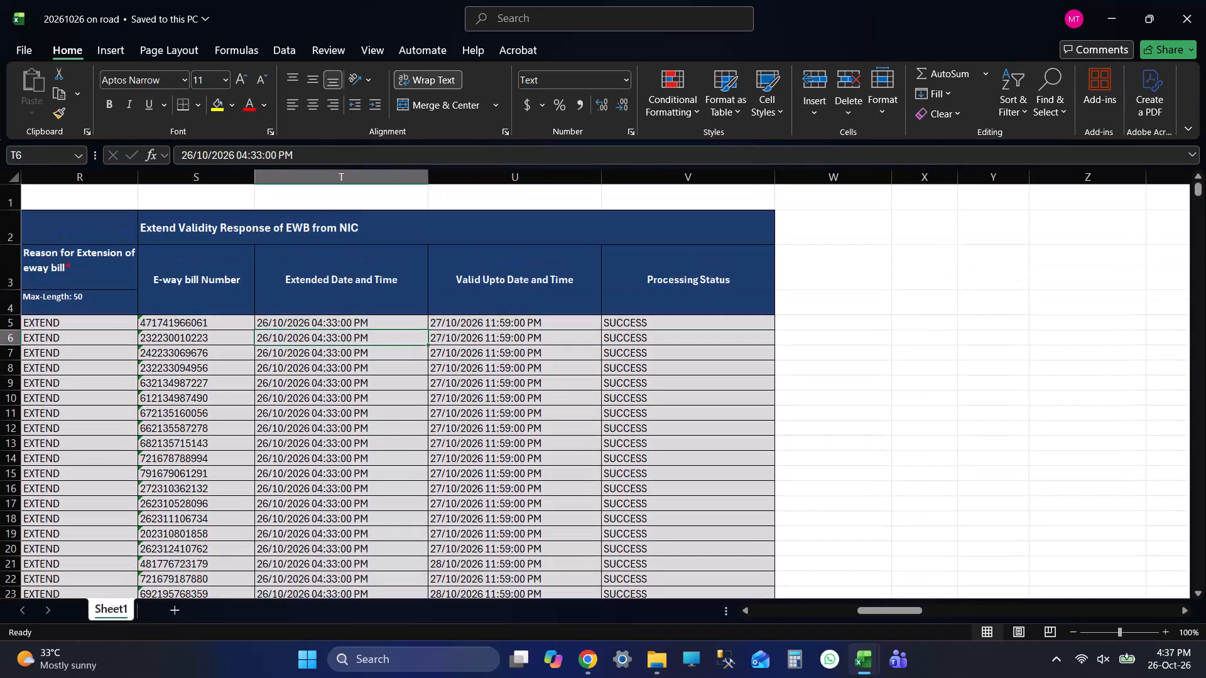
Close the 20261026 on road workbook.
left_click(1205, 0)
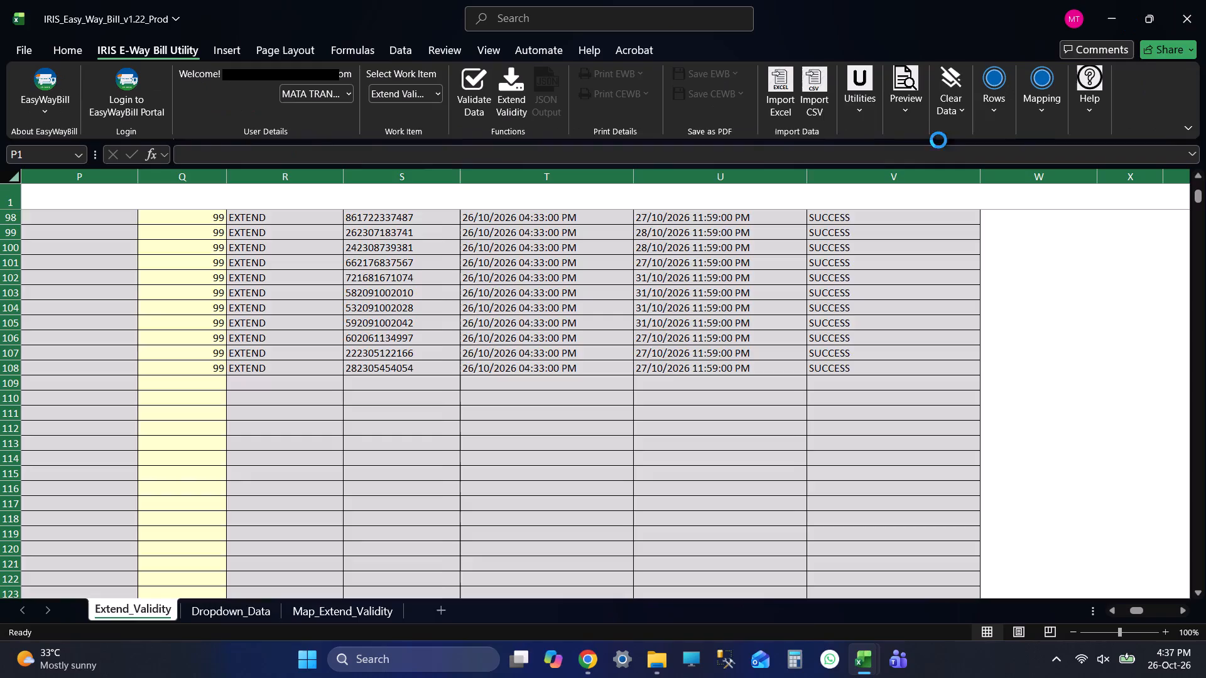
Review the NIC responses on the IRIS Extend_Validity sheet from the last data rows up to the title rows.
left_click(536, 230)
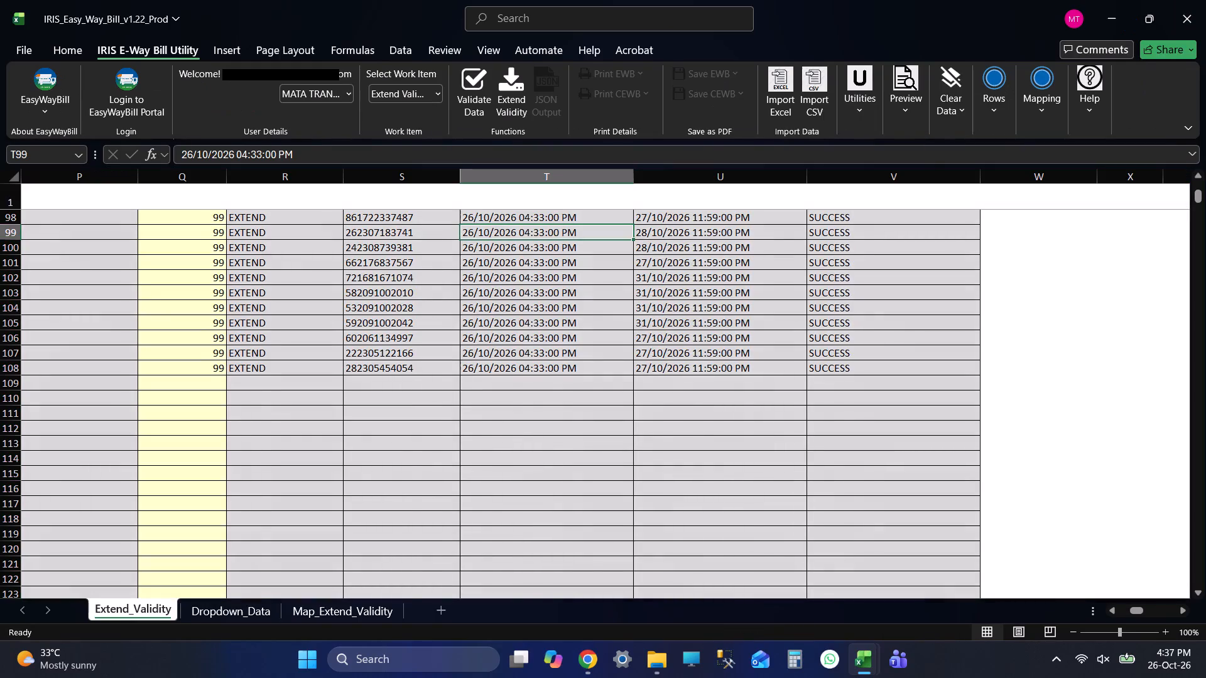
key("Page_Up")
key("Page_Up")
key("Page_Up")
key("Page_Up")
key("Page_Up")
key("Page_Up")
key("Page_Up")
key("Page_Up")
key("Page_Up")
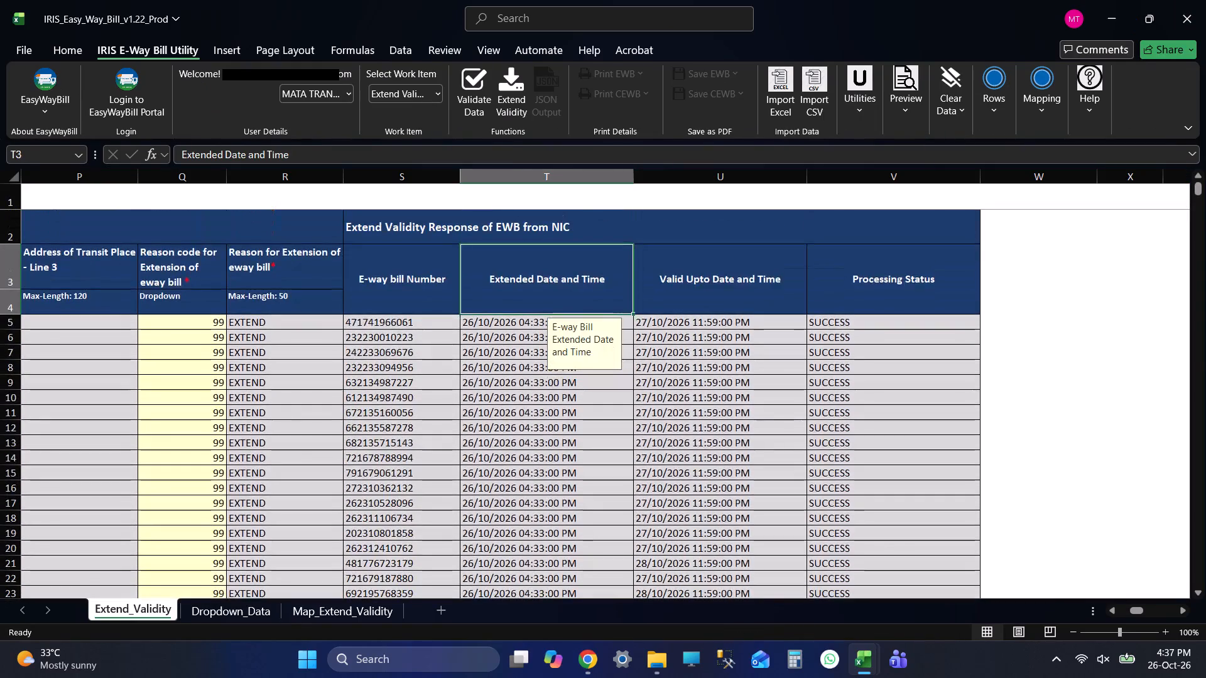
key("Page_Up")
key("Page_Up")
key("Up")
key("Up")
key("Up")
key("Up")
key("Up")
key("Up")
key("Up")
key("Up")
key("Page_Up")
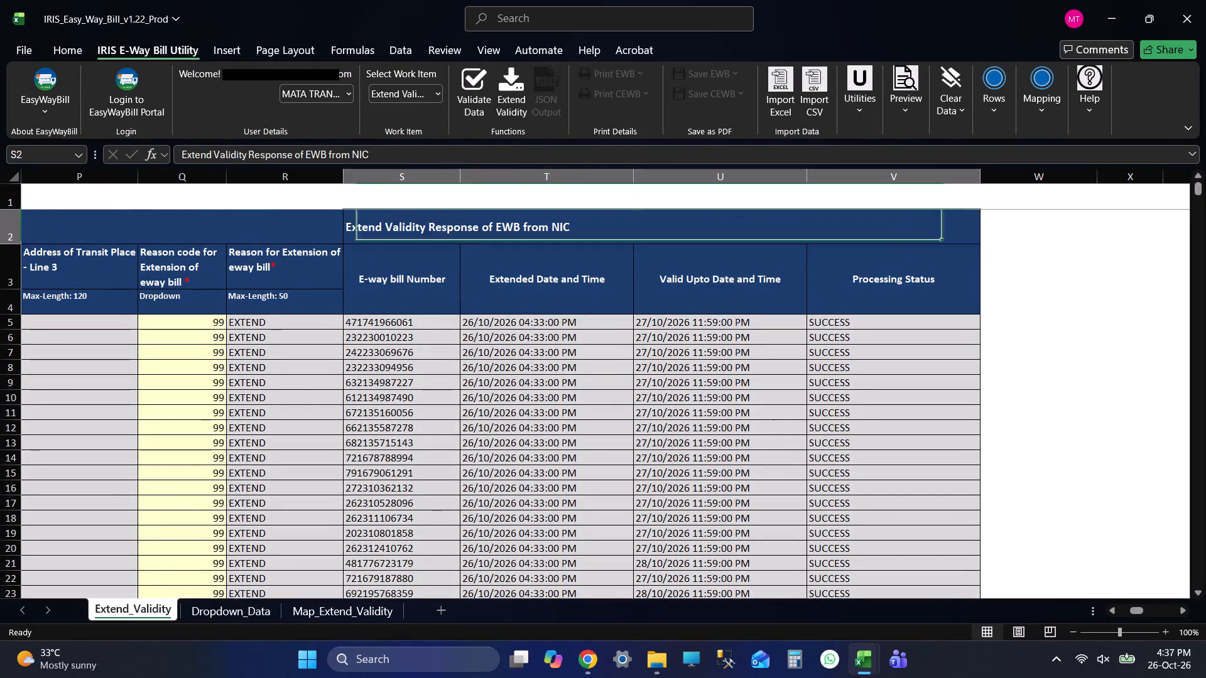
key("Page_Up")
key("Page_Up")
key("Page_Up")
key("Page_Up")
key("Page_Up")
key("Up")
key("Up")
key("Up")
key("Up")
key("Up")
key("Left")
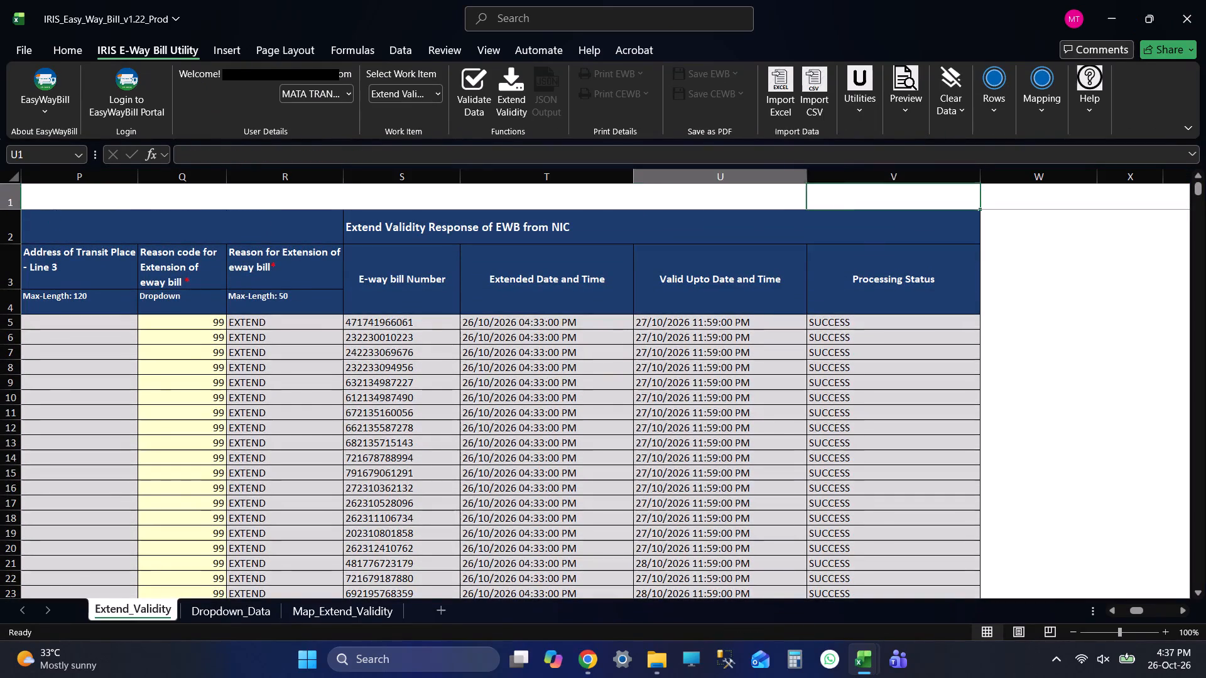
key("Left")
Examine the Extend_Validity sheet's Extended Date and Time column down to the last filled row and the blank rows below.
key("Down")
key("Down")
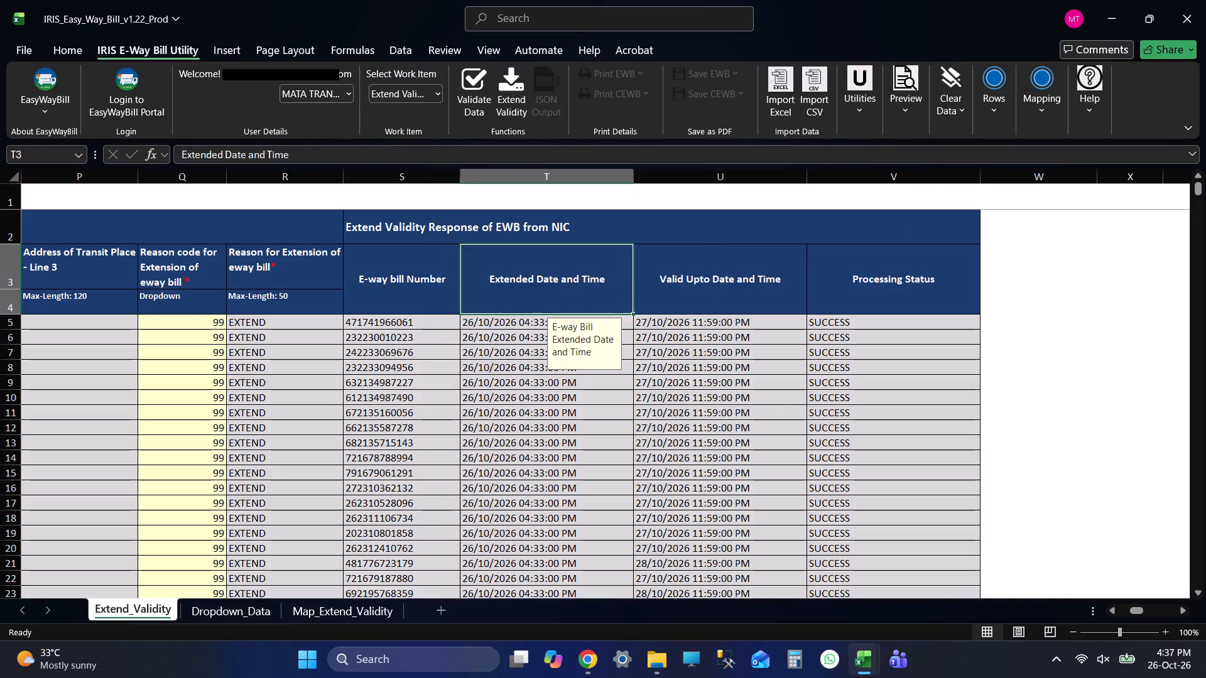
key("Down")
key("Page_Down")
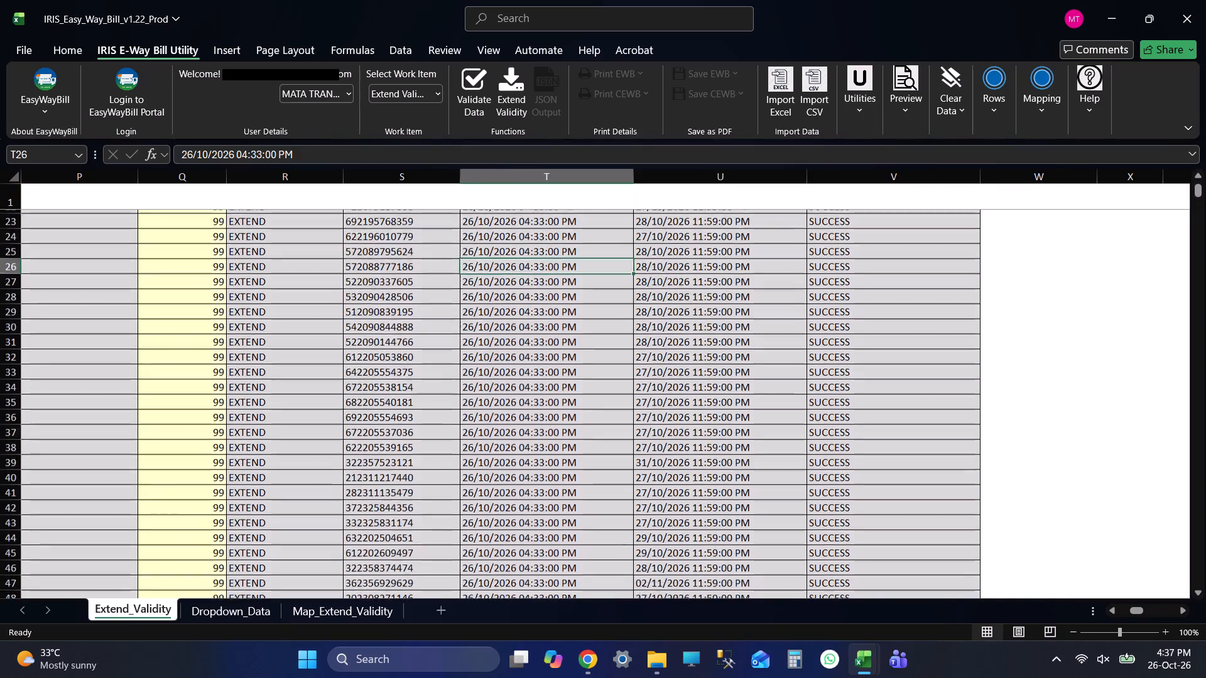
key("Page_Down")
key("Page_Down")
key("Page_Down")
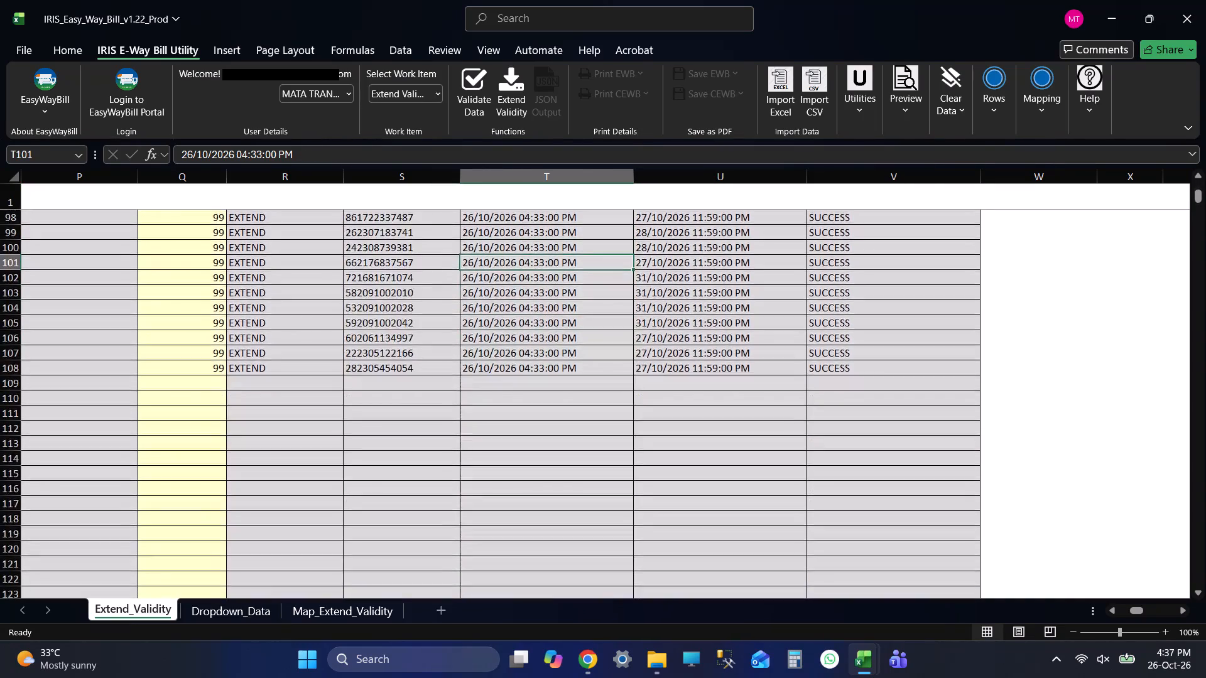
key("Page_Down")
key("Page_Up")
key("Page_Down")
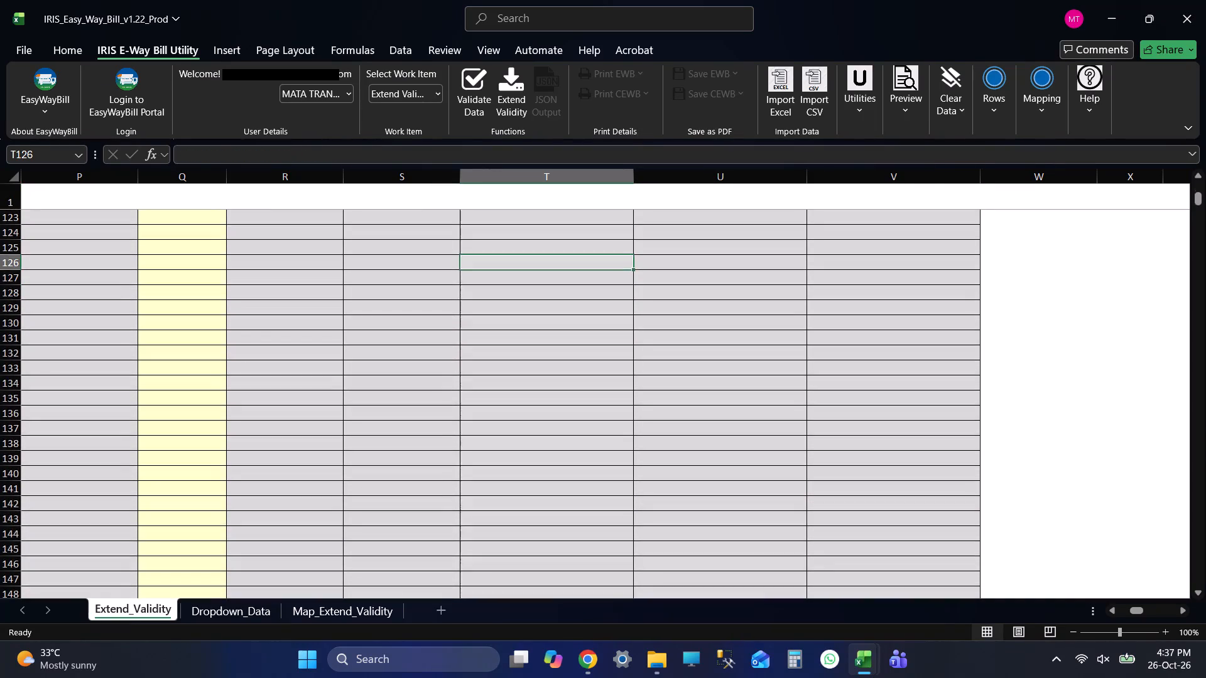
key("Page_Down")
key("Page_Up")
key("Page_Up")
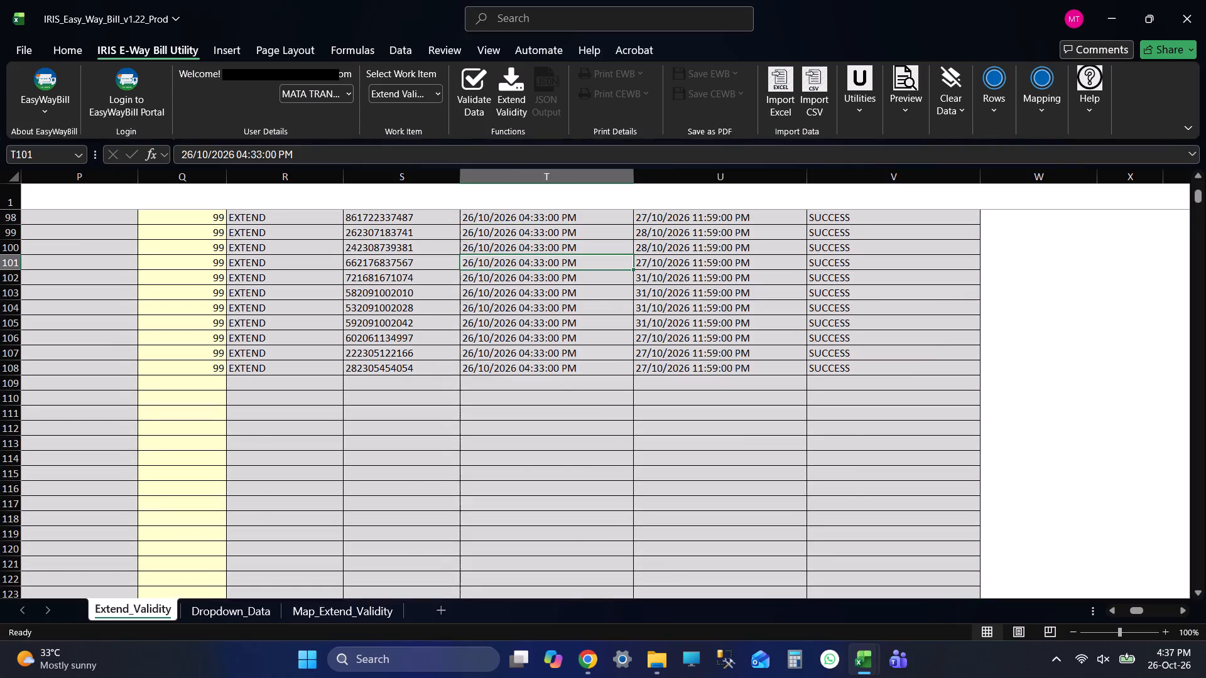
key("Page_Up")
key("Page_Down")
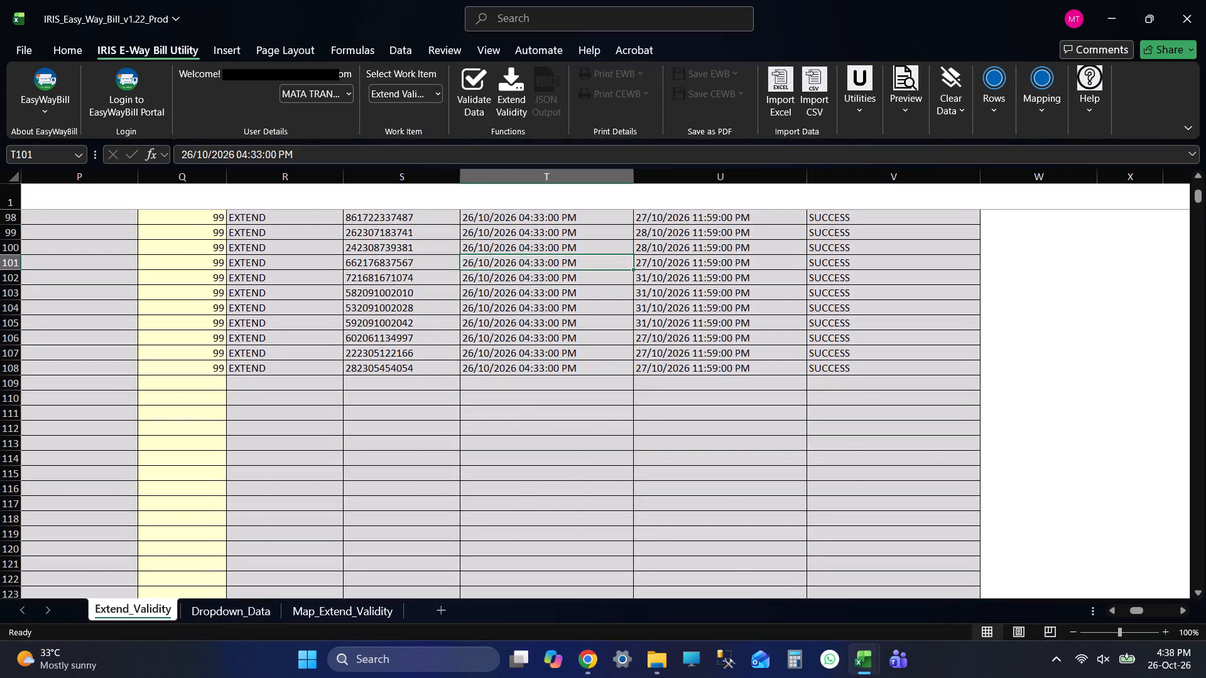
Review the Extend_Validity response rows from the last entries back up to the first data row.
key("Page_Up")
key("Page_Up")
key("Page_Up")
key("Page_Up")
key("Page_Up")
key("Page_Up")
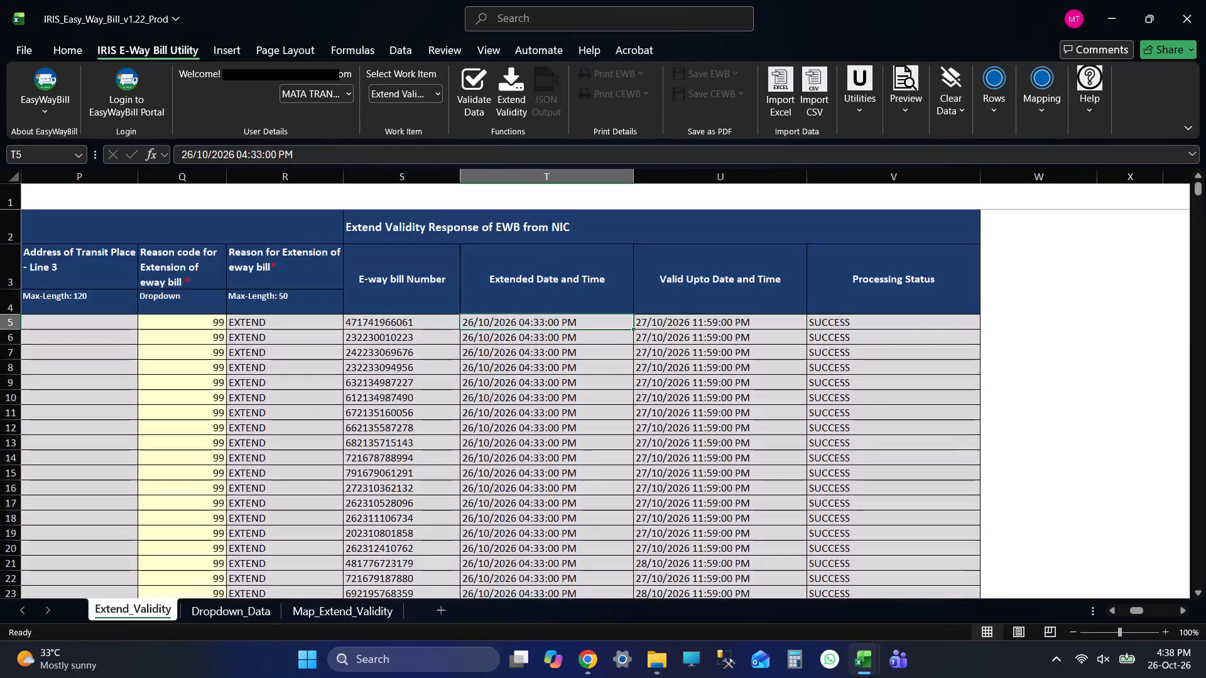
key("Page_Up")
key("Page_Up")
key("Page_Up")
Save and close the IRIS_Easy_Way_Bill_v1.22_Prod workbook.
key("ctrl+s")
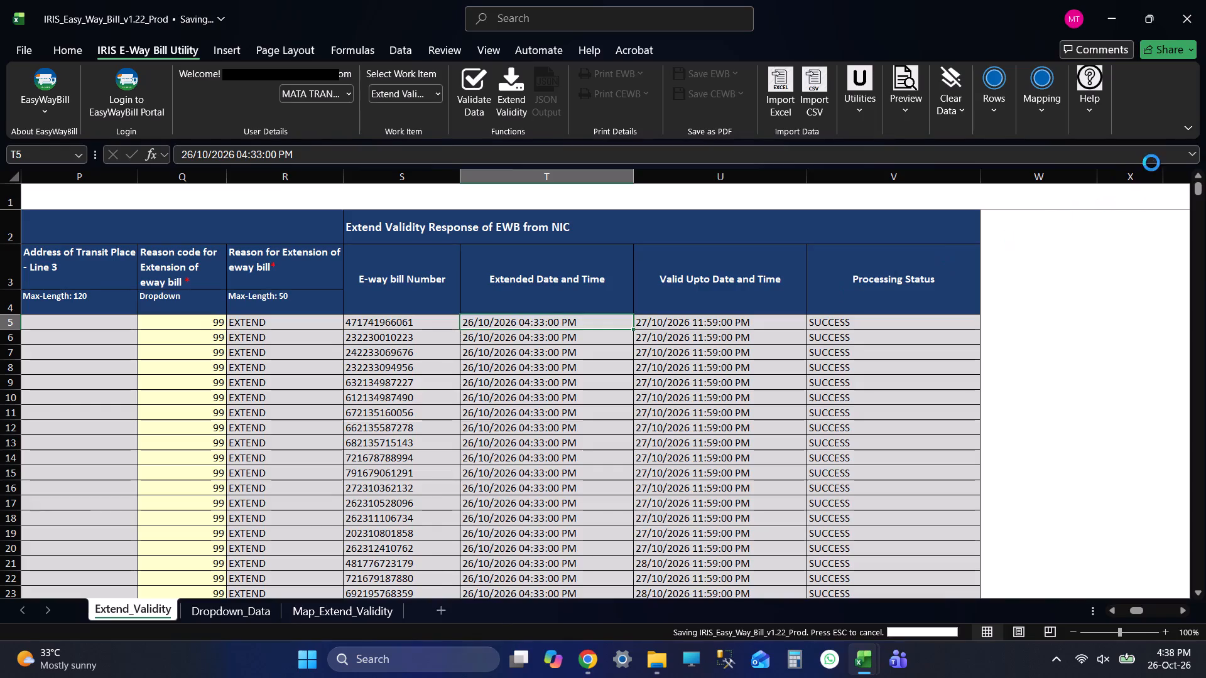
left_click(1205, 0)
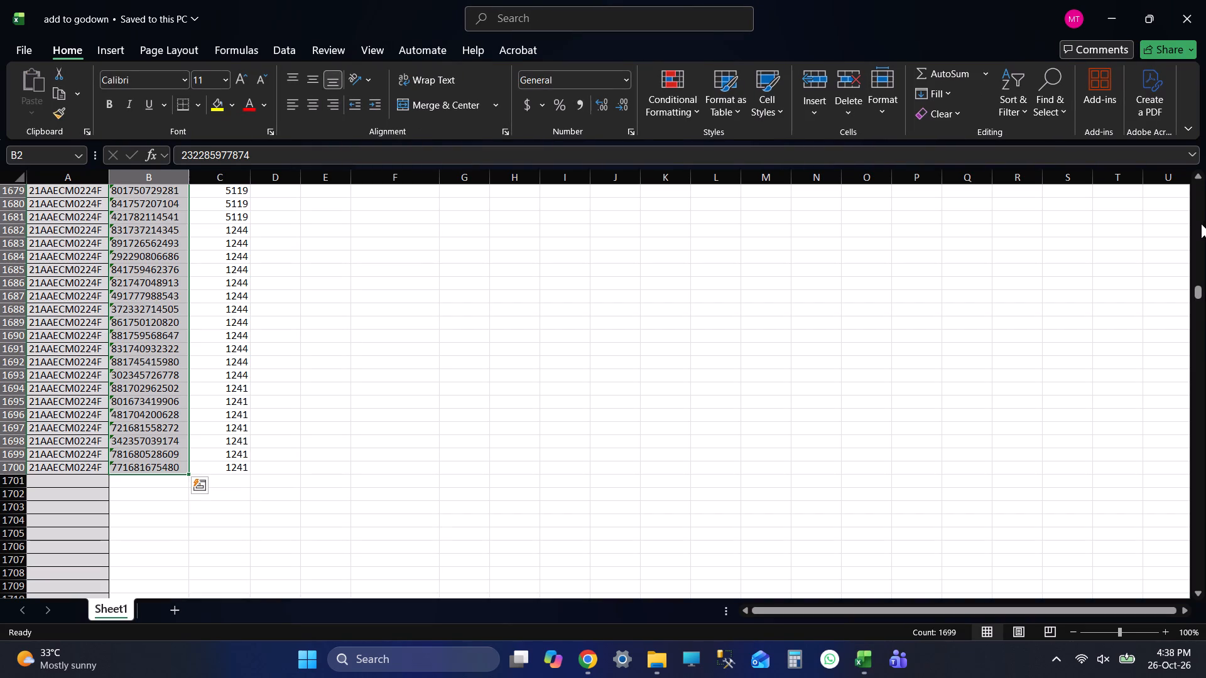
Save and close the add to godown workbook.
key("ctrl+s")
left_click(1205, 2)
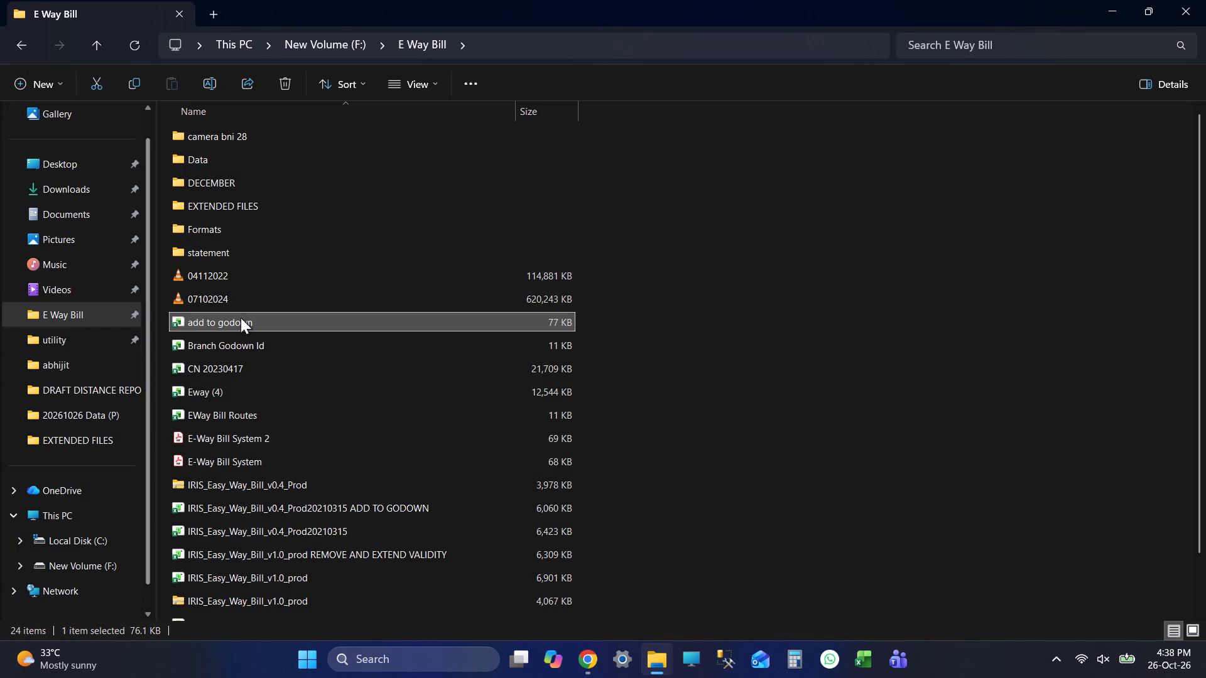
Open EXTENDED FILE 20261026 from the EXTENDED FILES folder.
double_click(267, 199)
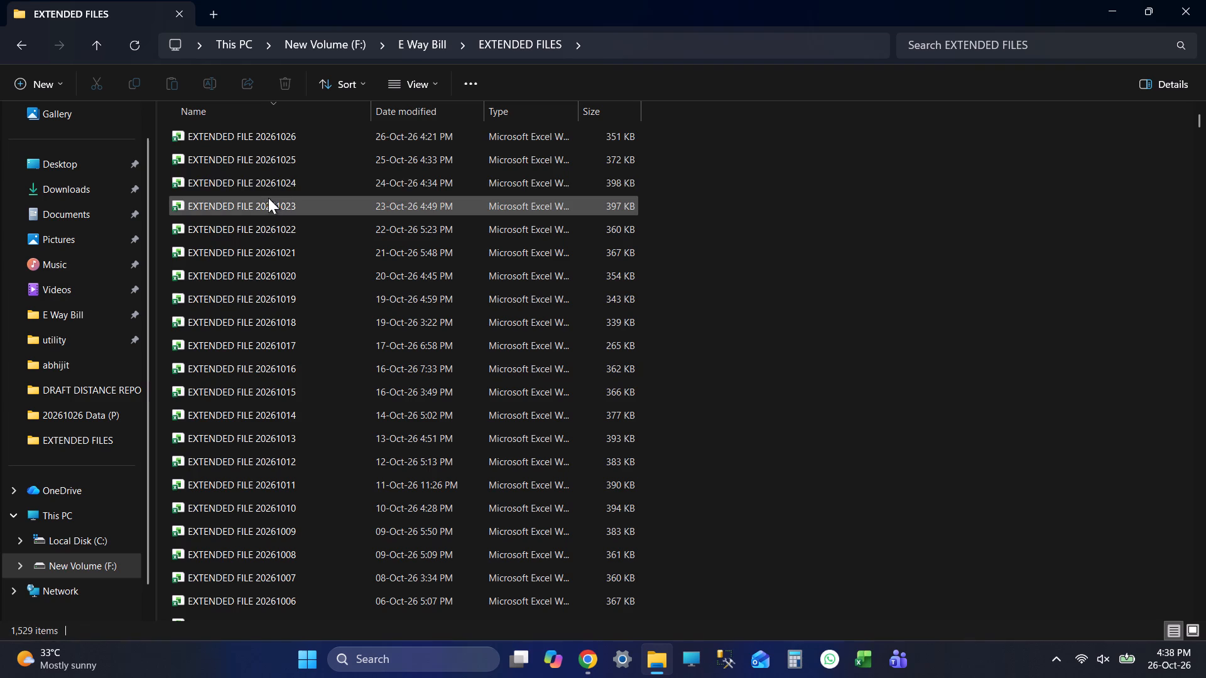
double_click(317, 136)
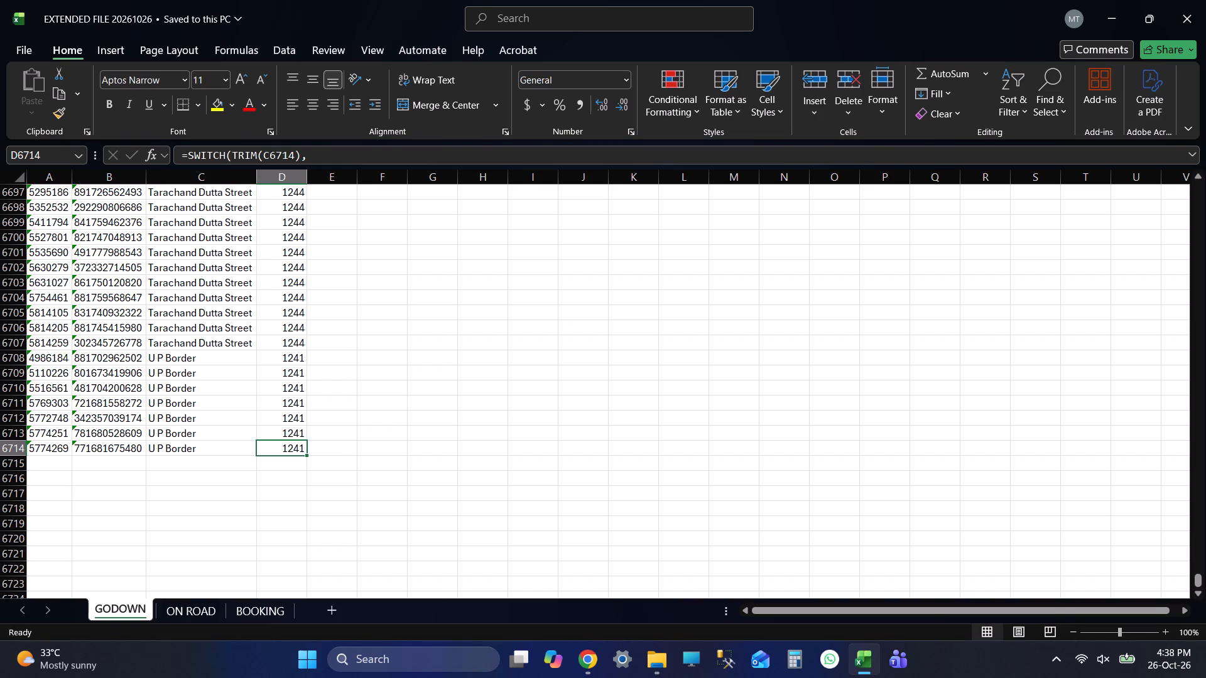
left_click(259, 611)
left_click(206, 264)
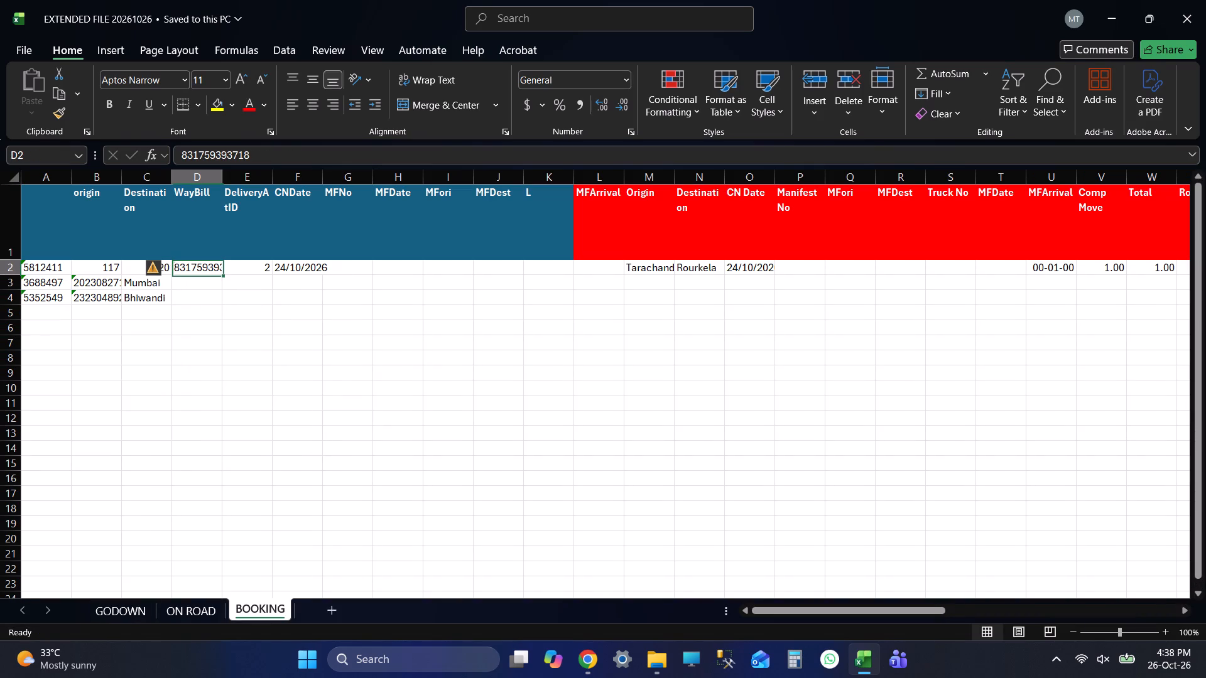
key("ctrl+c")
key("alt+Tab")
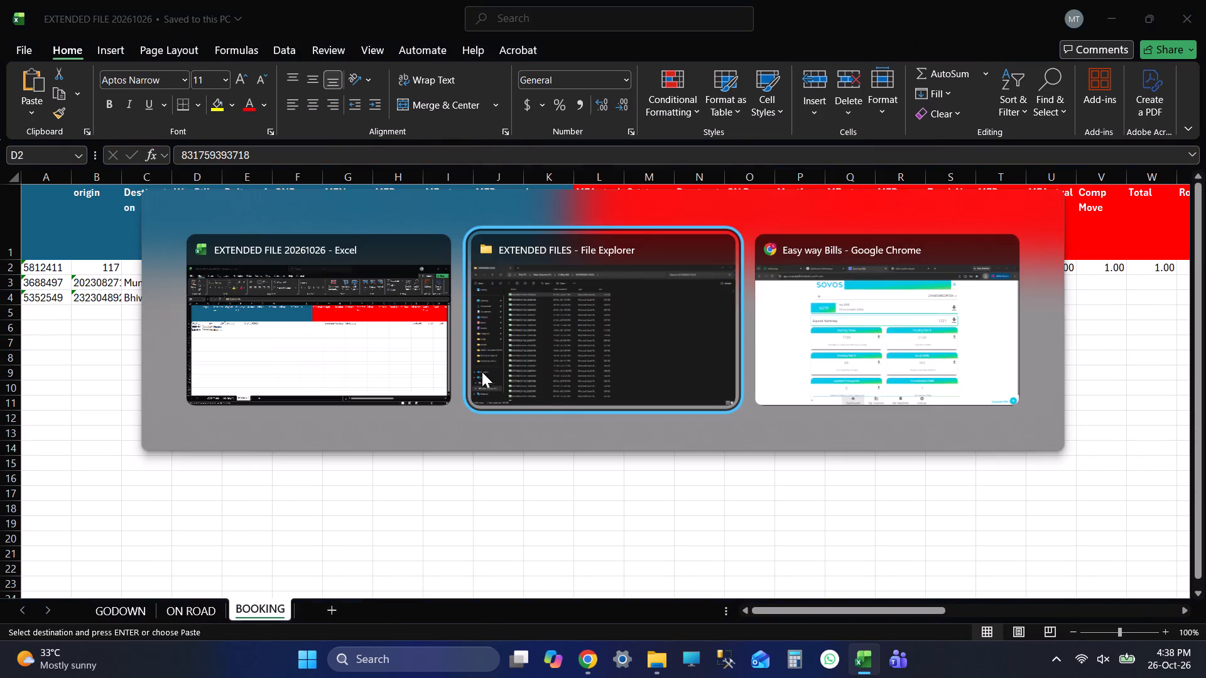
left_click(1205, 0)
key("alt+Tab")
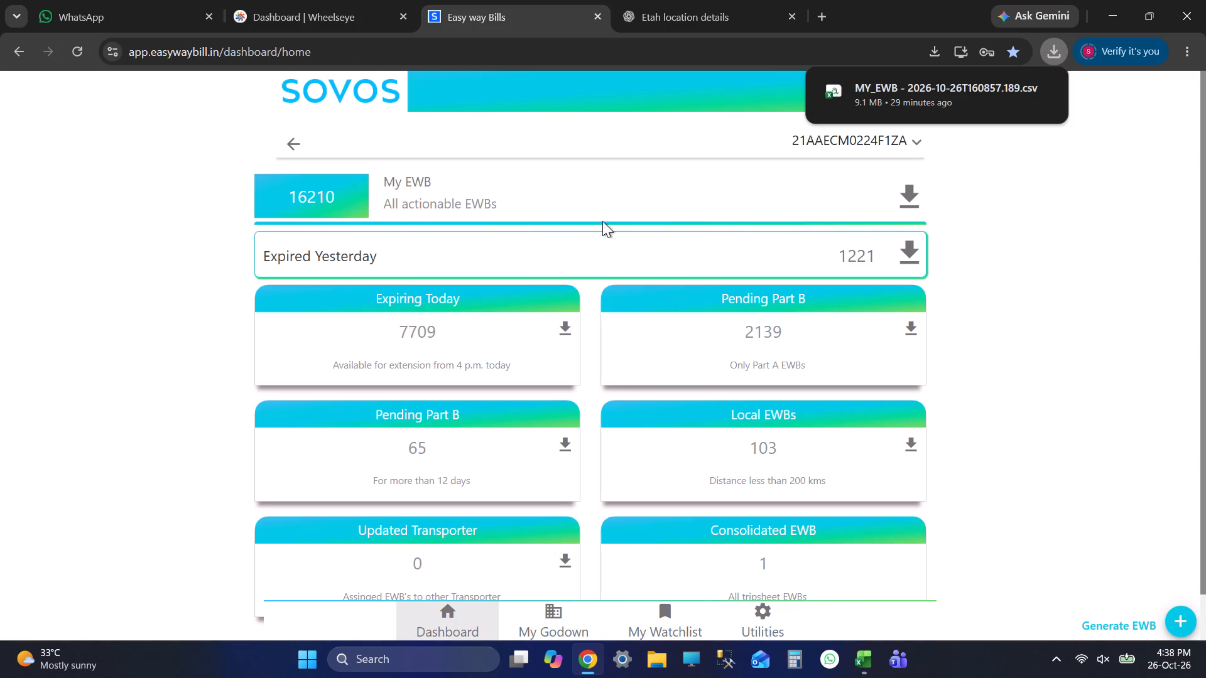
left_click(518, 189)
left_click(481, 235)
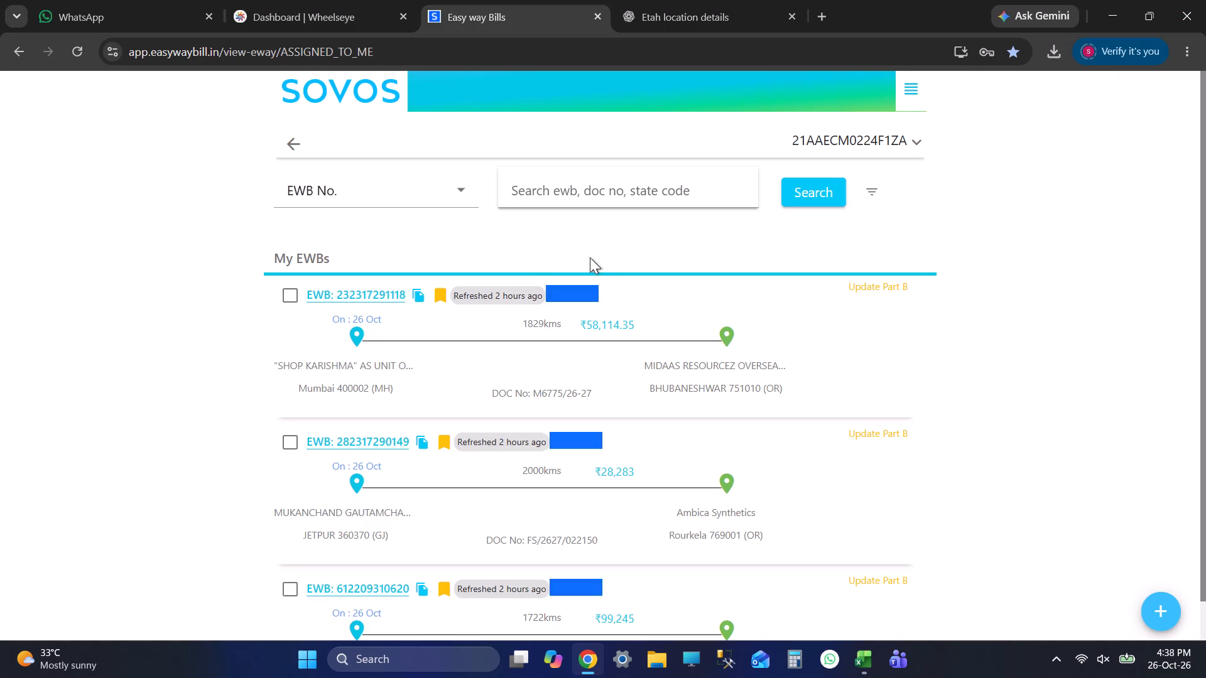
left_click(590, 179)
key("ctrl+v")
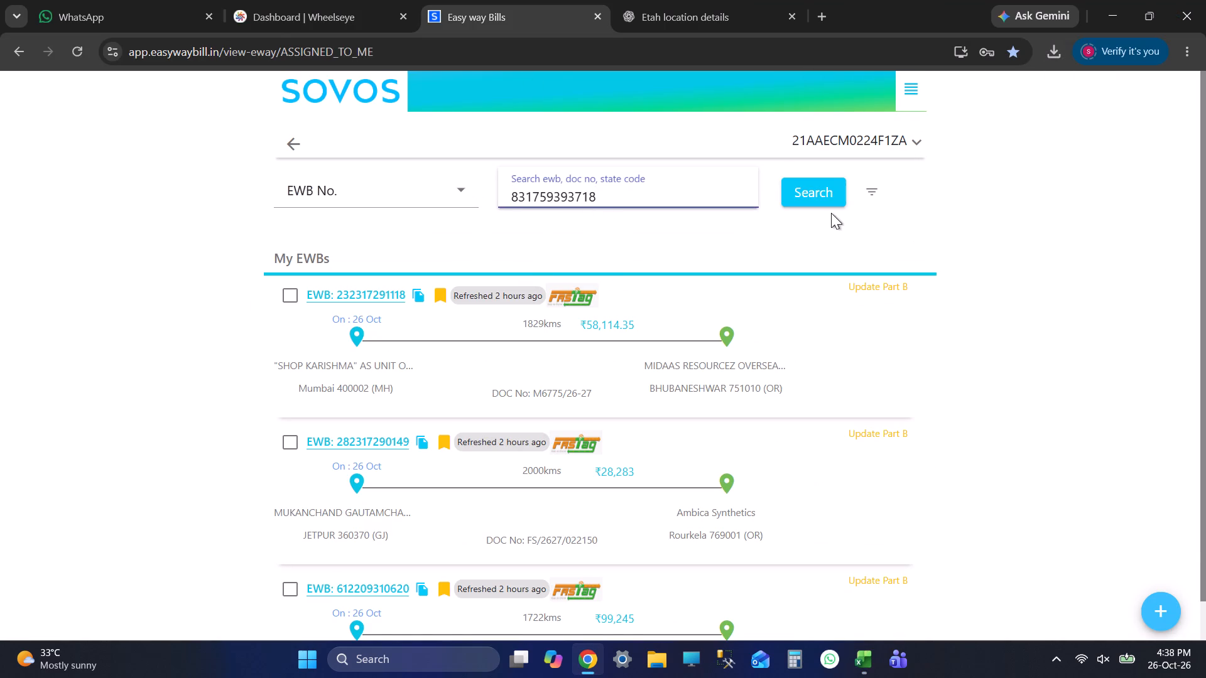
left_click(831, 198)
left_click(291, 374)
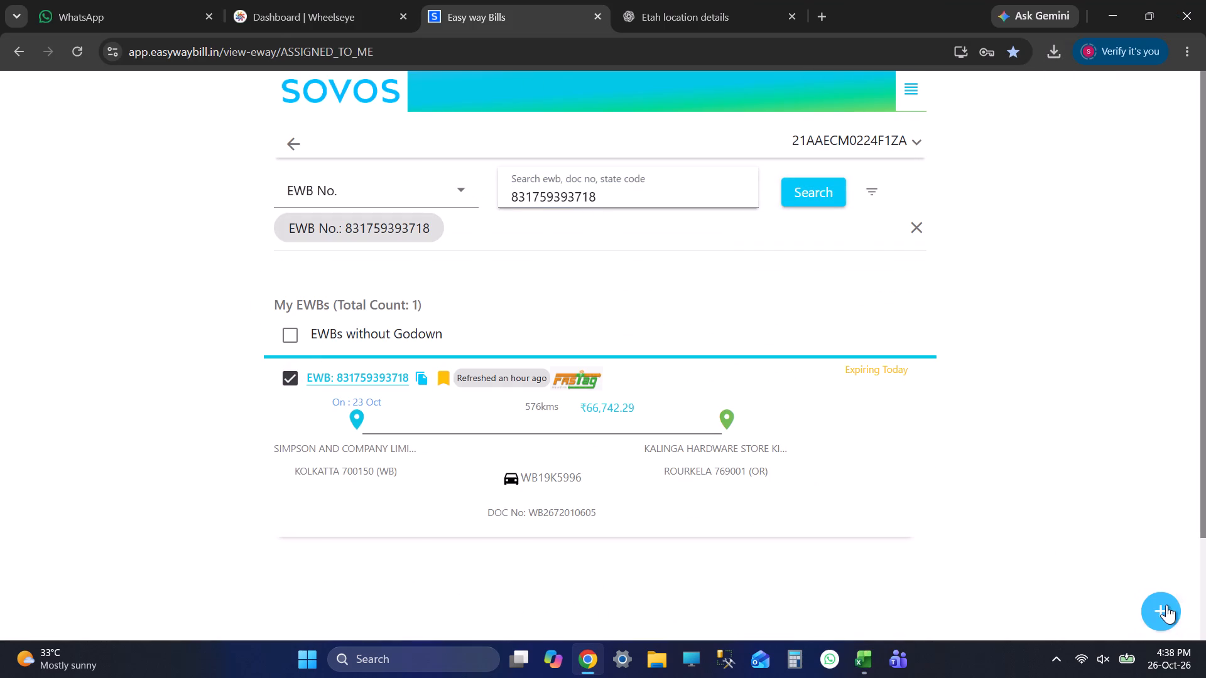
left_click(1166, 605)
key("alt+Tab")
key("alt+Tab")
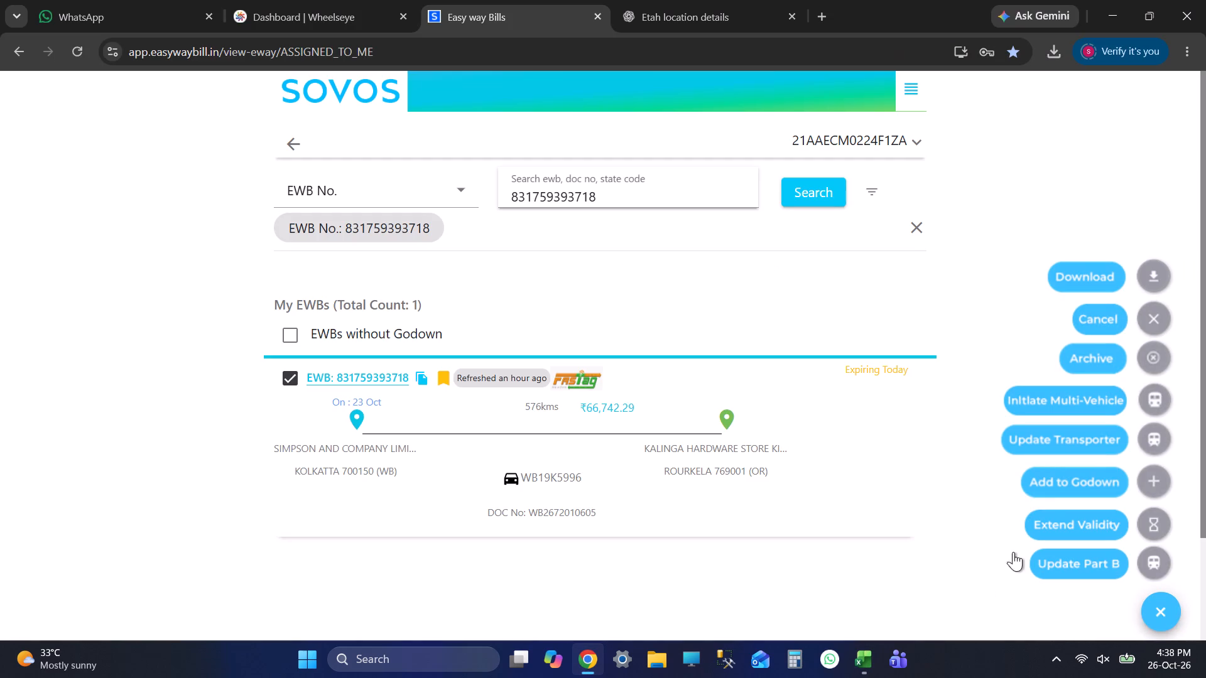
left_click(1051, 478)
left_click(679, 595)
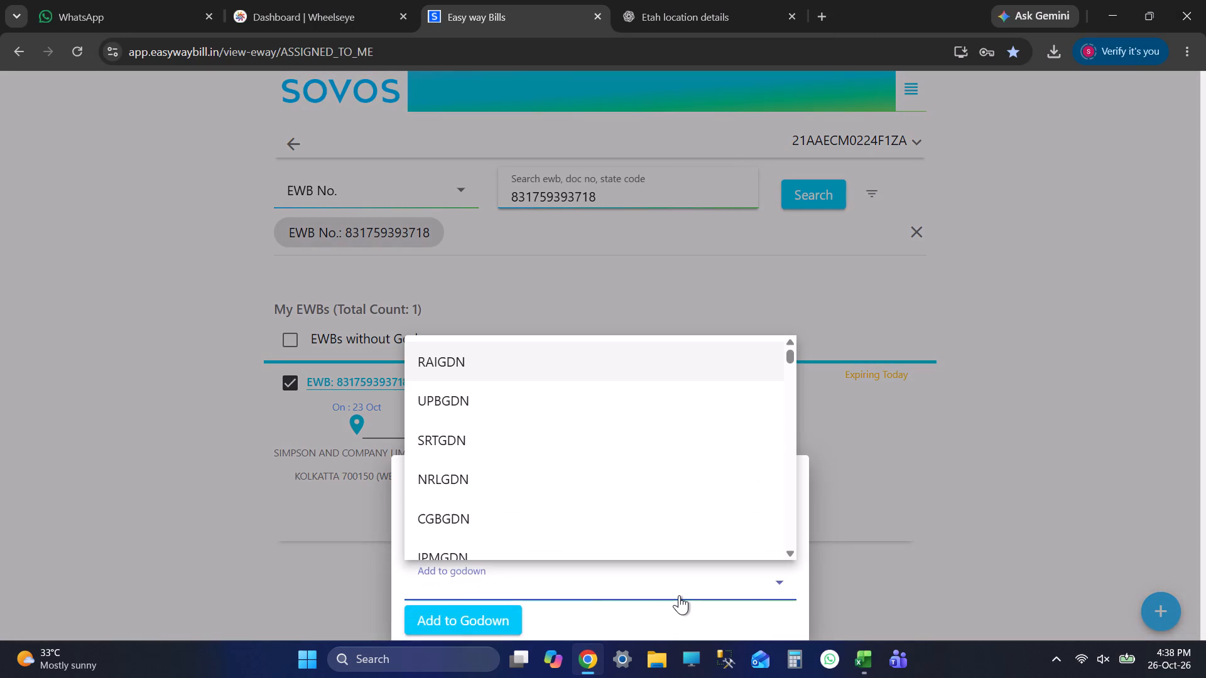
type("ko")
key("Return")
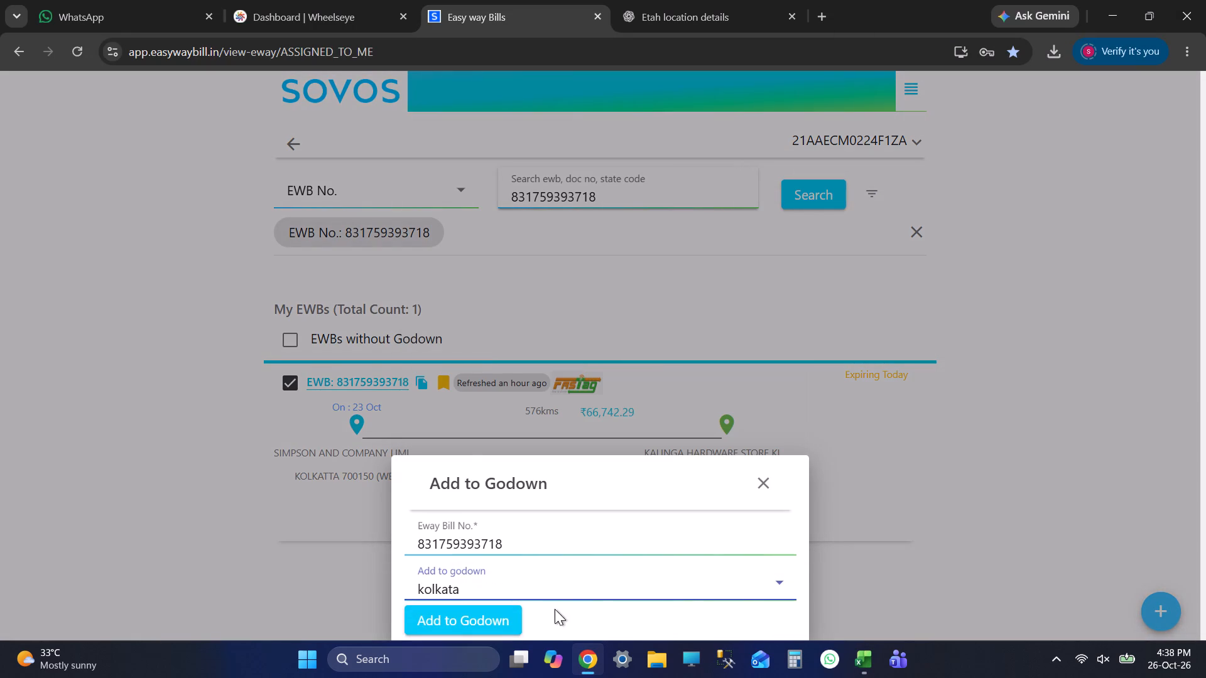
key("alt+Tab")
key("alt+Tab")
left_click(472, 621)
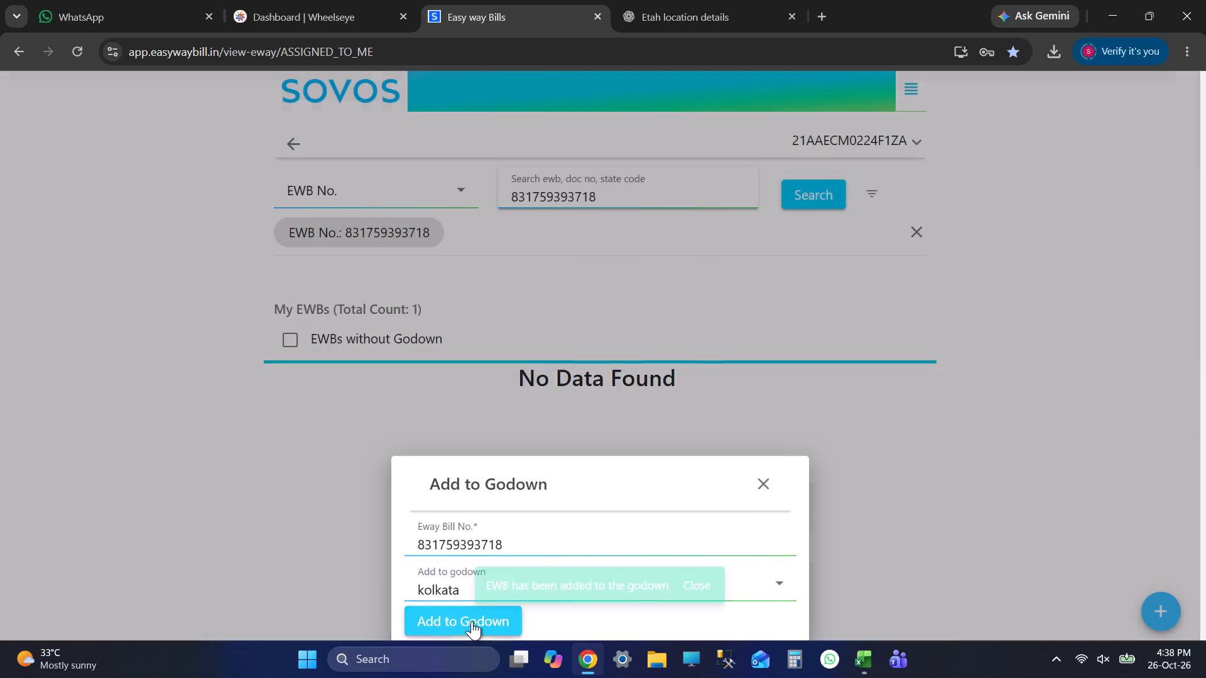
key("alt+Tab")
left_click(222, 106)
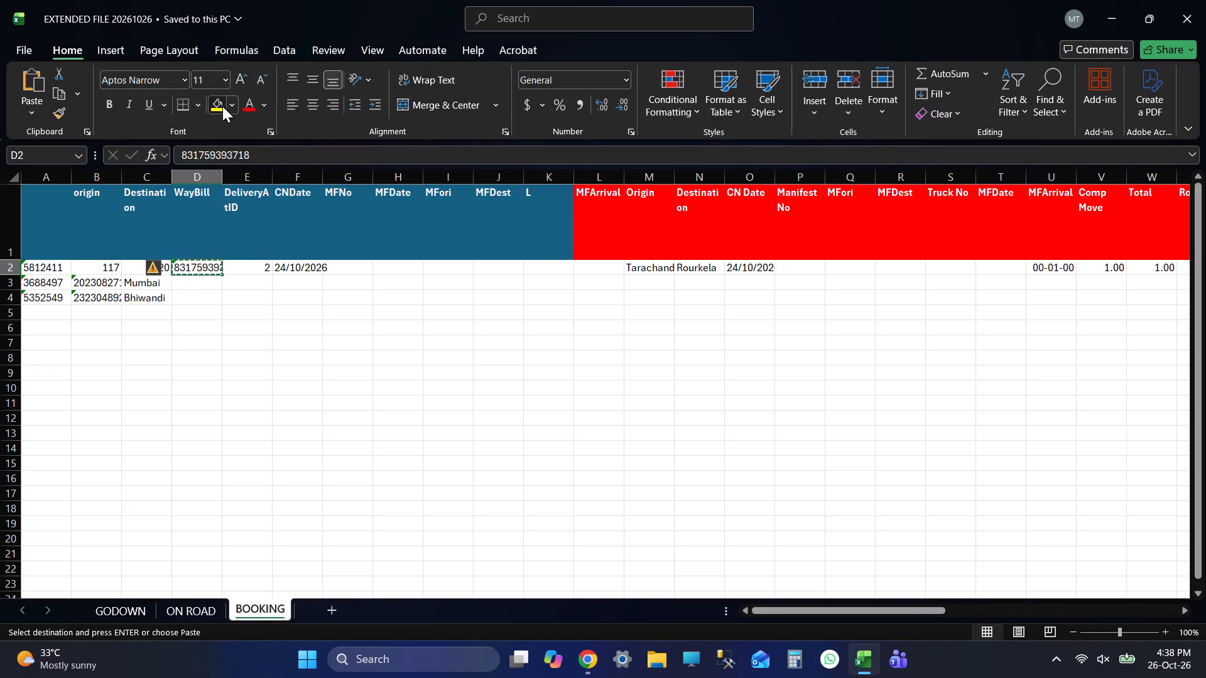
left_click(102, 284)
key("ctrl+c")
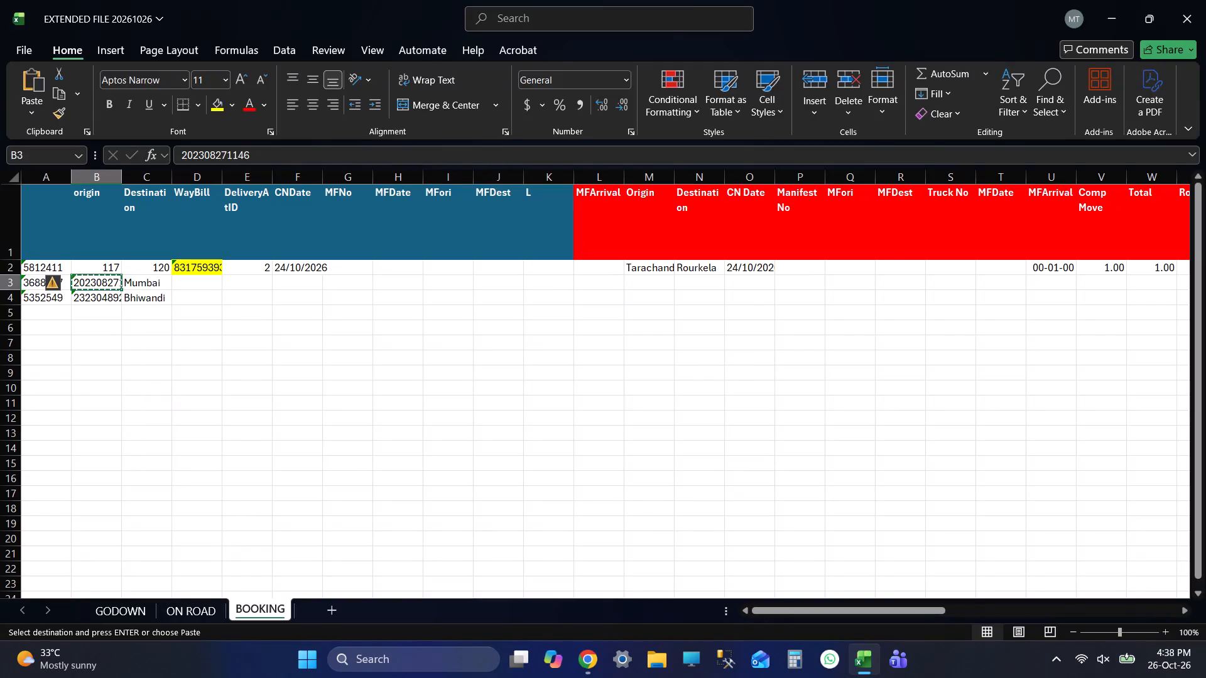
key("alt+Tab")
double_click(630, 198)
key("ctrl+v")
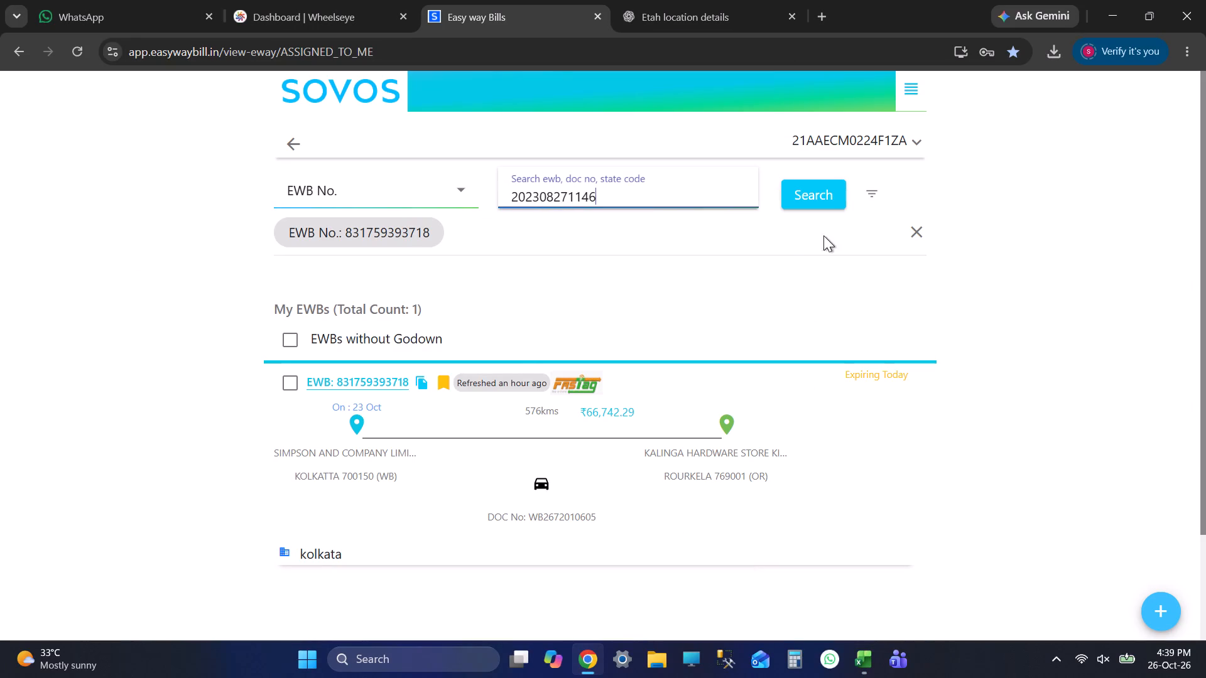
left_click(832, 200)
left_click(300, 387)
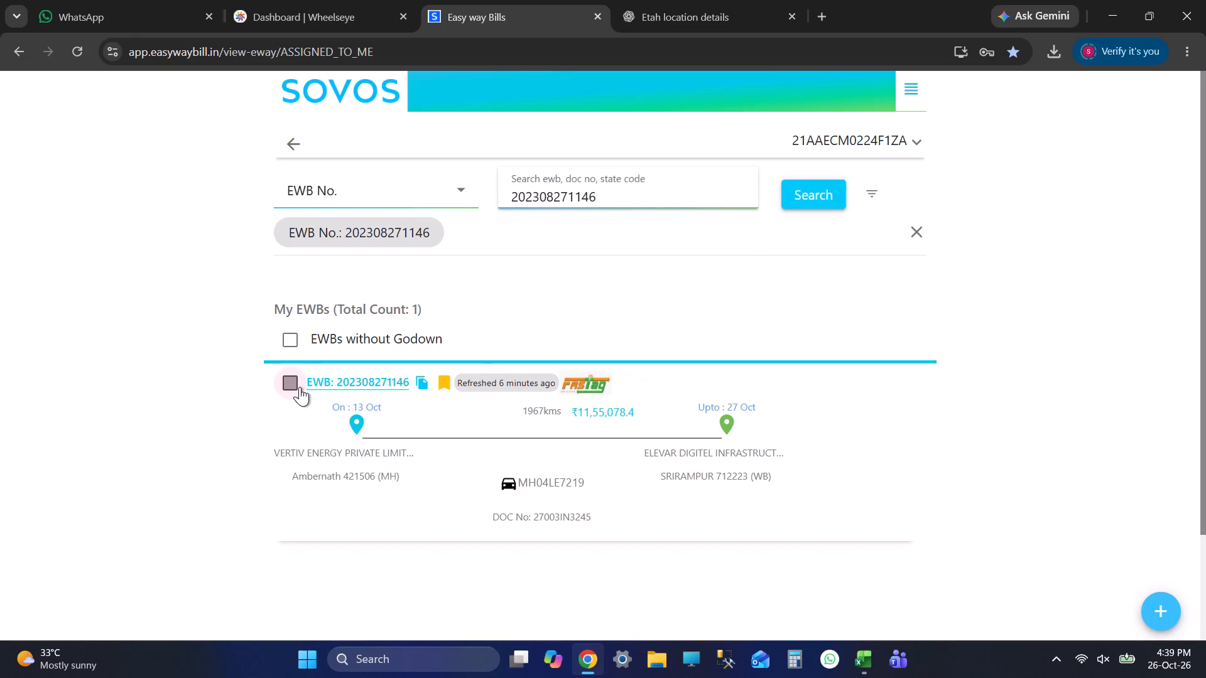
left_click(1146, 603)
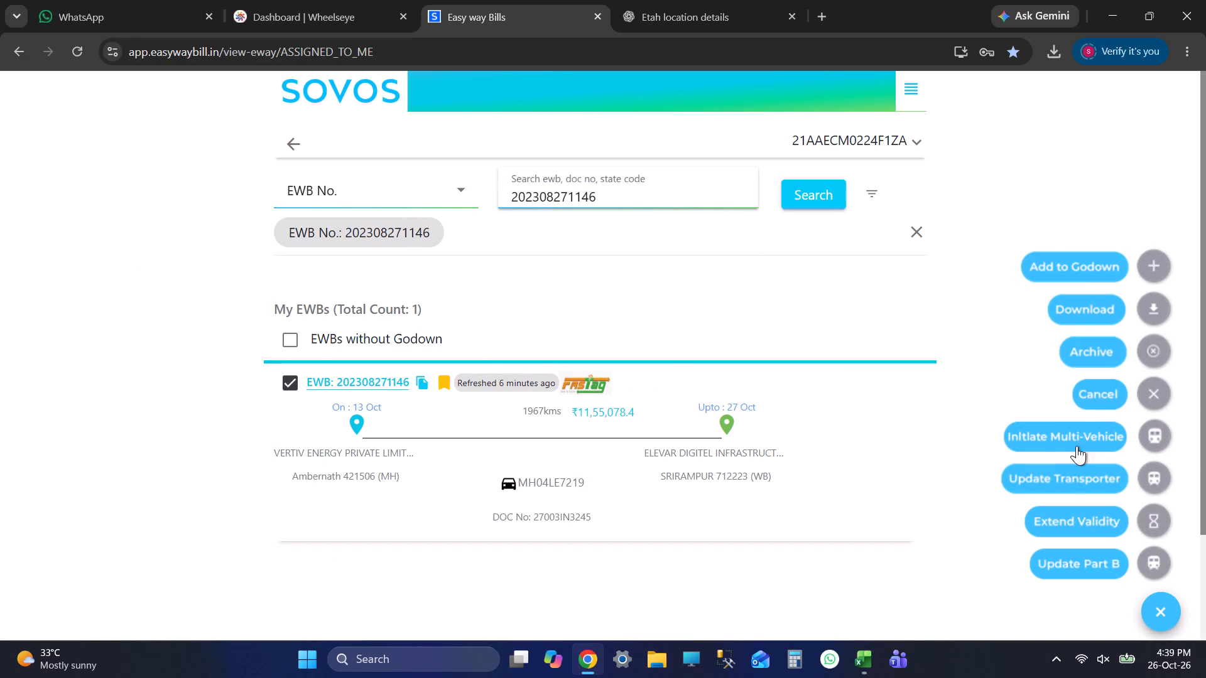
left_click(1073, 271)
key("alt+Tab")
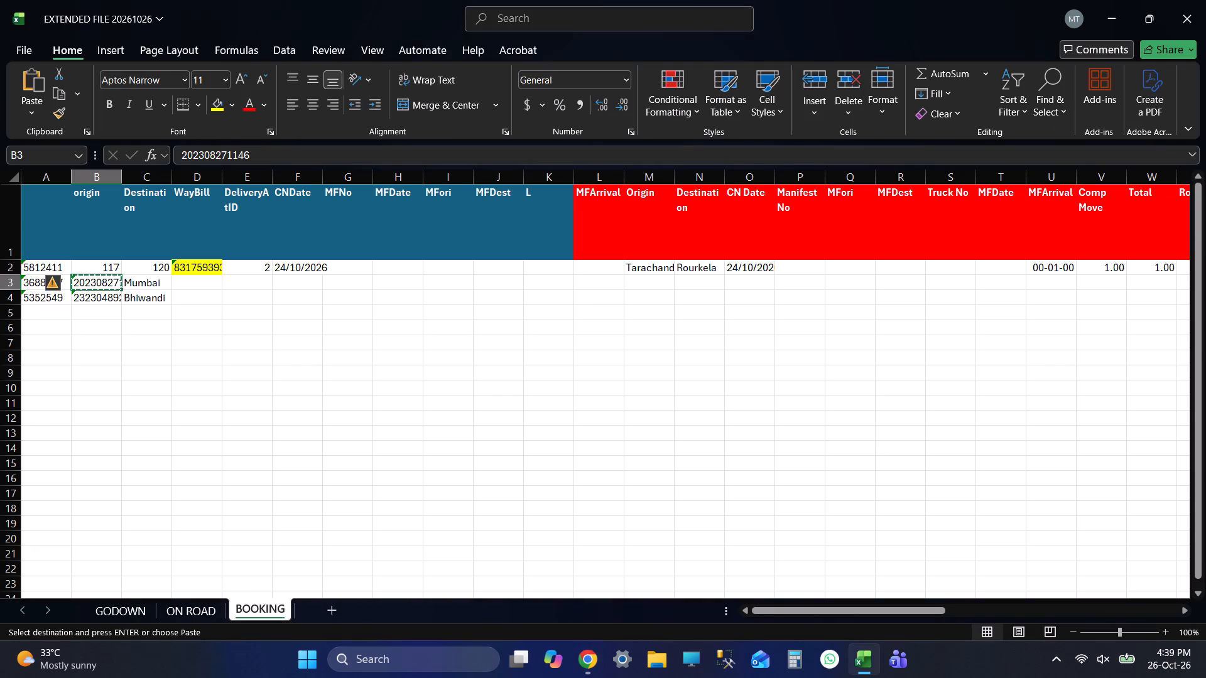
key("alt+Tab")
left_click(608, 573)
type("mu")
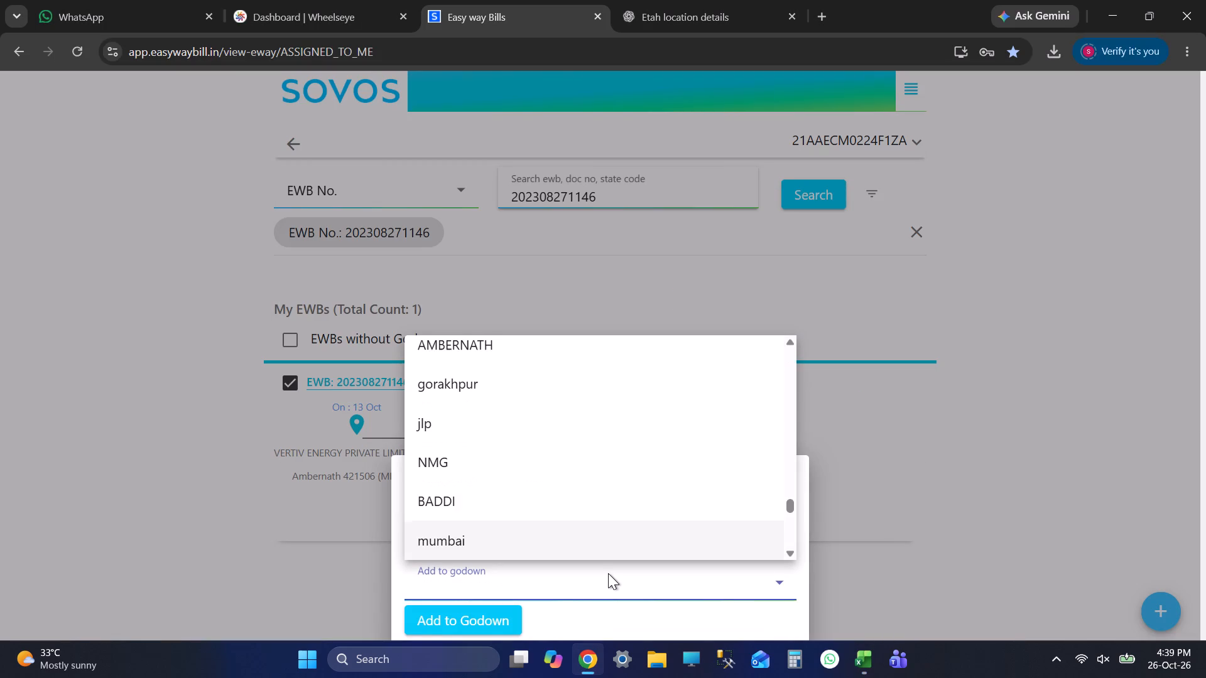
key("Return")
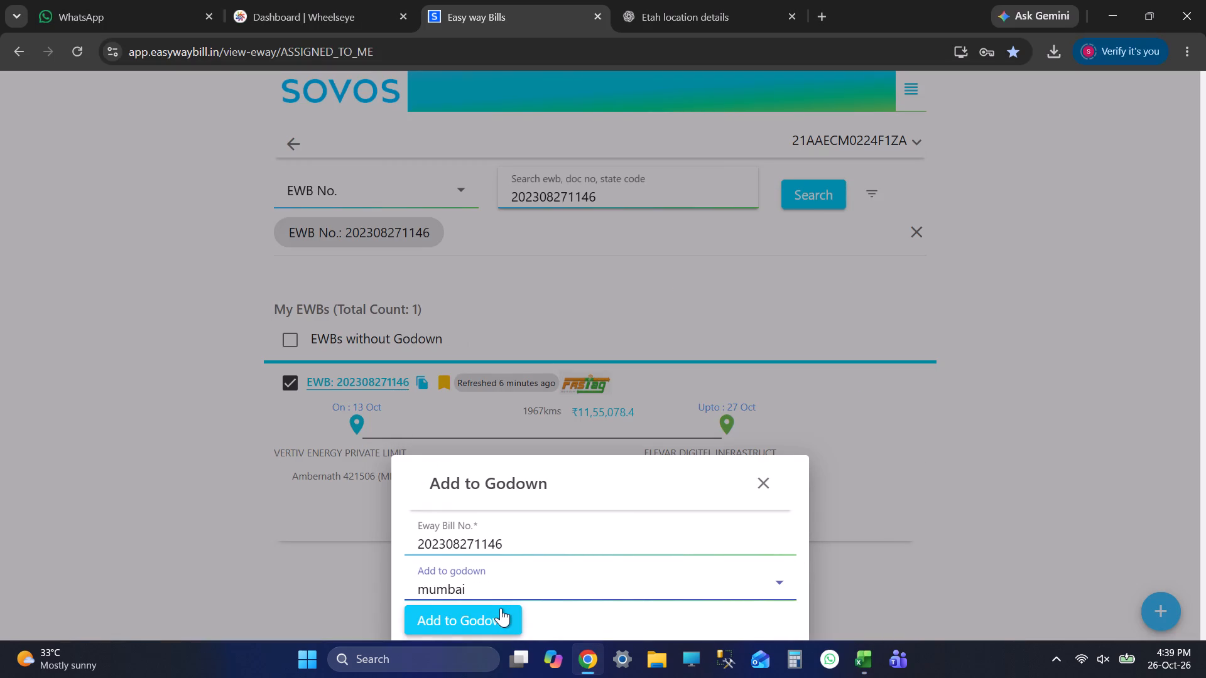
left_click(474, 615)
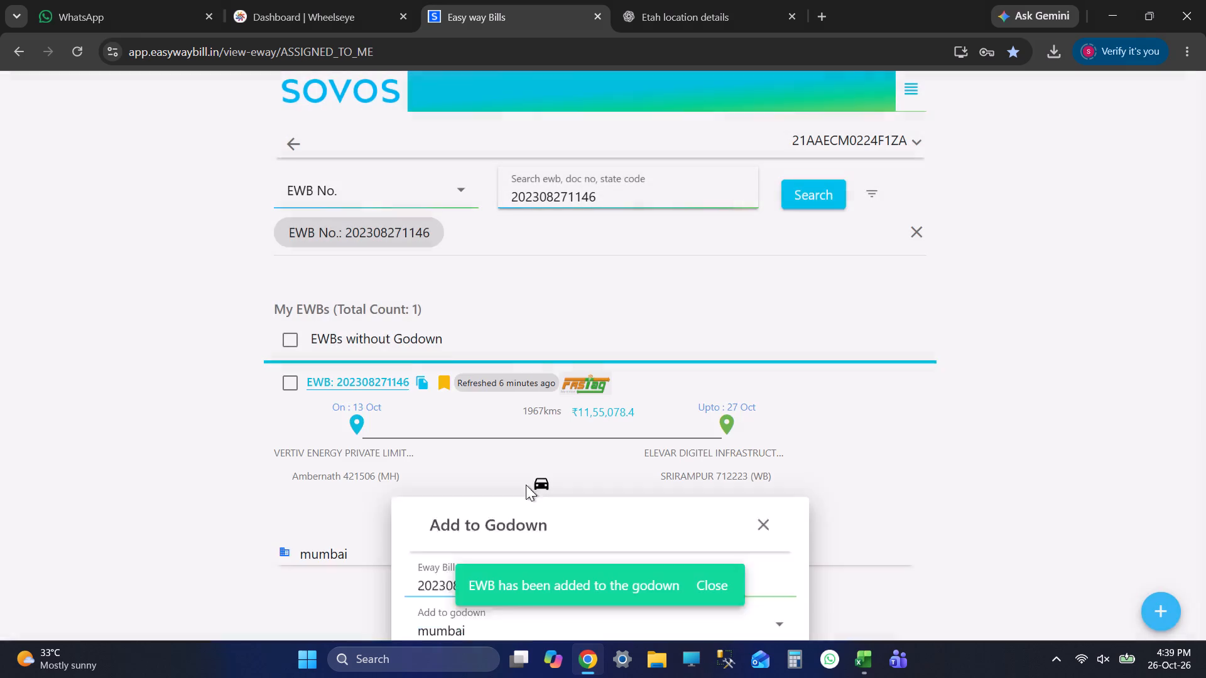
key("alt+Tab")
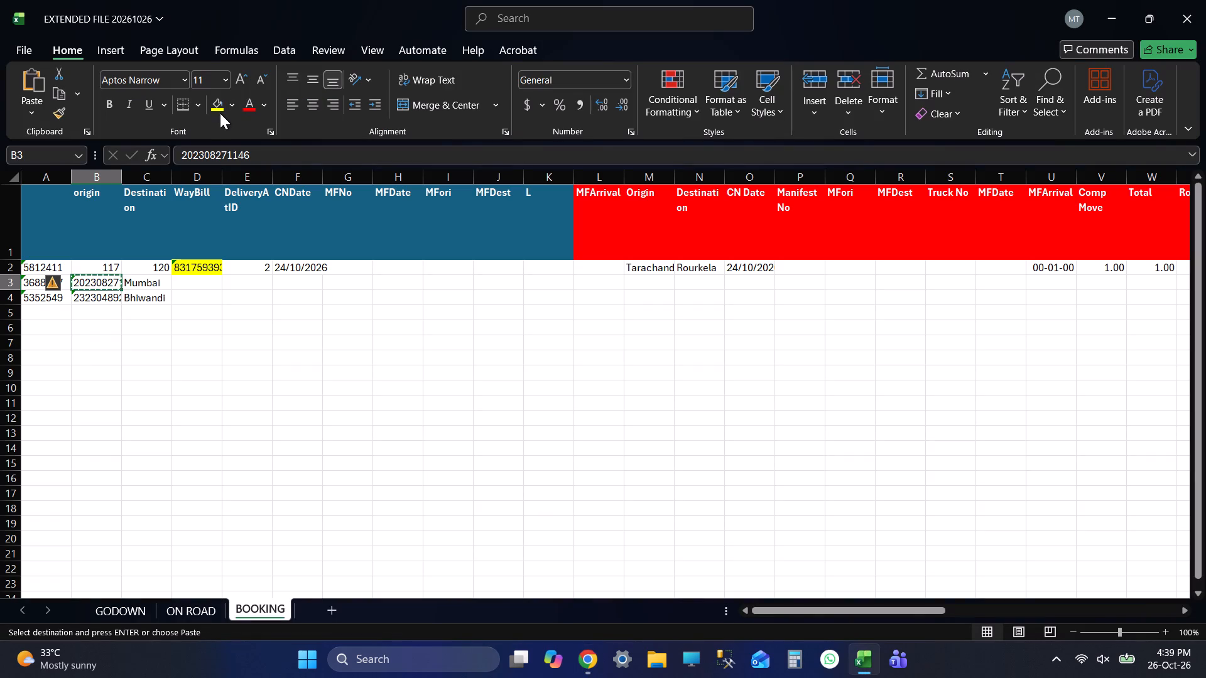
left_click(220, 110)
left_click(114, 303)
key("ctrl+c")
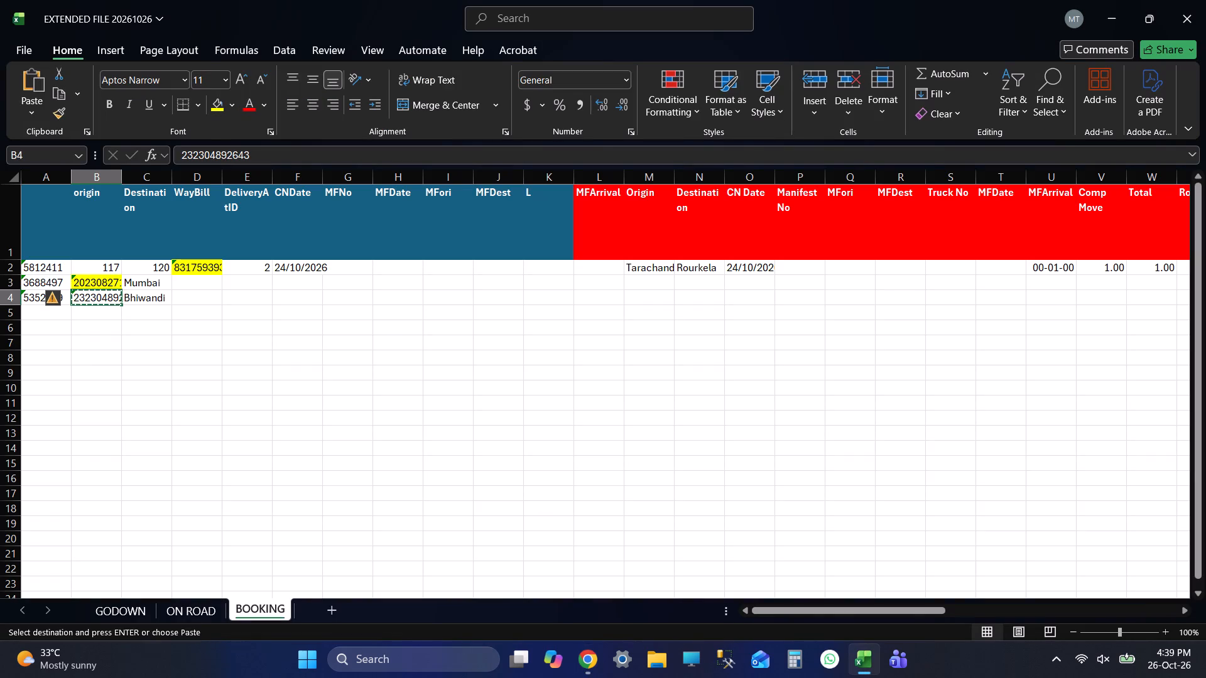
key("alt+Tab")
double_click(603, 201)
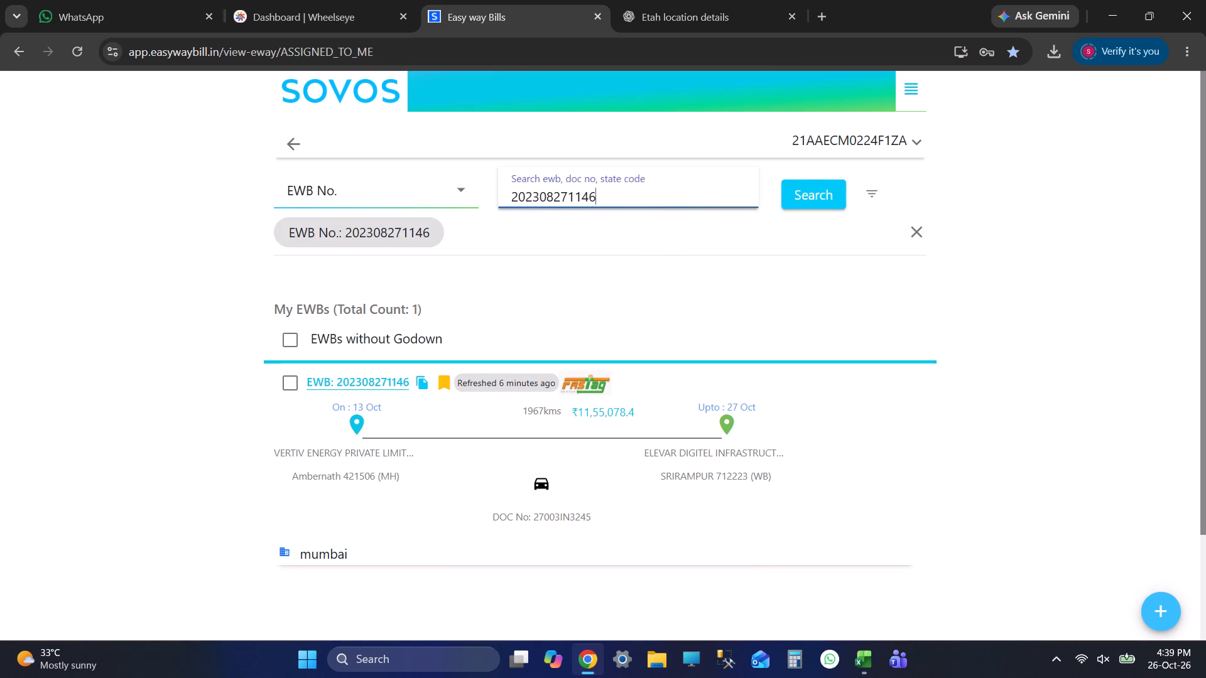
key("ctrl+v")
left_click(817, 194)
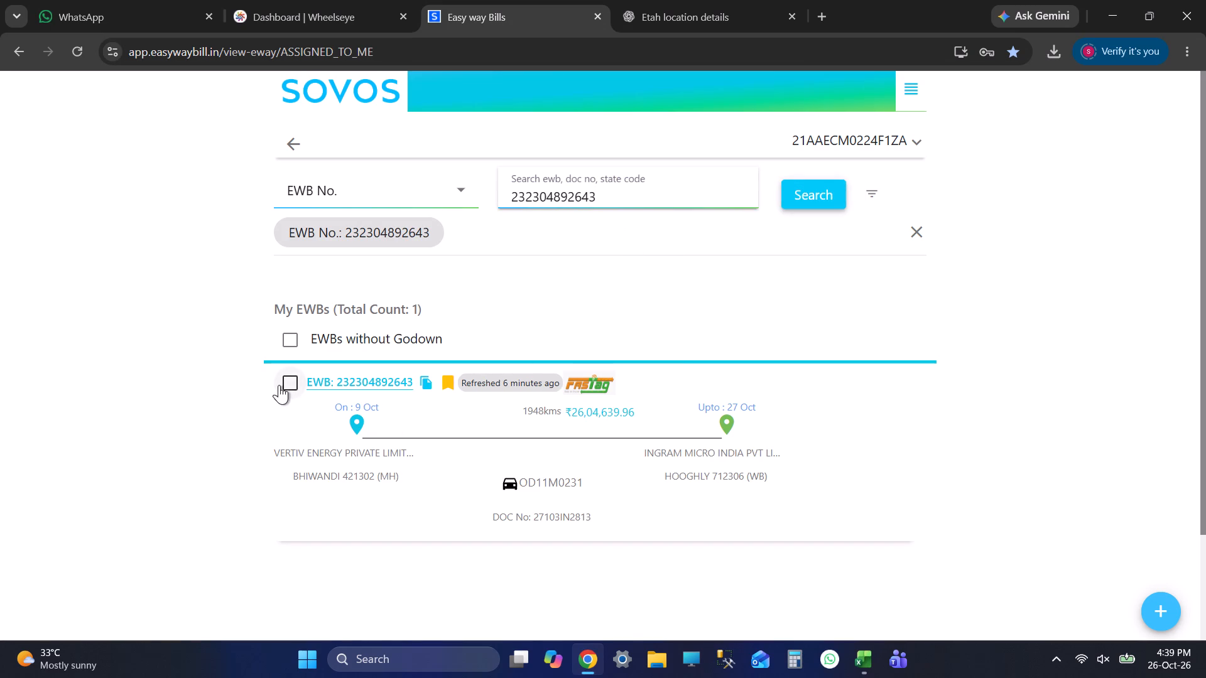
left_click(279, 385)
left_click(1167, 613)
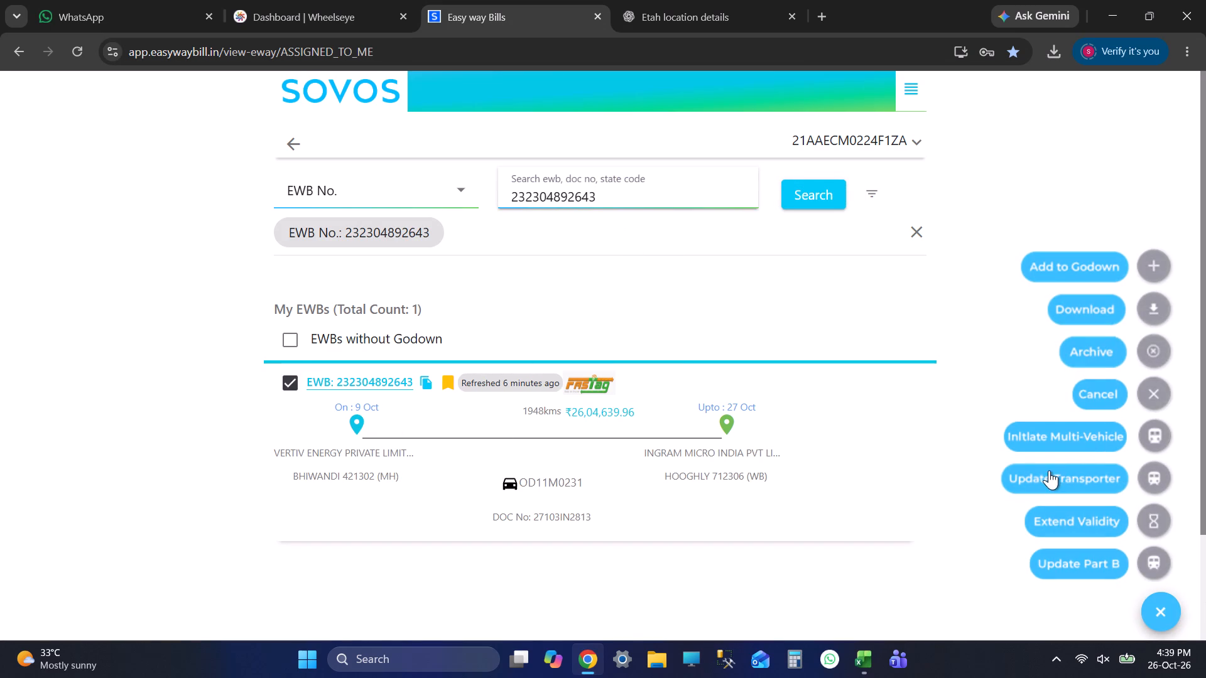
left_click(1060, 266)
key("alt+Tab")
key("alt+Tab")
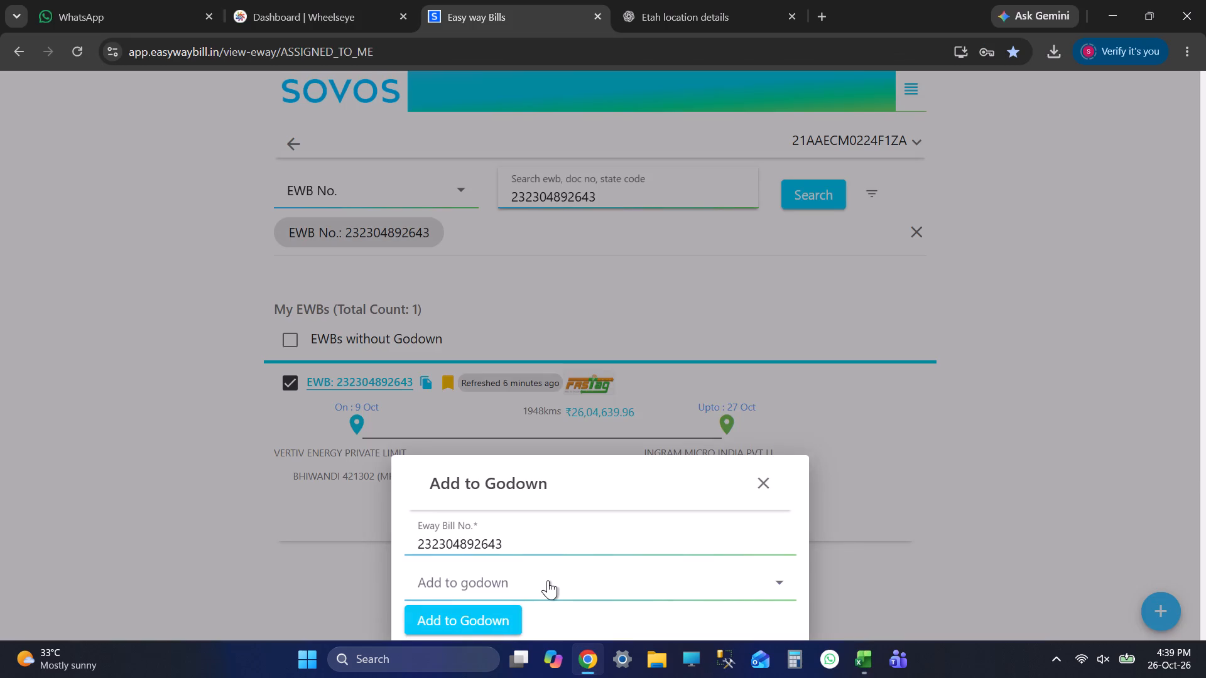
left_click(548, 580)
type("bw")
key("Return")
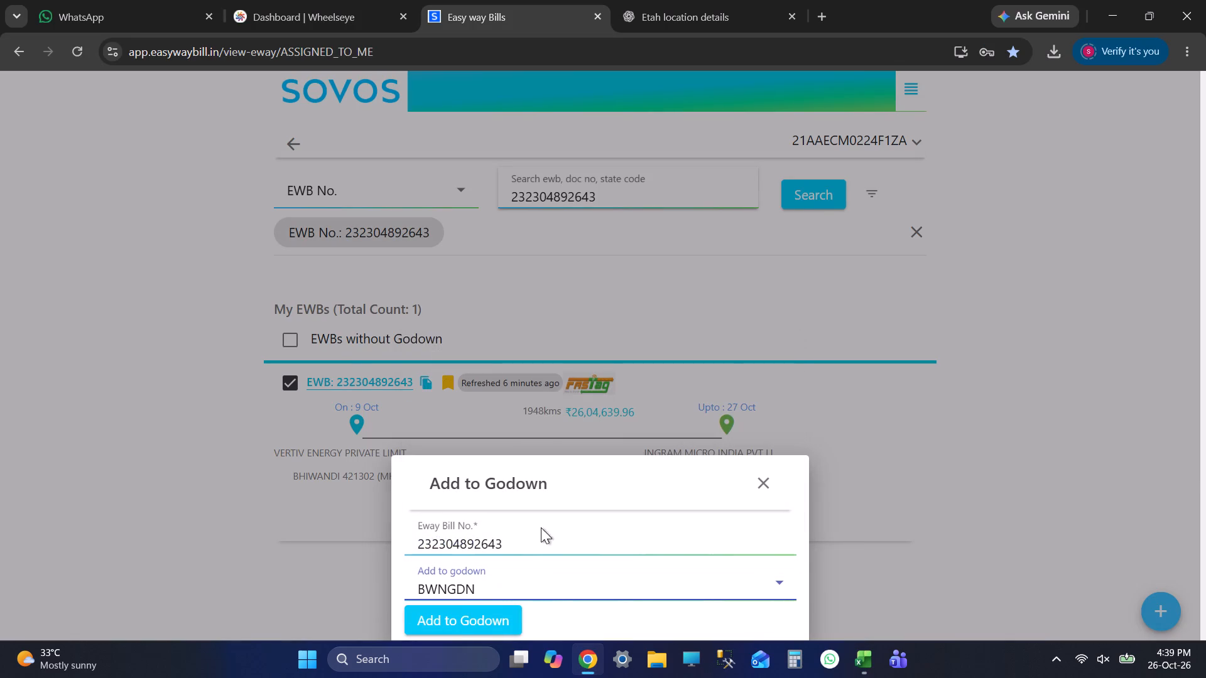
left_click(475, 623)
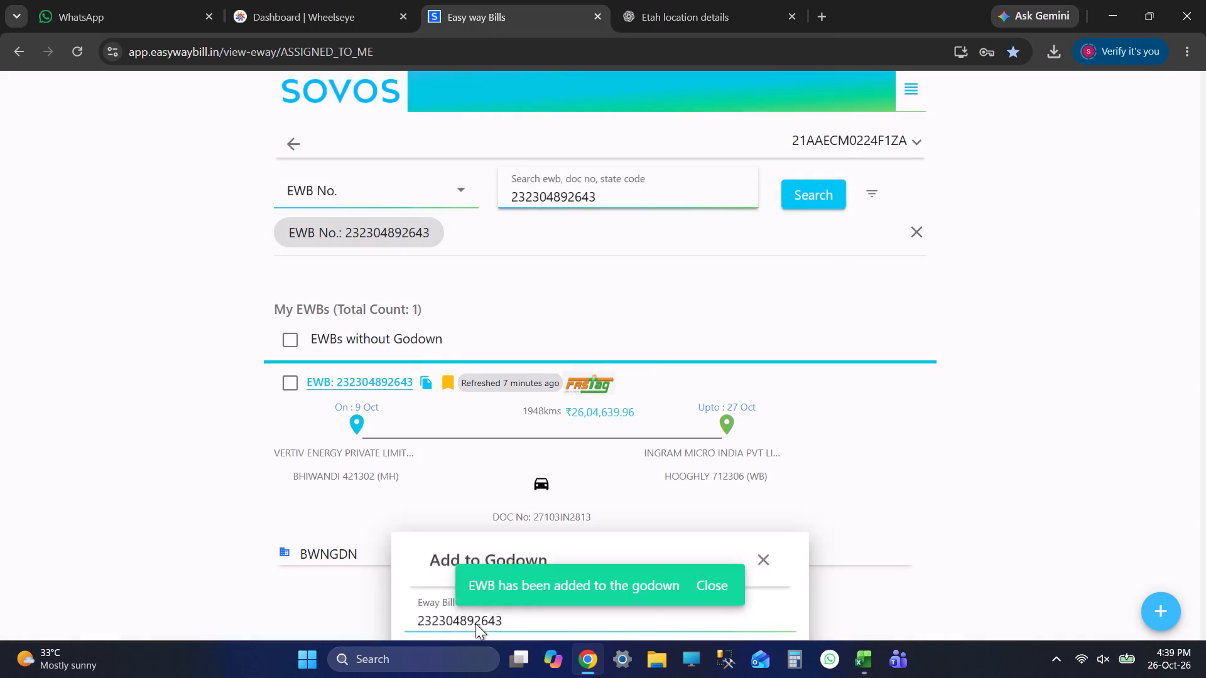
key("alt+Tab")
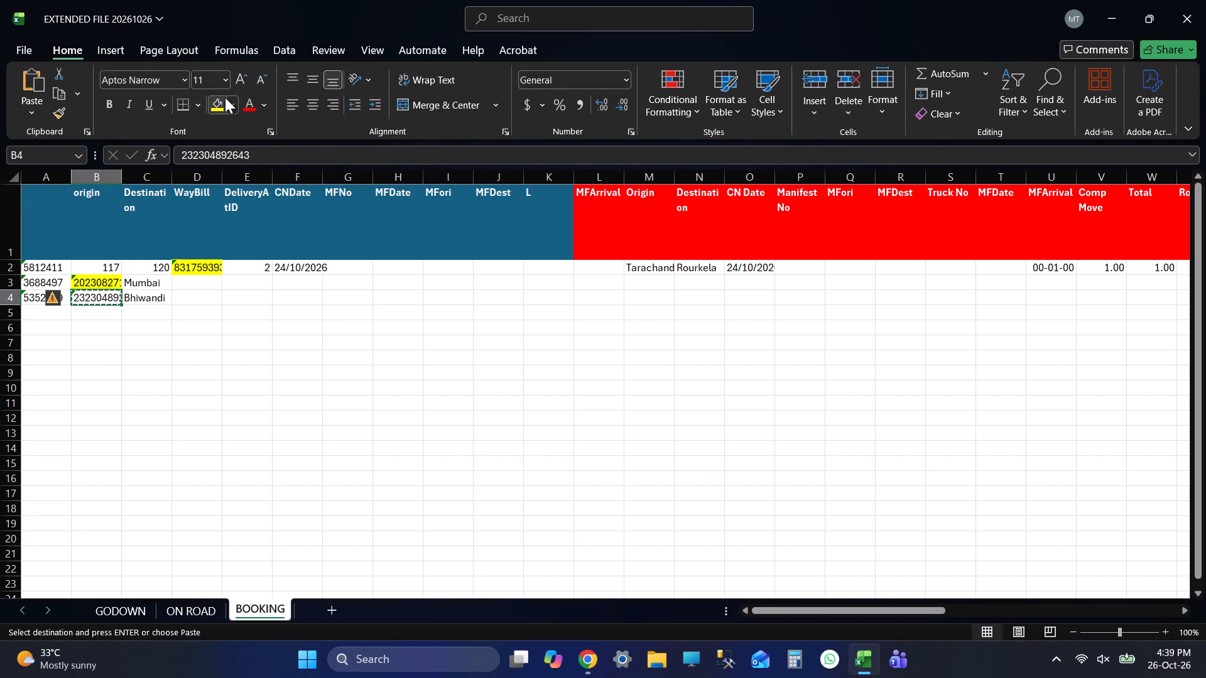
left_click(213, 99)
left_click(453, 367)
key("ctrl+s")
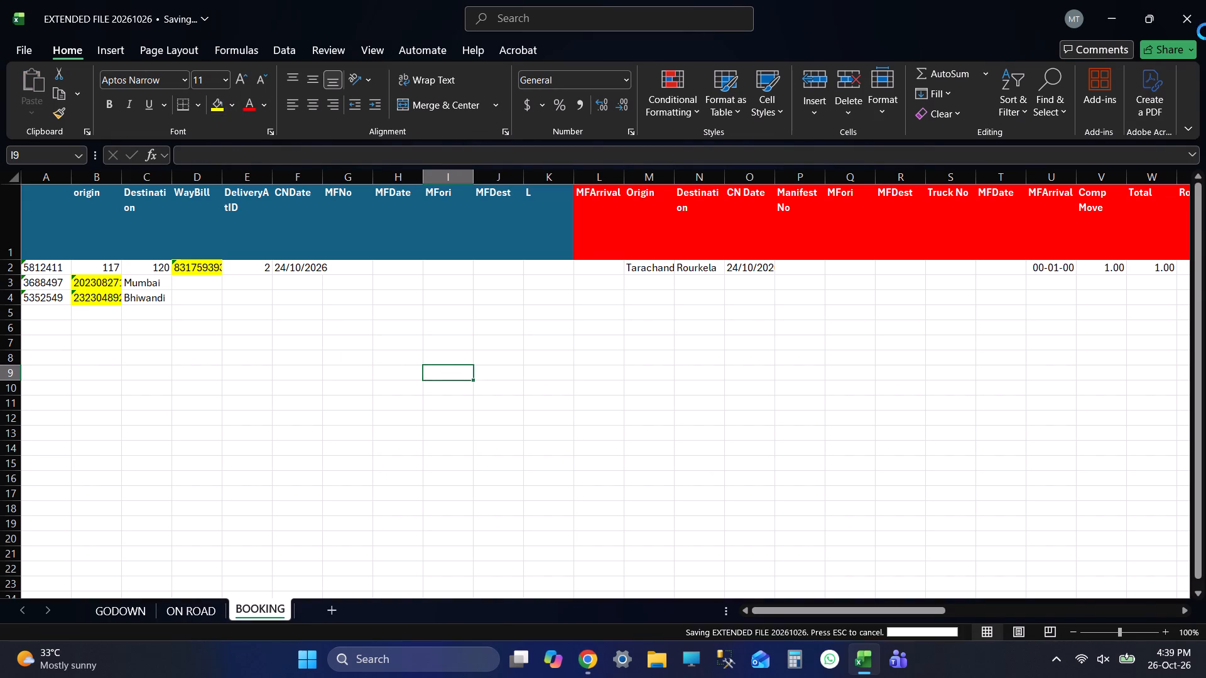
left_click(1160, 0)
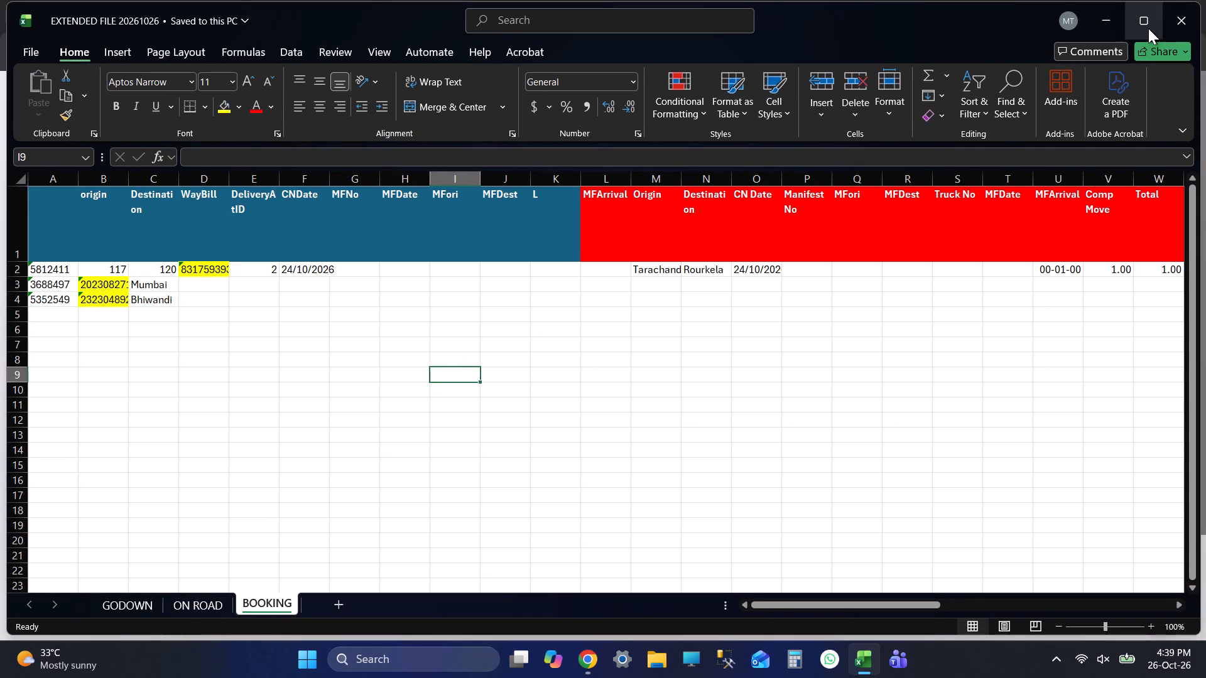
left_click(1148, 28)
key("ctrl+s")
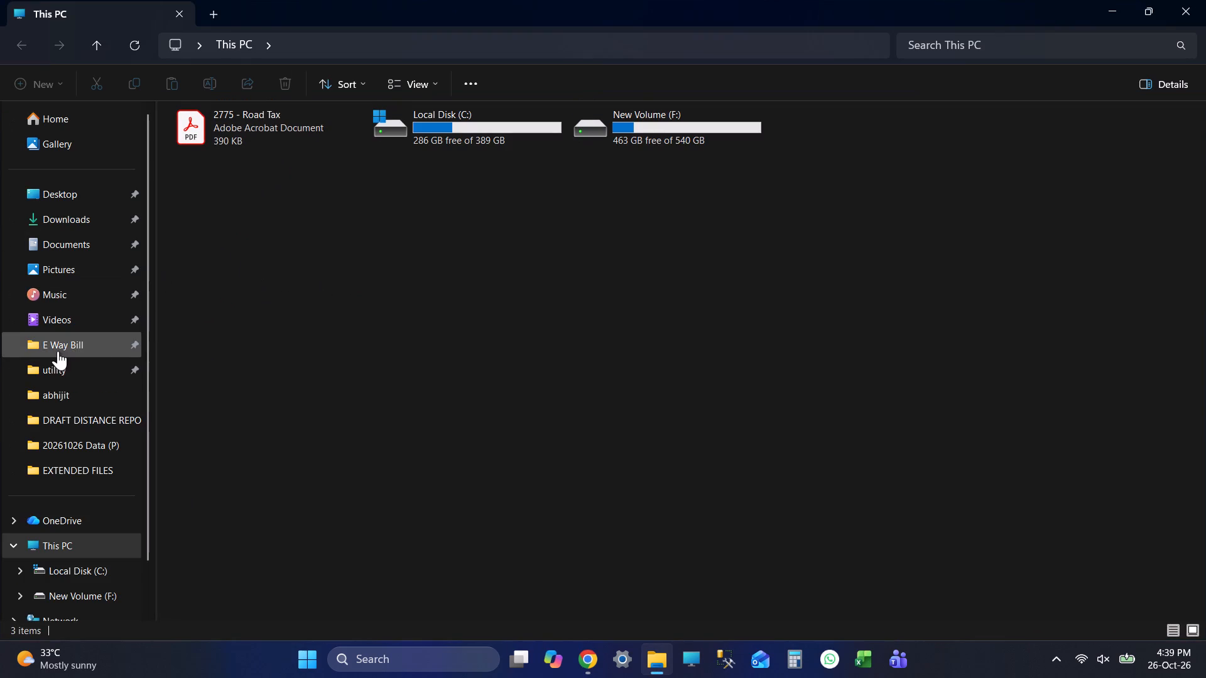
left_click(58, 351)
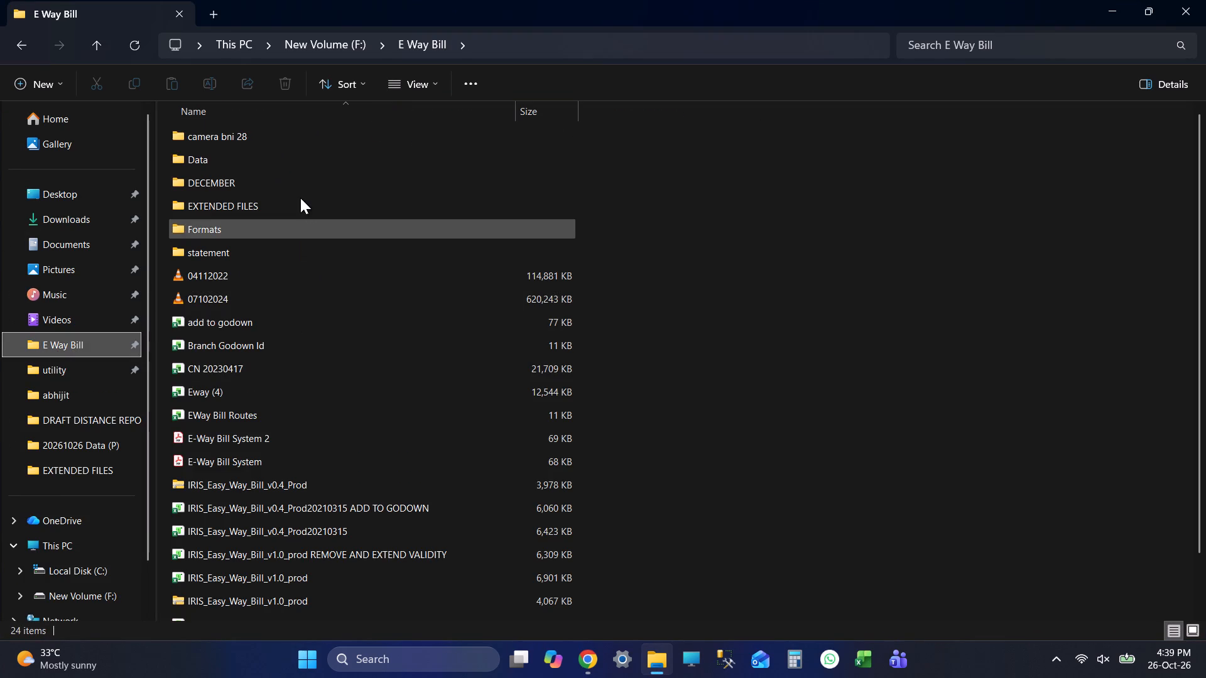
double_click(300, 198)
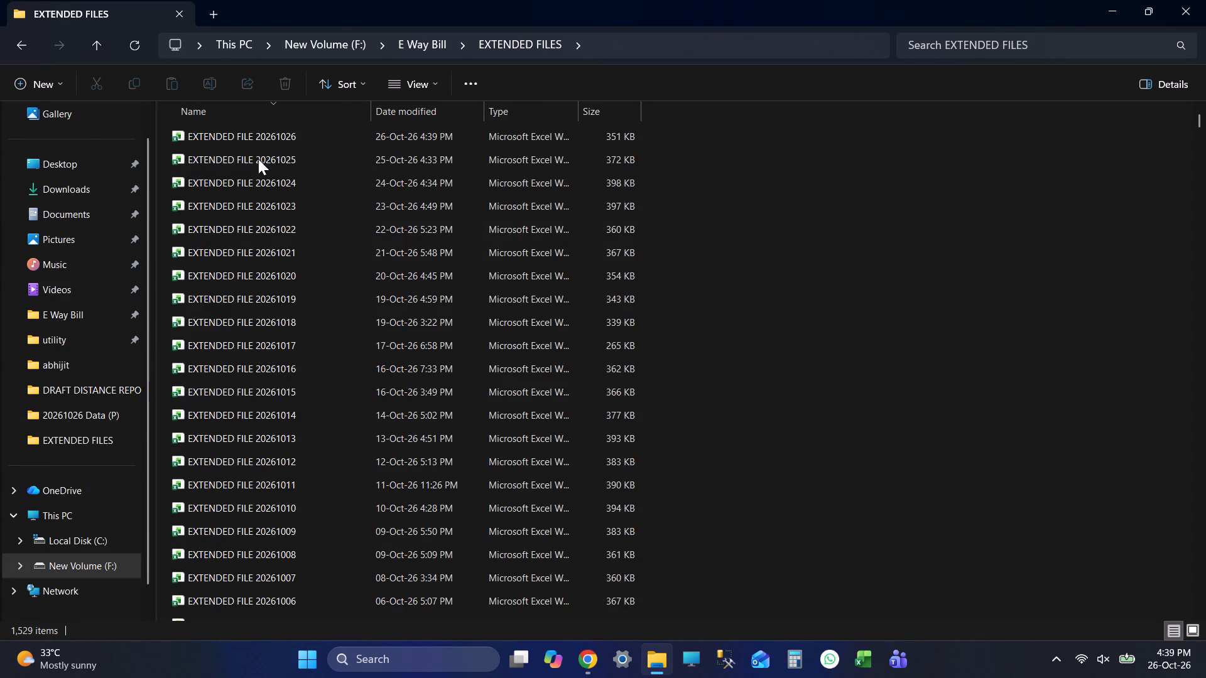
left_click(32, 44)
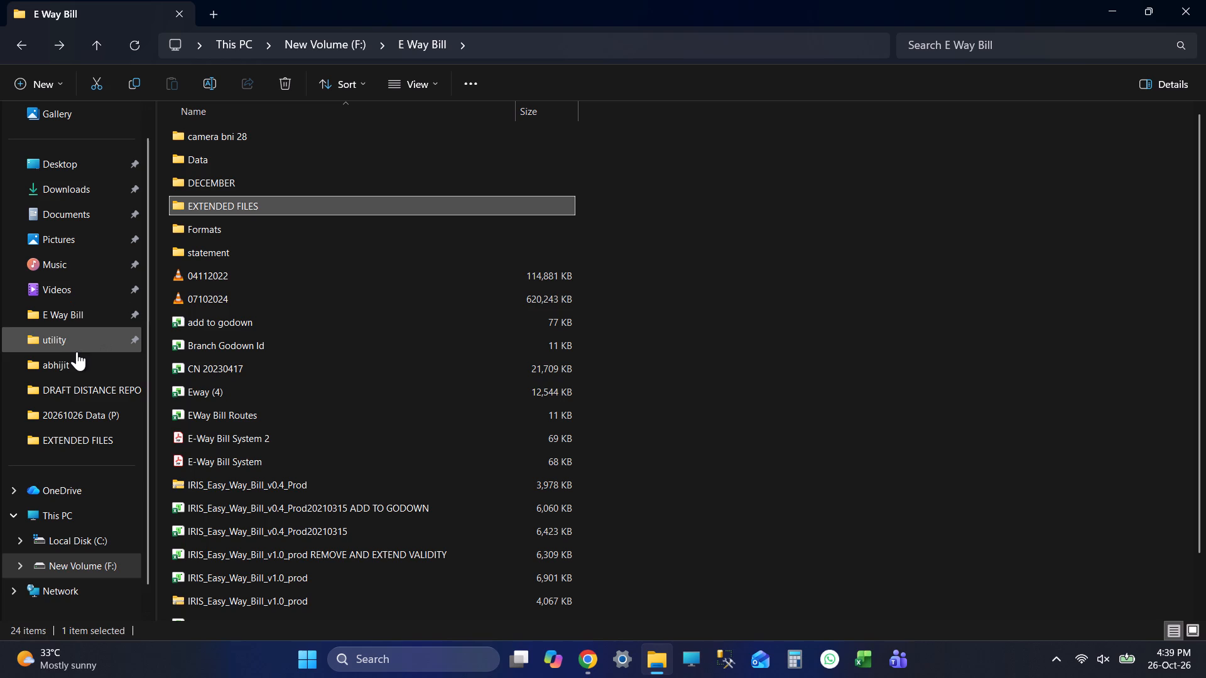
Open the 20261026 godown workbook from the abhijit folder.
left_click(66, 373)
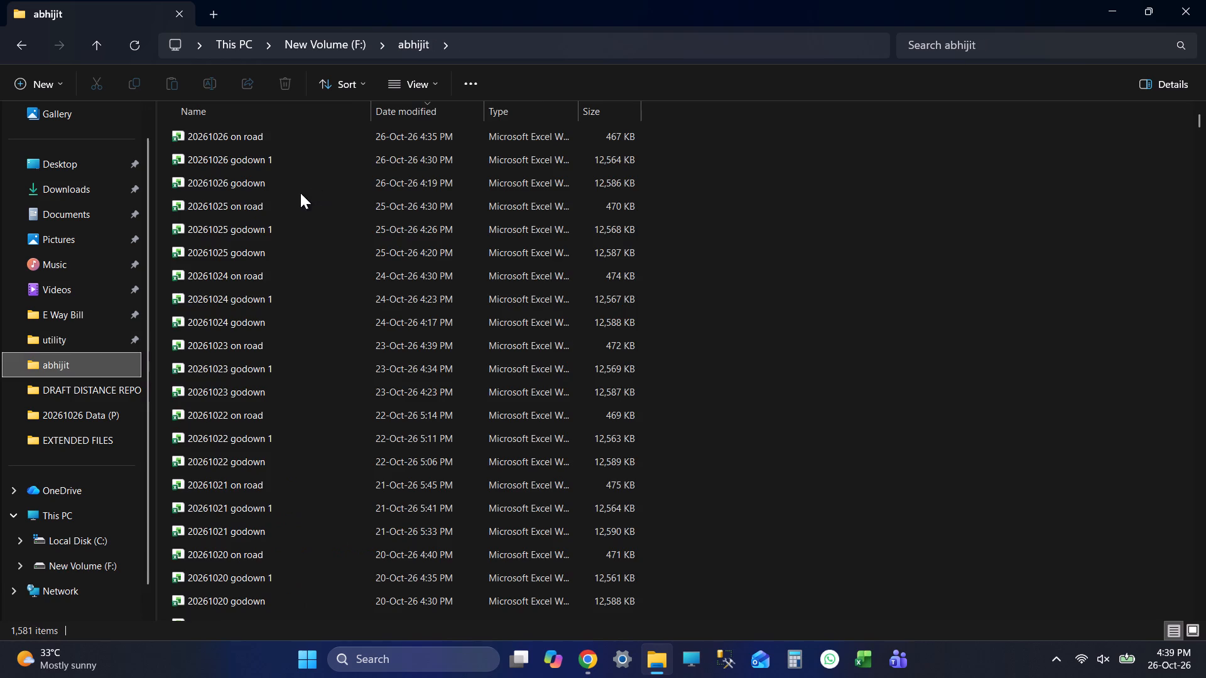
left_click(300, 193)
double_click(299, 184)
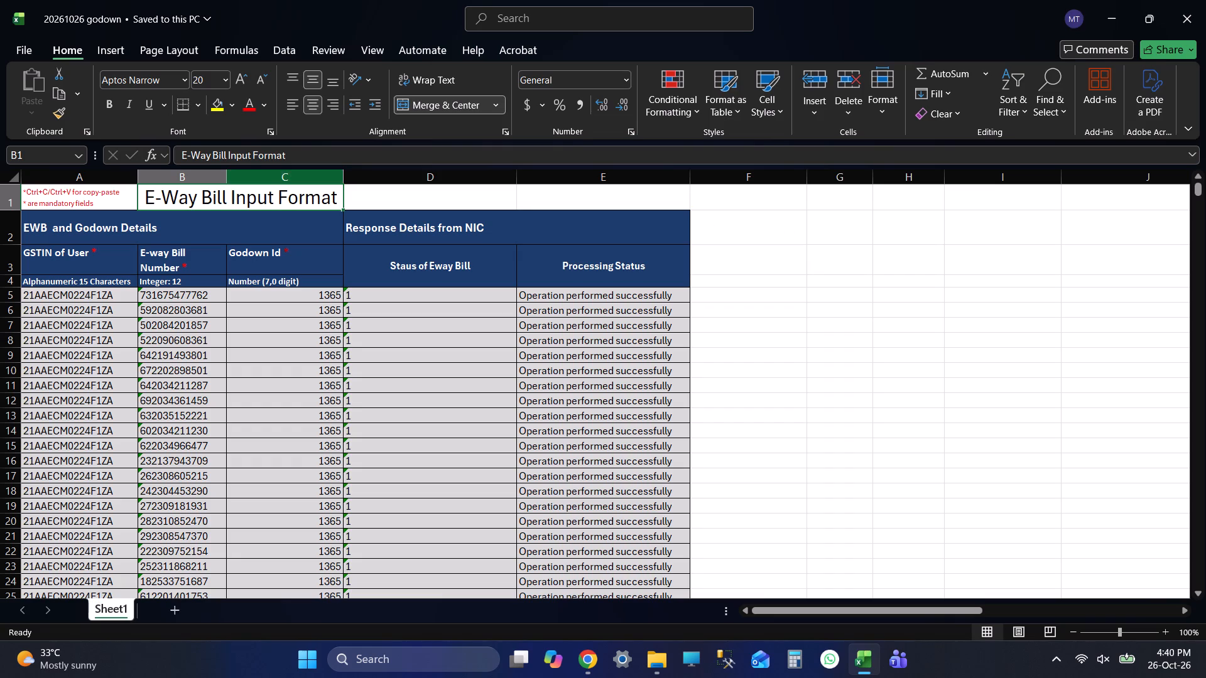
Select all e-way bill numbers in the 20261026 godown workbook to check their count, and close the workbook.
left_click(186, 259)
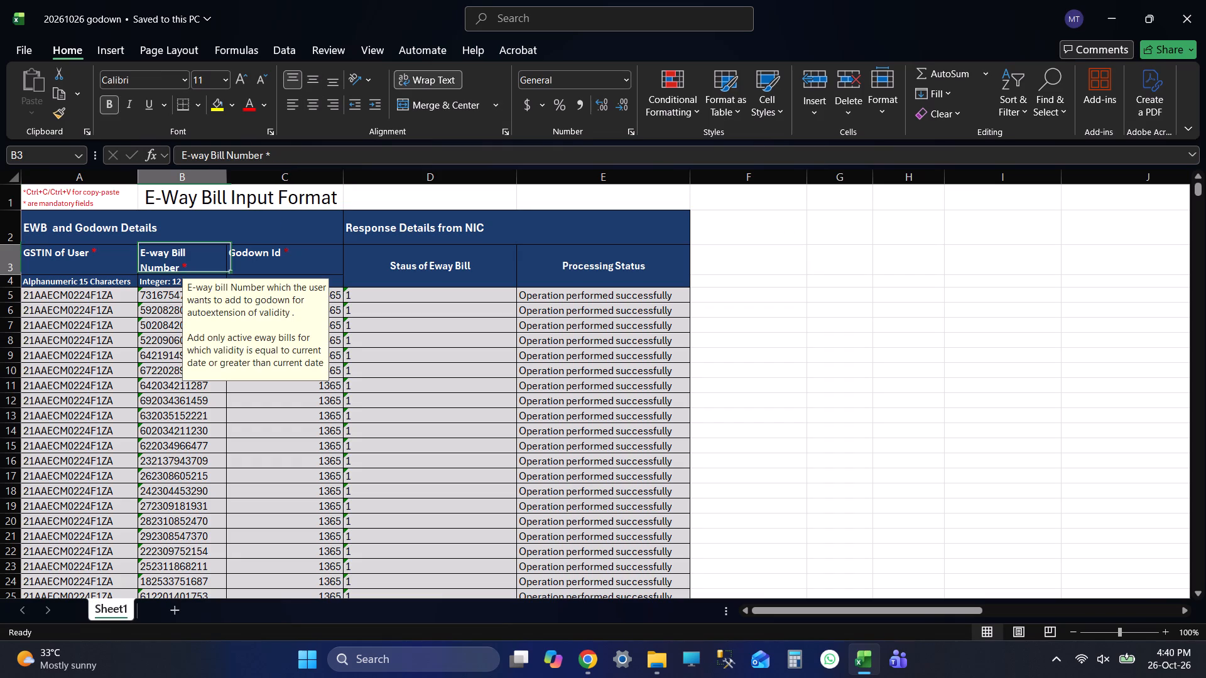
key("Down")
key("Down")
key("ctrl+shift+Down")
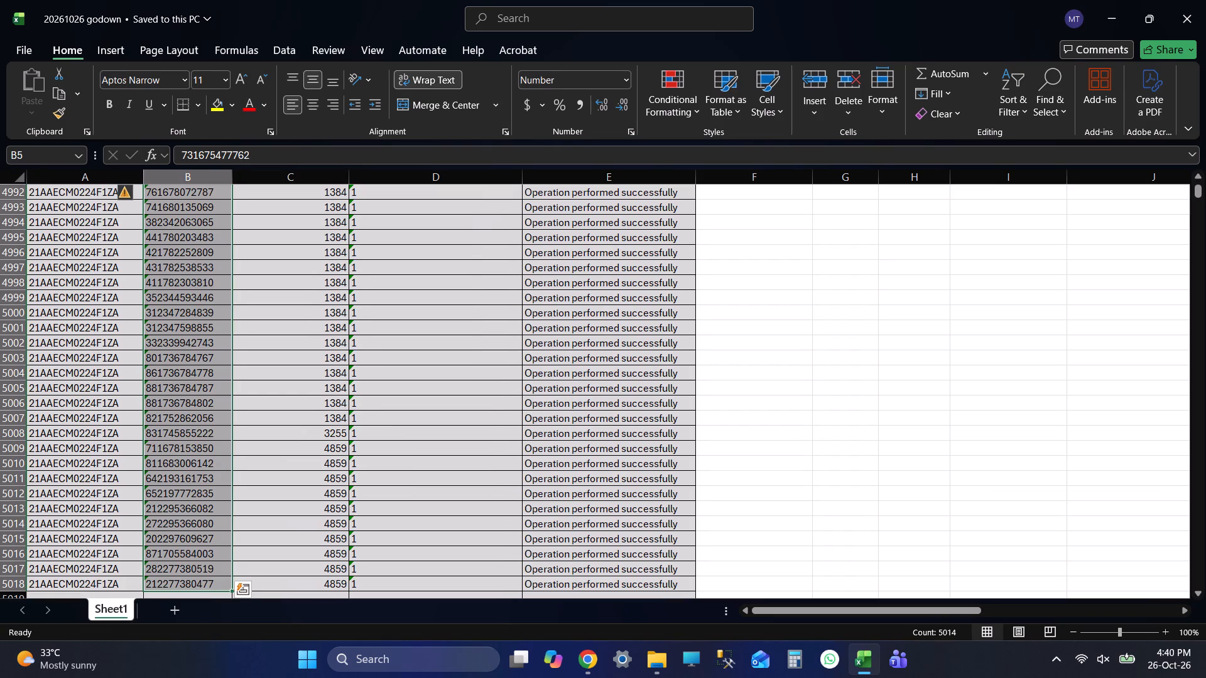
scroll(546, 400, "down", 3)
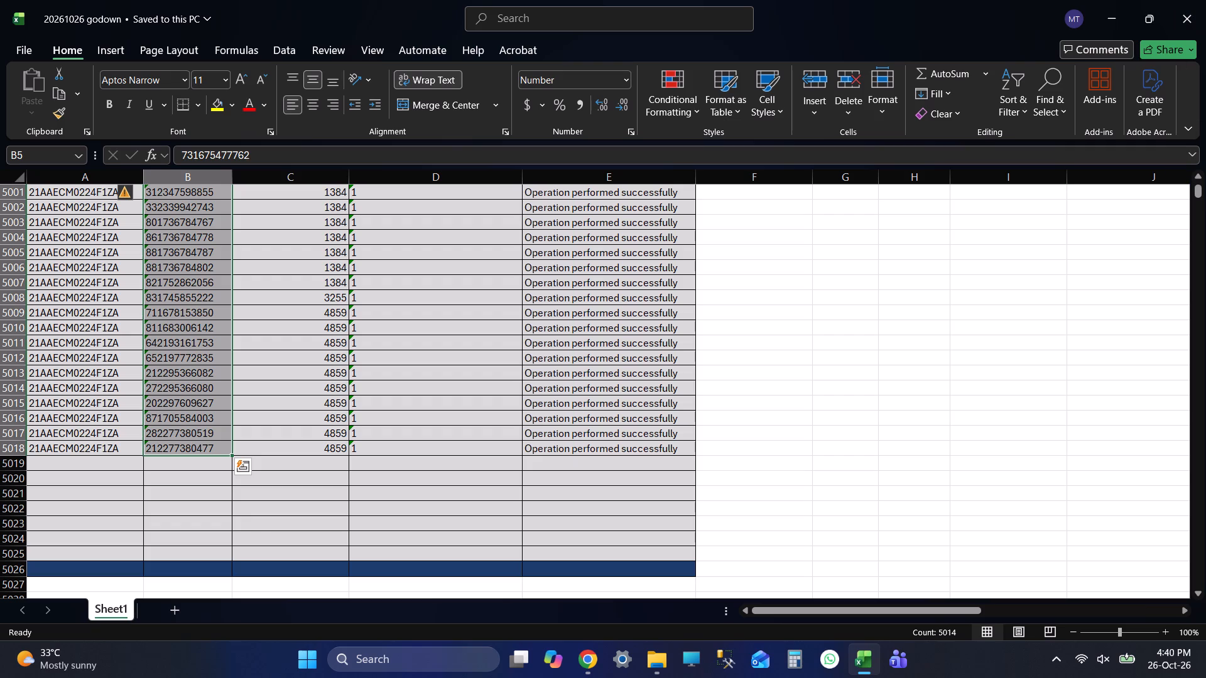
left_click(1205, 0)
Open the 20261026 godown 1 workbook, select all its e-way bill numbers to check their count, and close it.
double_click(225, 156)
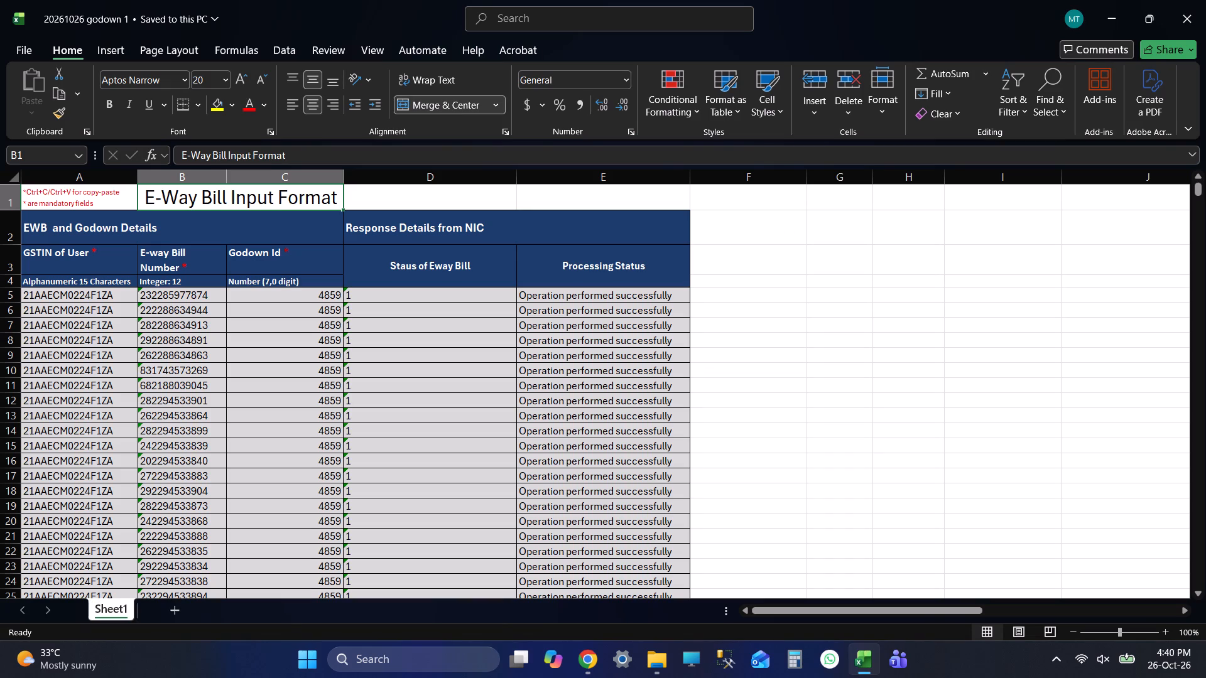
left_click(200, 242)
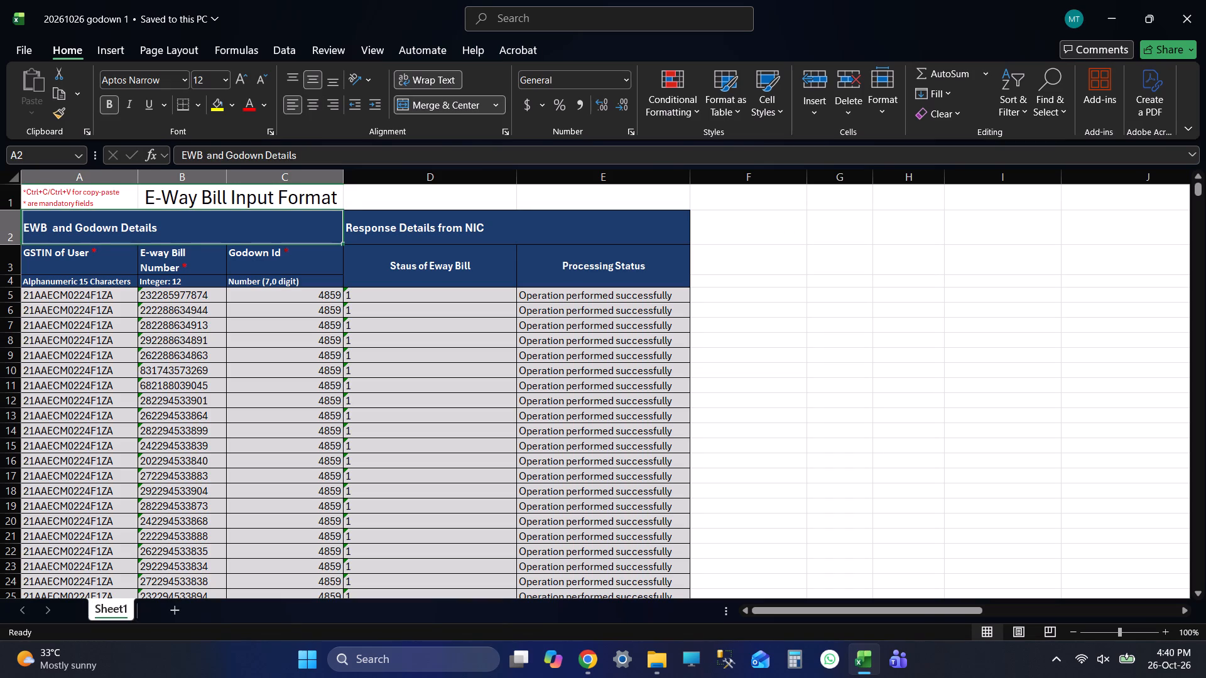
key("Down")
key("Down")
key("Right")
key("Down")
key("ctrl+shift+Down")
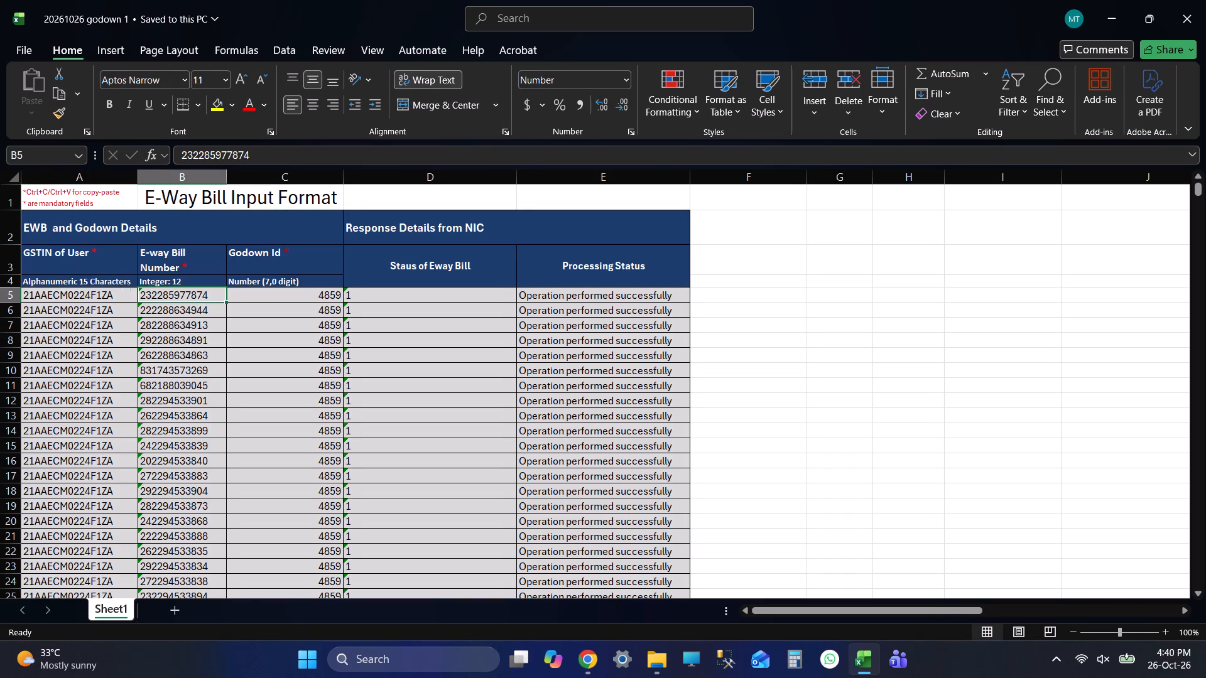
scroll(607, 269, "down", 3)
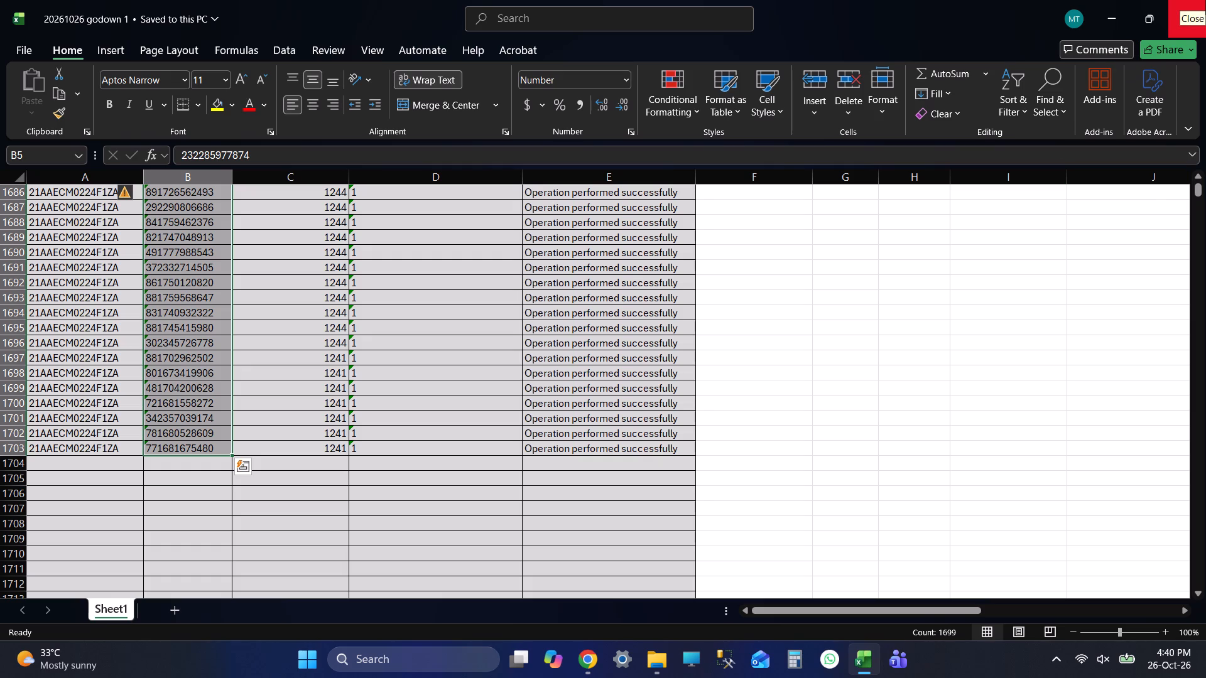
scroll(711, 331, "down", 1)
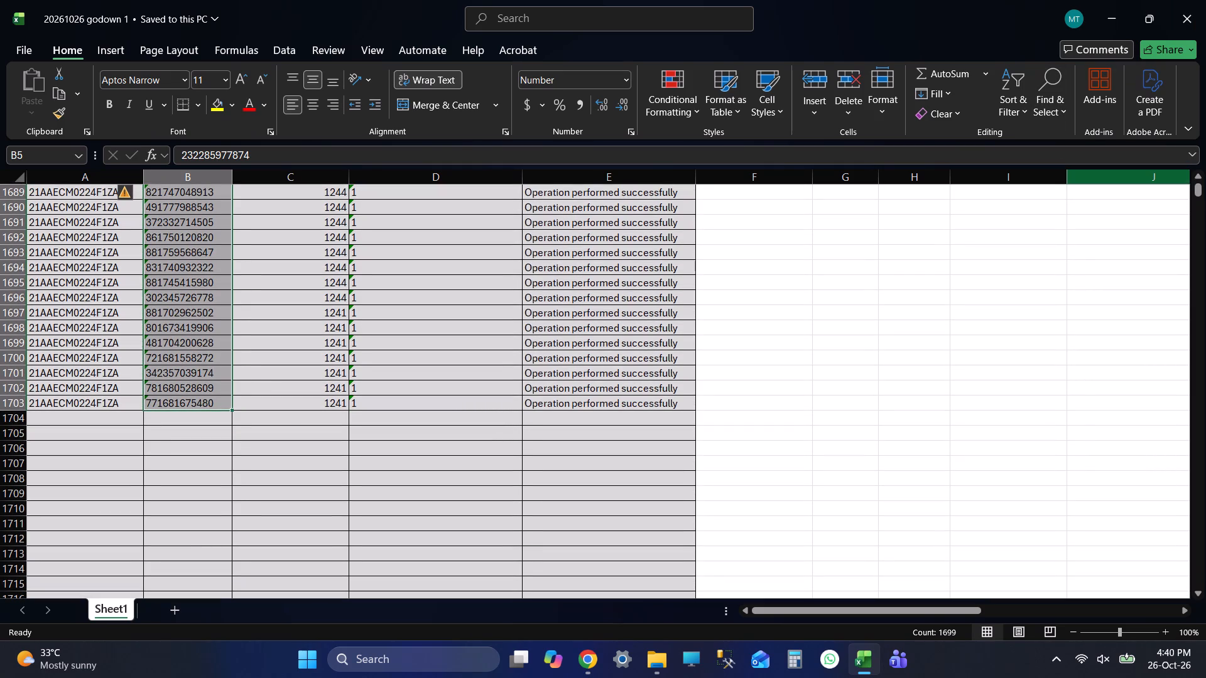
left_click(1205, 0)
Open the 20261026 on road workbook and find the last filled row of the E-way Bill Number column.
double_click(296, 139)
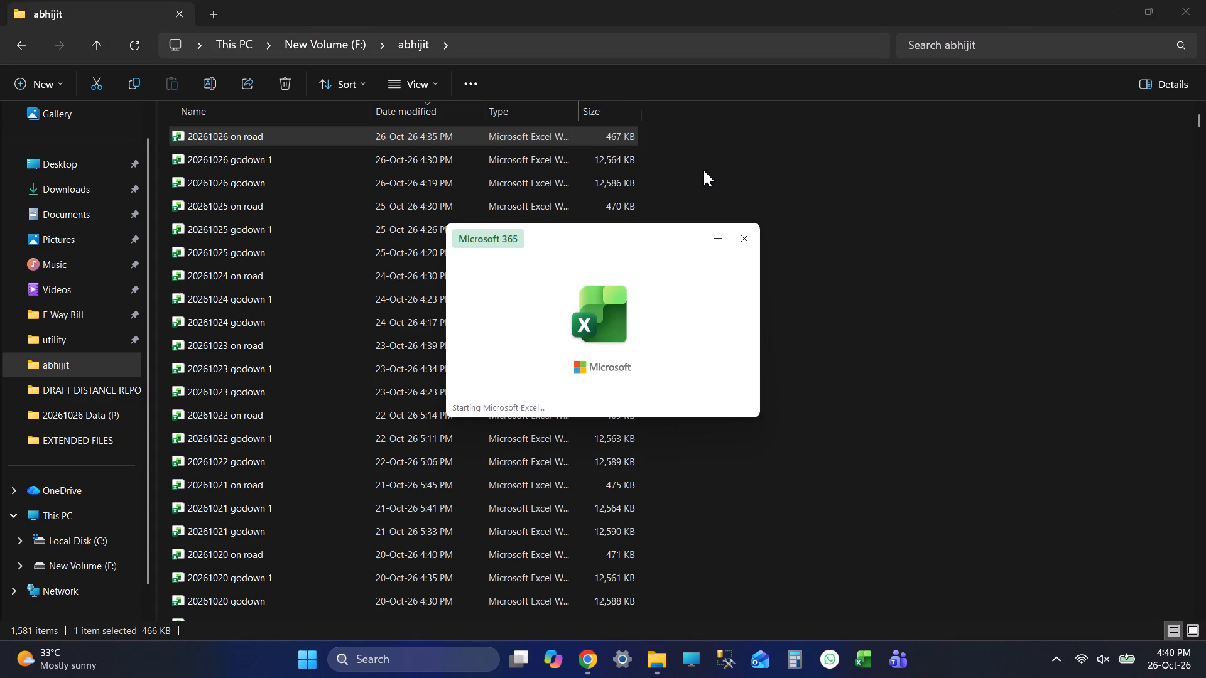
left_click(362, 350)
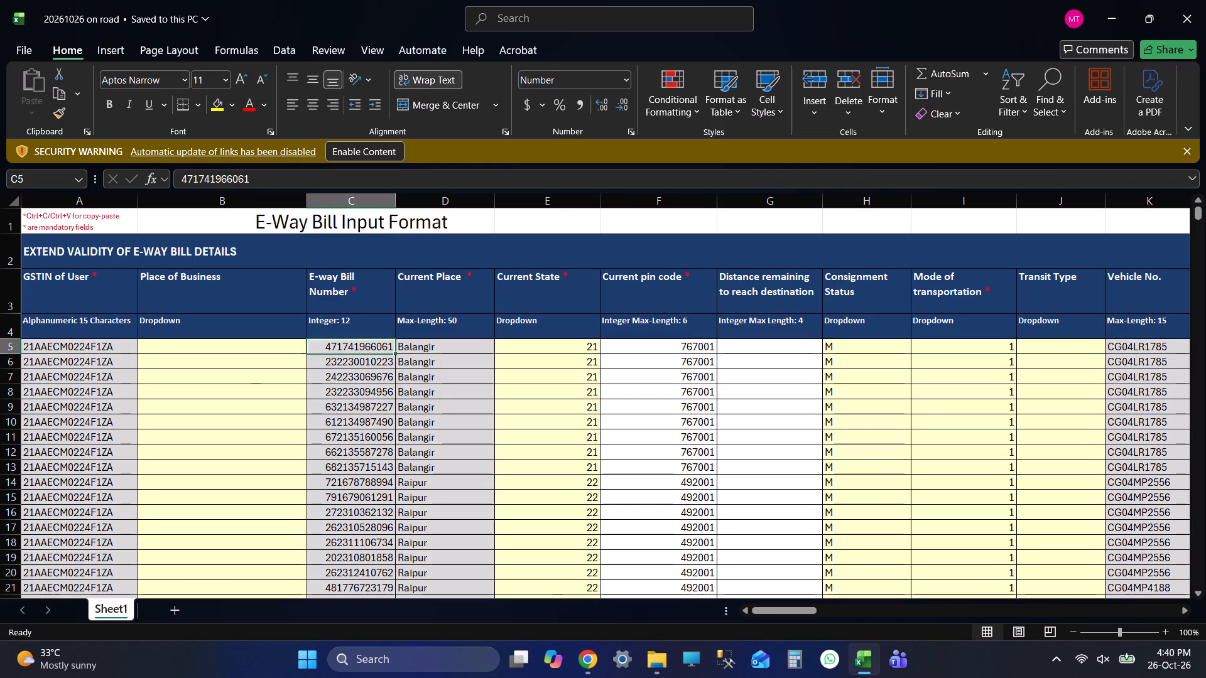
key("ctrl+Down")
key("Down")
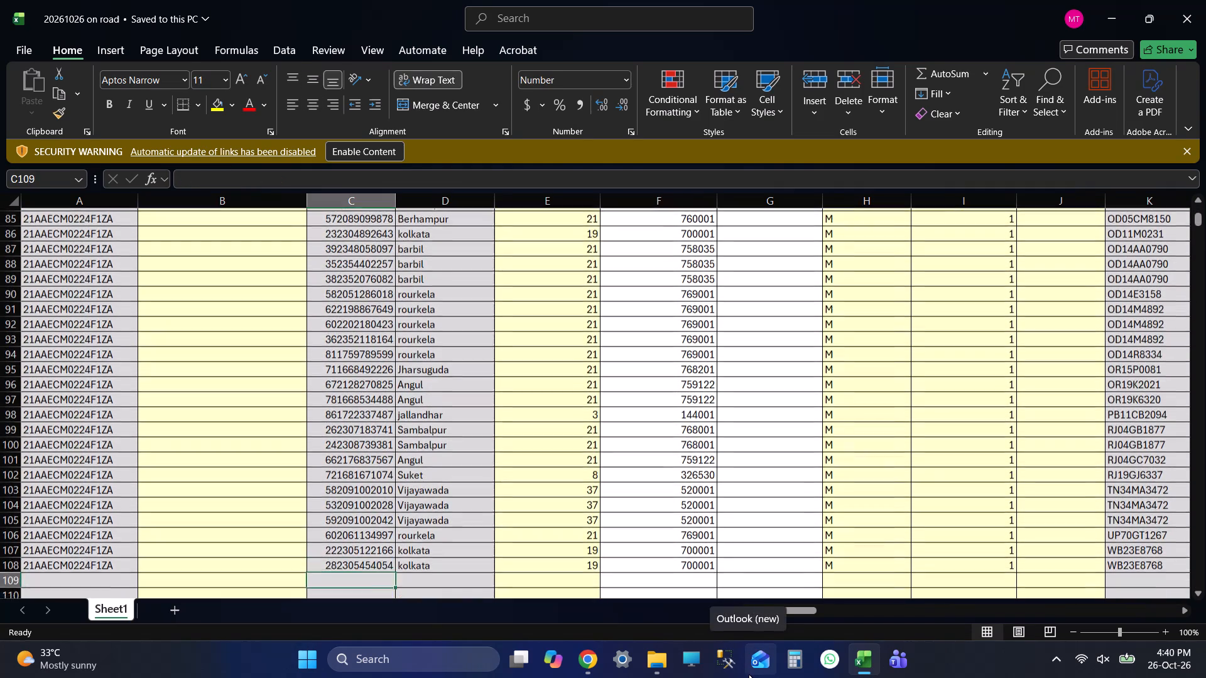
key("Down")
key("Down")
key("Down")
key("Down")
key("Down")
key("ctrl+Up")
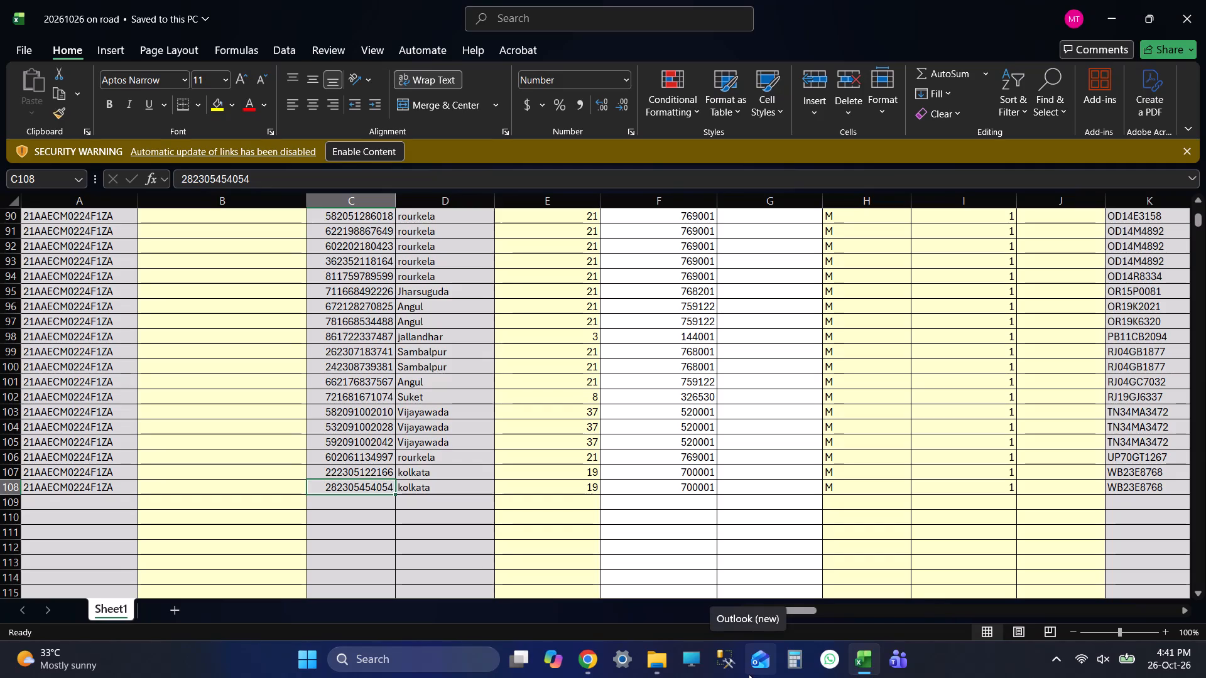
Check the on road workbook's Extended Date and Time, Valid Upto and Processing Status columns down to the last row, and close it.
key("ctrl+Up")
key("Right")
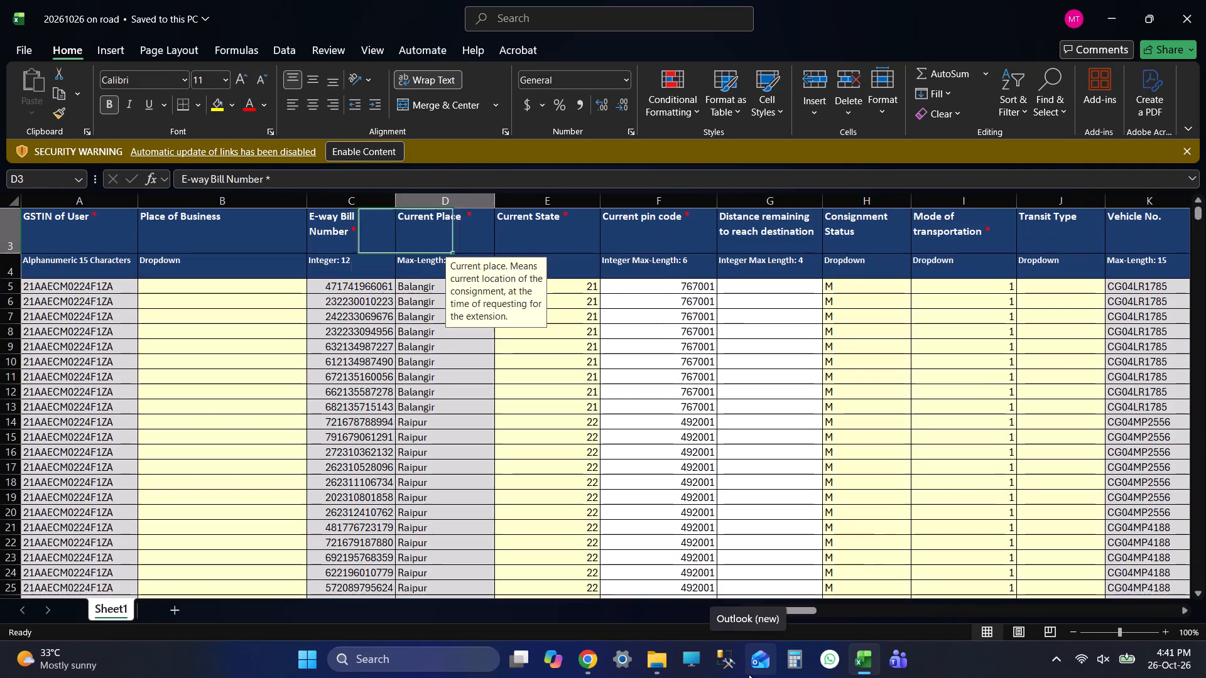
key("Right")
key("Right")
key("Right")
key("Right")
key("Right")
key("Right")
key("Right")
key("Right")
key("Right")
key("Right")
key("Right")
key("Right")
key("Right")
key("Right")
key("Right")
key("Right")
key("Right")
key("Right")
key("Right")
key("Right")
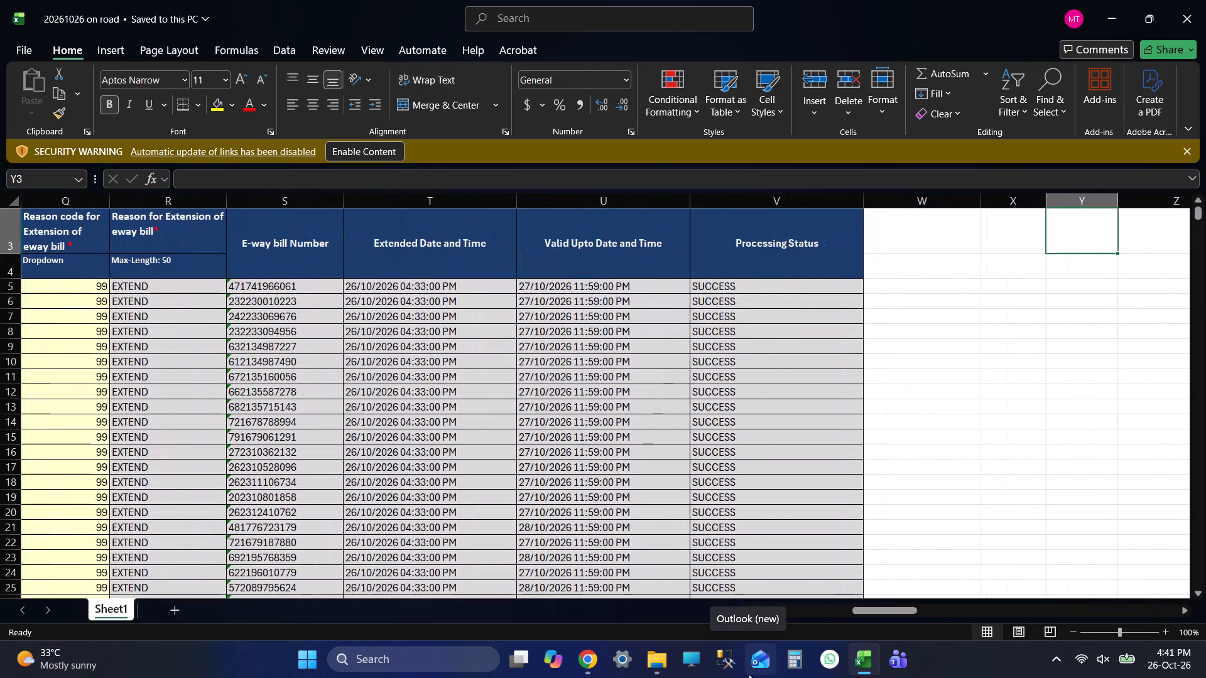
key("Left")
key("Left")
key("Left")
key("Left")
key("Left")
key("Left")
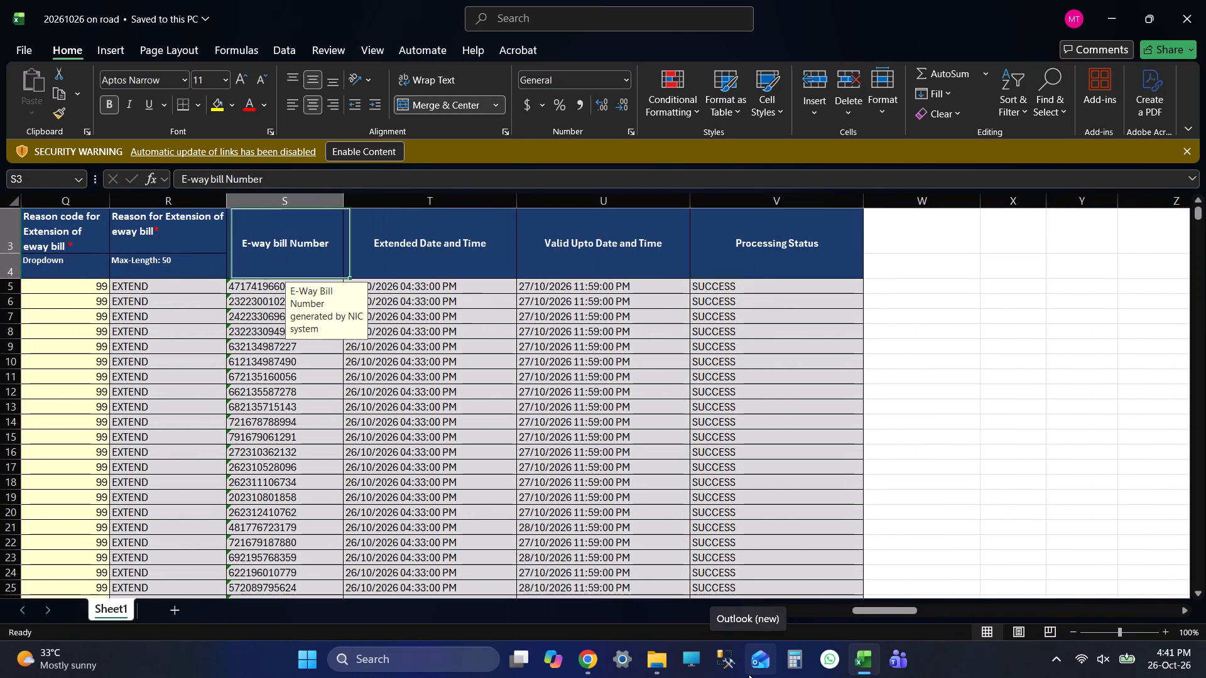
key("Left")
key("Left")
key("Right")
key("Right")
key("Right")
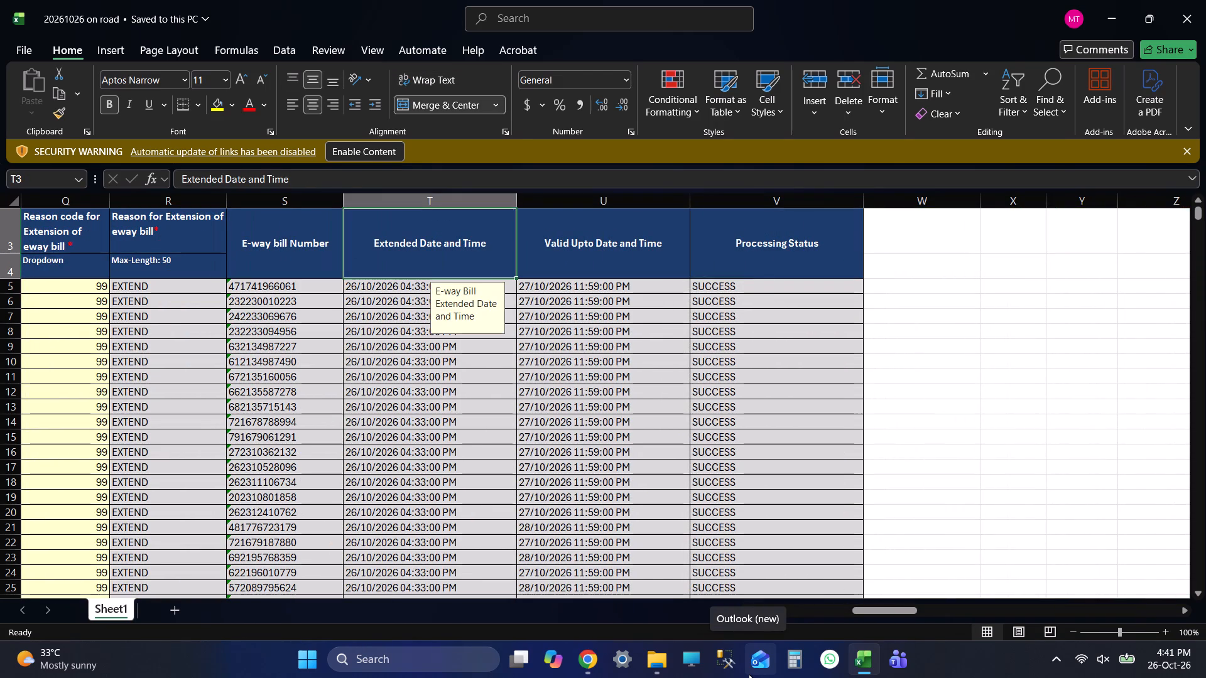
key("Up")
key("Up")
key("Up")
key("Up")
key("Down")
key("Down")
key("Down")
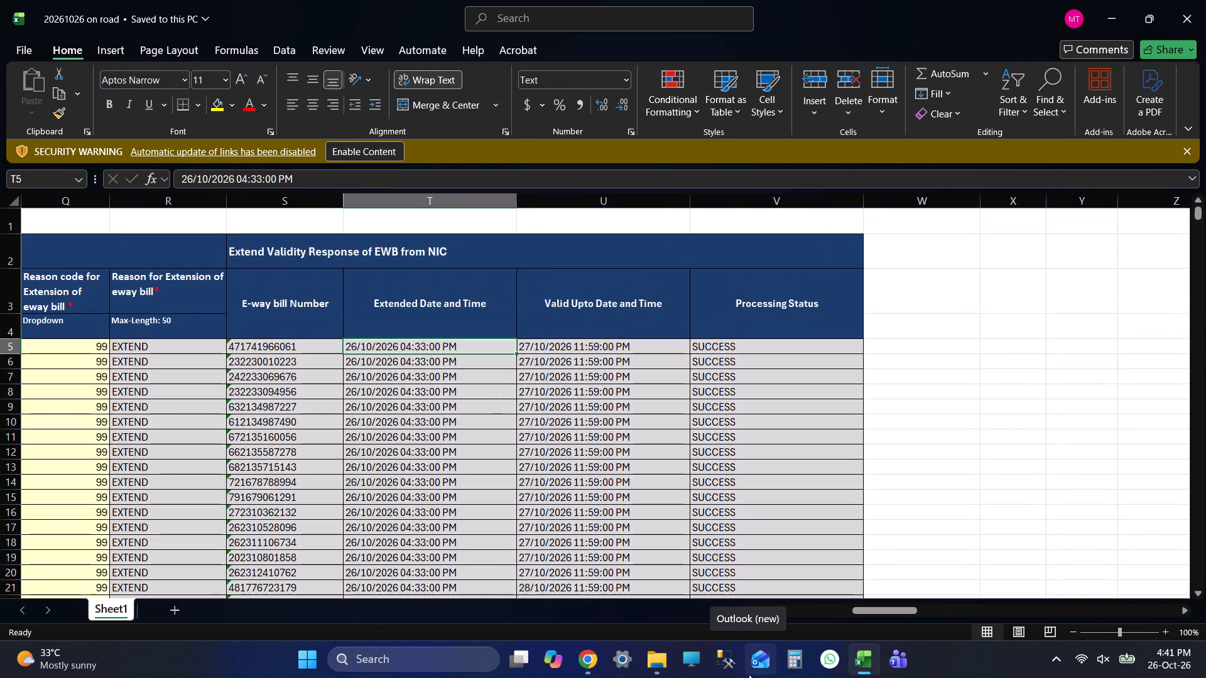
key("Page_Down")
key("Page_Down")
key("Page_Down")
key("Page_Down")
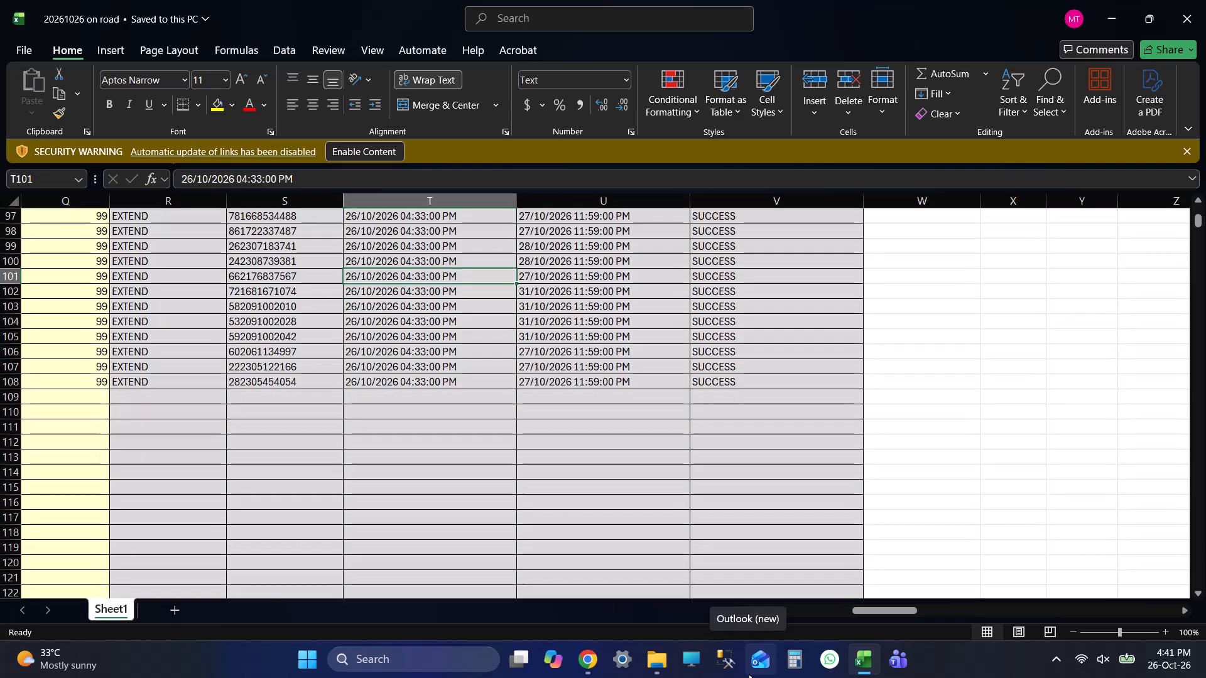
left_click(1205, 0)
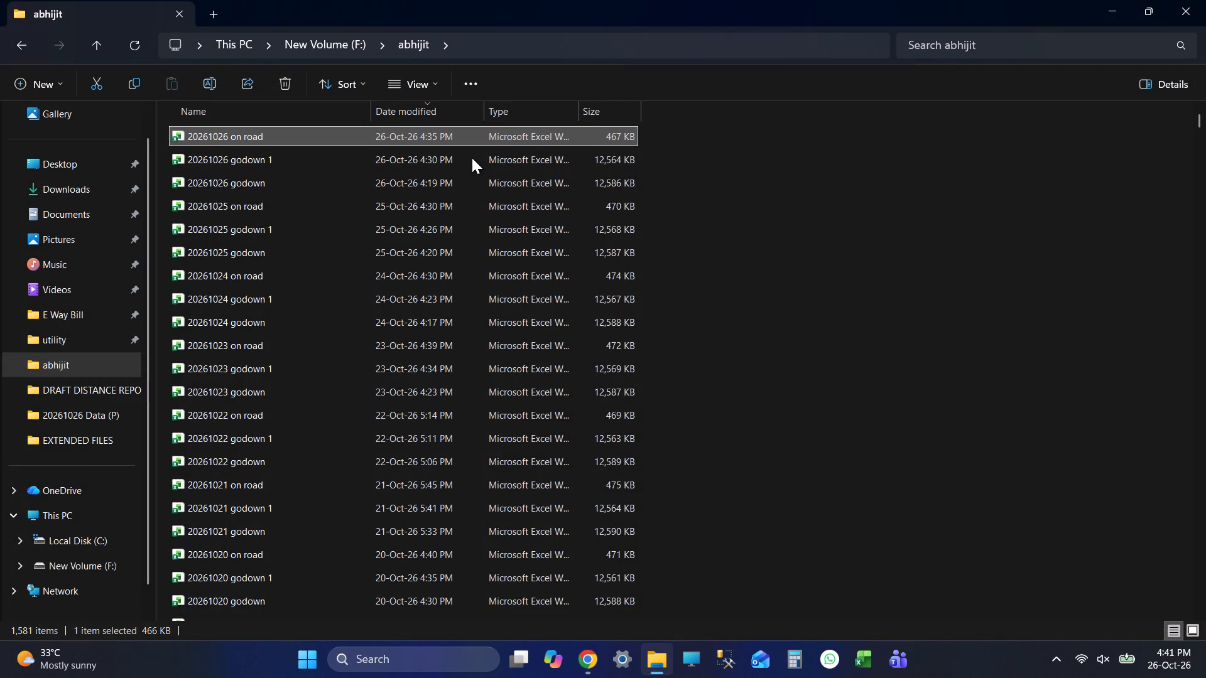
Reopen the 20261026 on road workbook, review its validity extension response columns again, and close it.
double_click(297, 135)
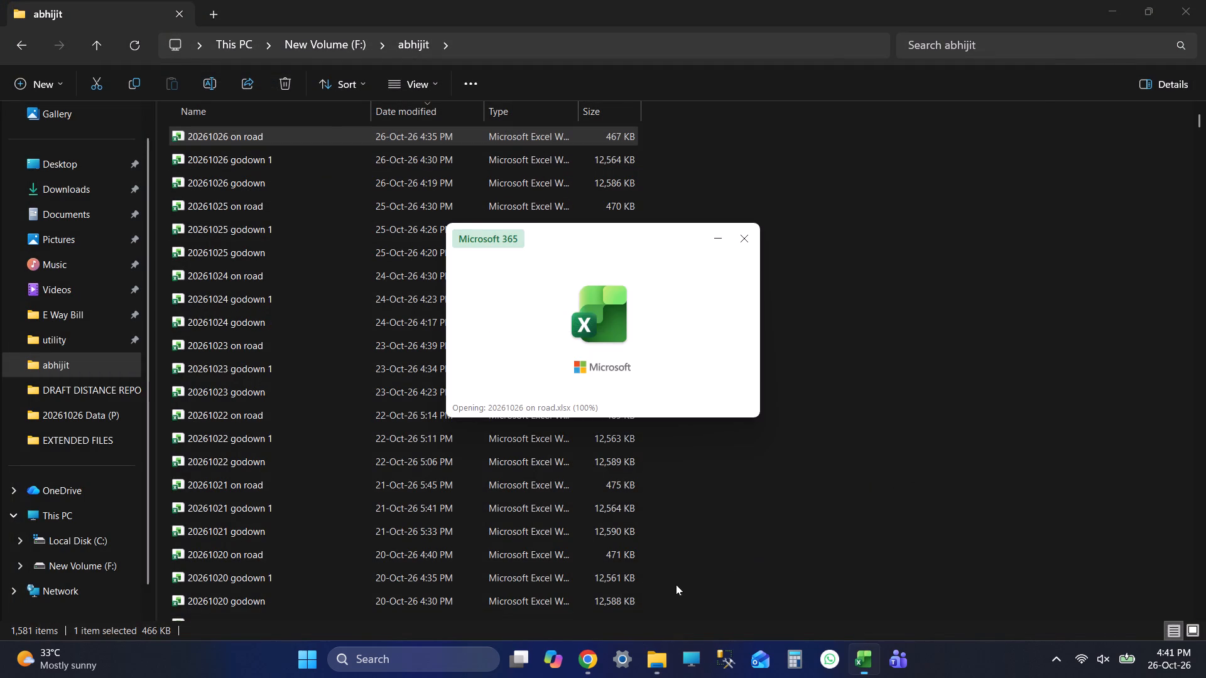
left_click_drag(796, 612, 910, 601)
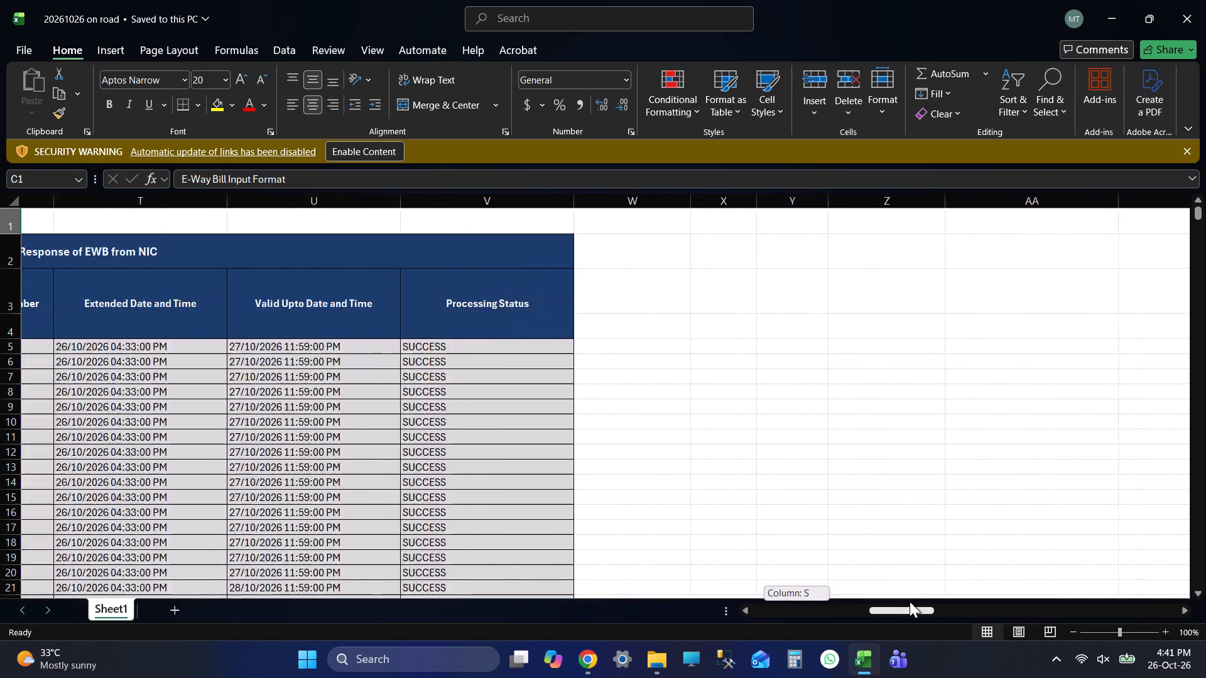
left_click_drag(910, 601, 889, 602)
scroll(652, 414, "up", 1)
scroll(653, 423, "down", 1)
scroll(653, 438, "up", 1)
scroll(653, 442, "down", 1)
scroll(653, 443, "up", 1)
scroll(653, 443, "down", 3)
scroll(653, 456, "up", 1)
scroll(653, 461, "down", 8)
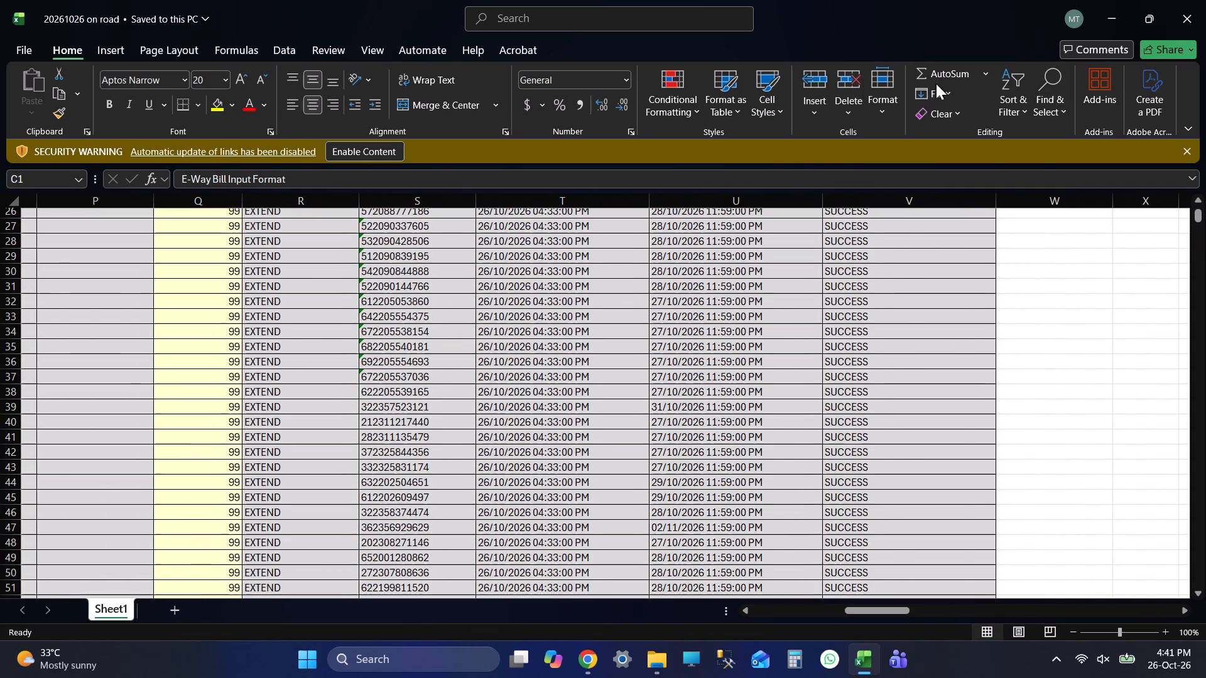
left_click(1205, 0)
Open the E Way Bill folder in File Explorer.
key("alt+Tab")
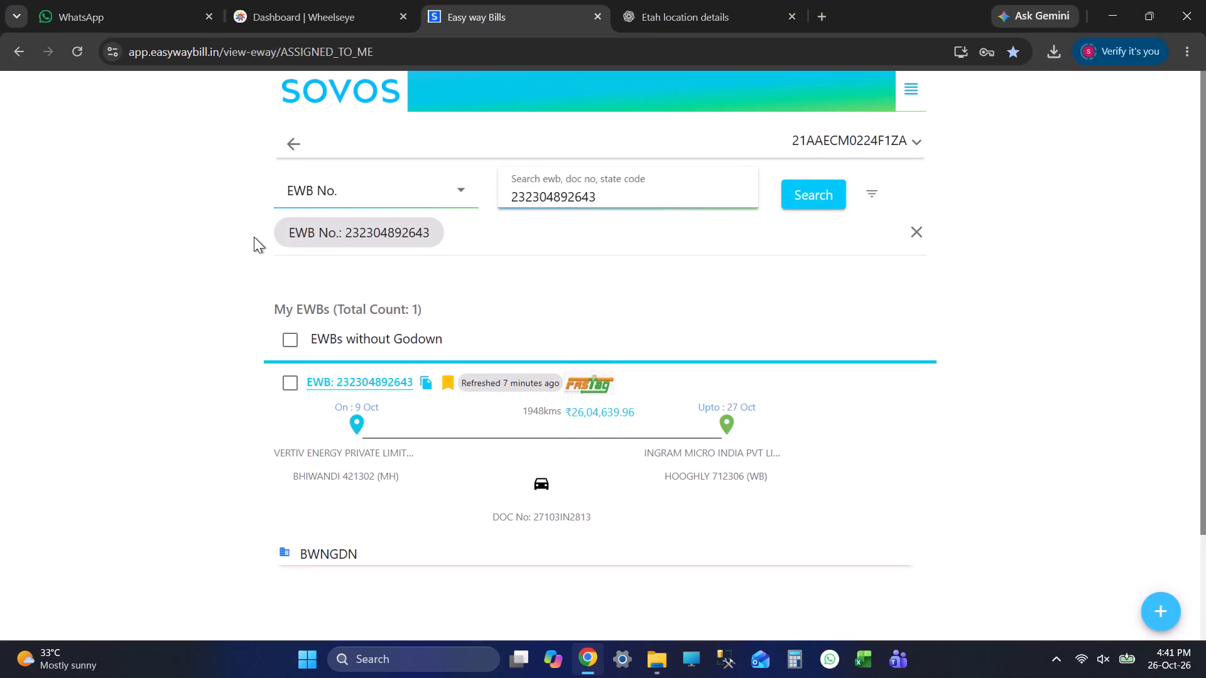
key("alt+Tab")
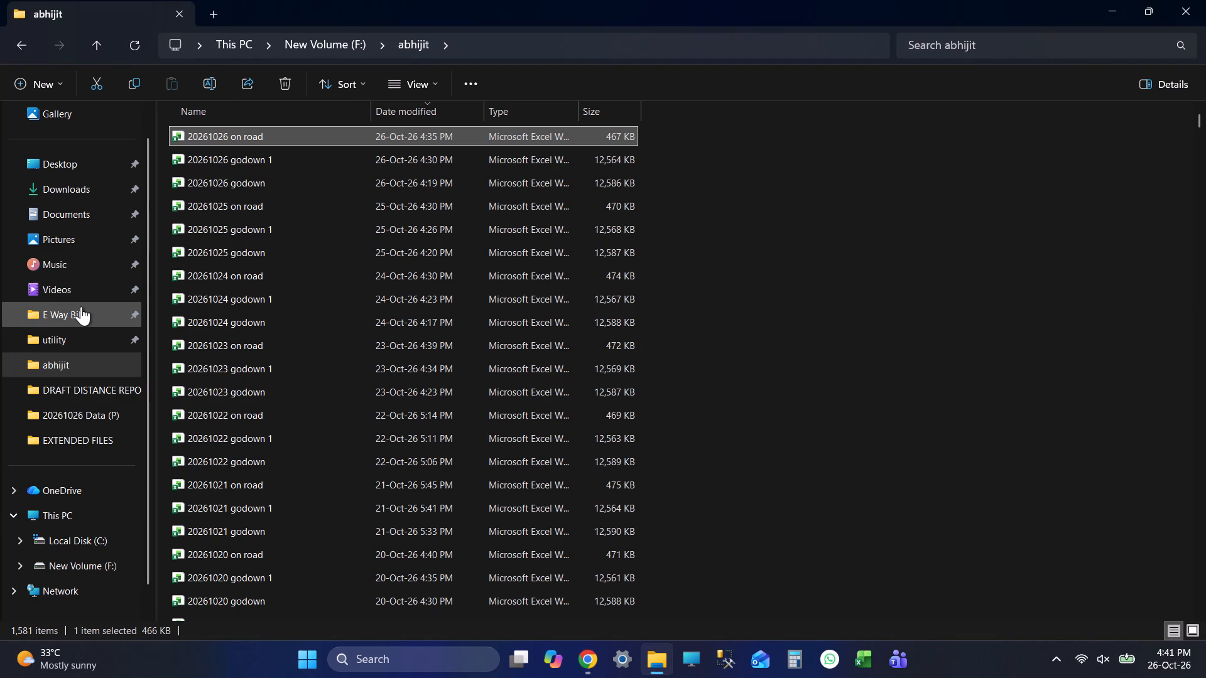
left_click(79, 310)
key("alt+Tab")
key("alt+Tab")
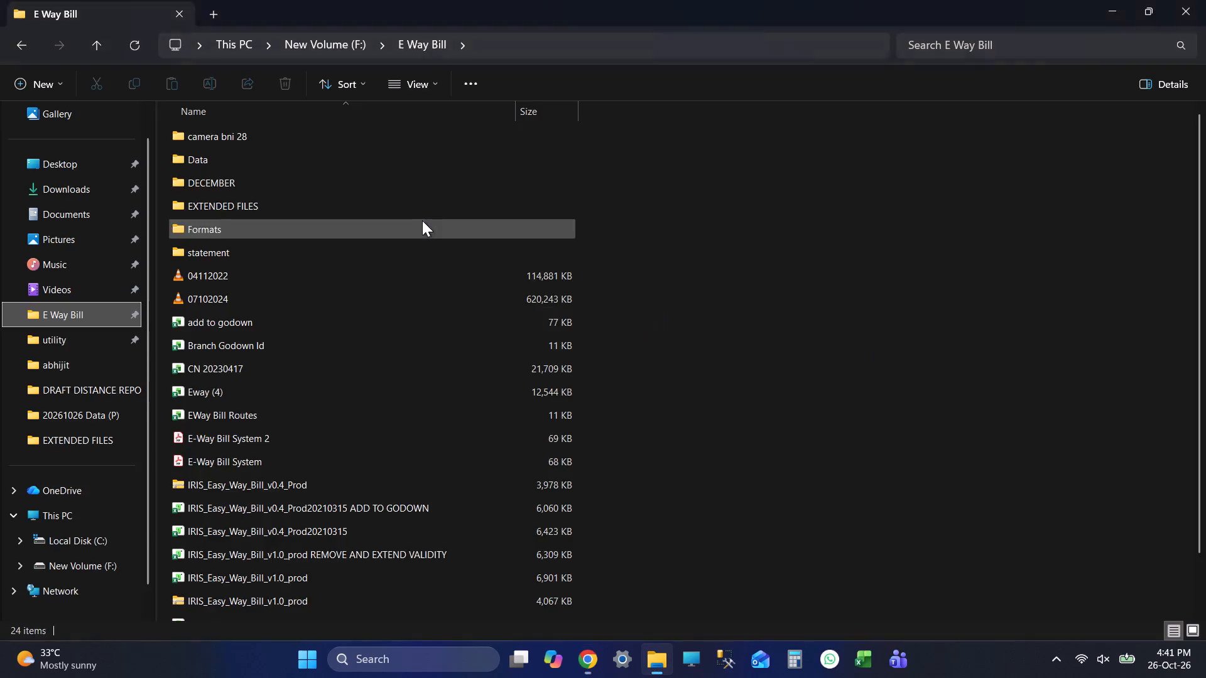
Switch to Chrome and show the Wheelseye dashboard.
key("alt+Tab")
left_click(303, 0)
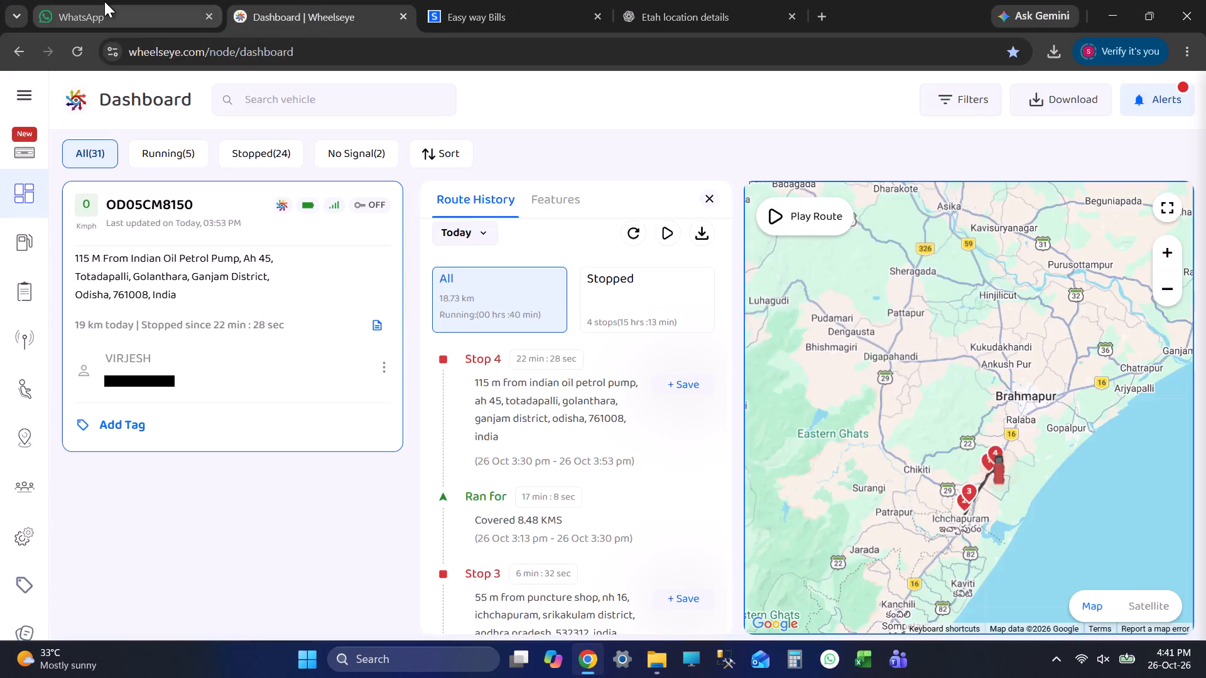